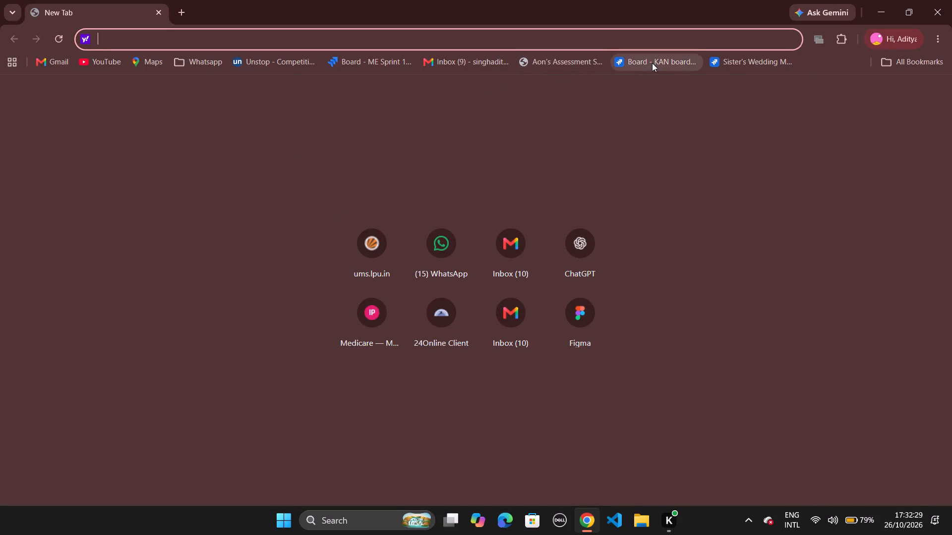
Open the bookmarked Sister's Wedding Management space in Jira and look across the columns of its work list.
click(738, 65)
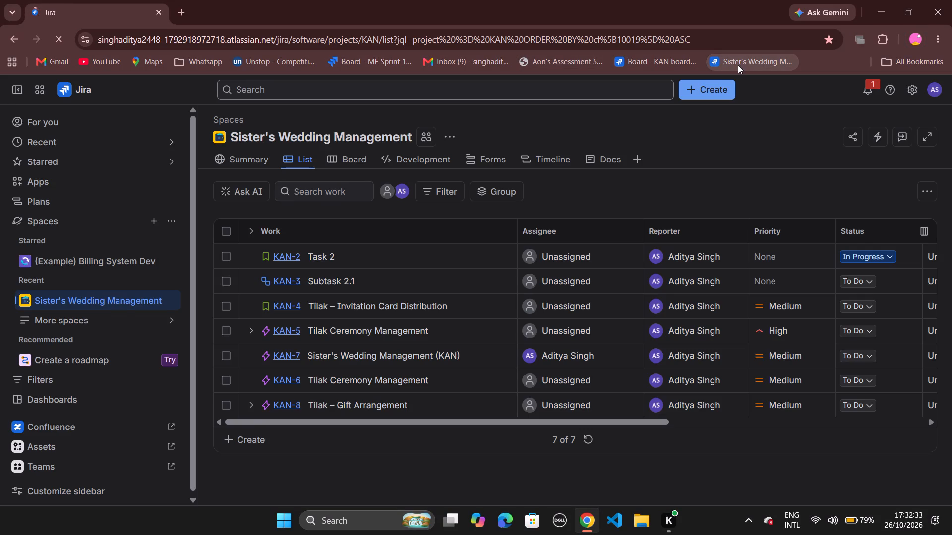
scroll(524, 327, down, 2)
scroll(524, 327, left, 5)
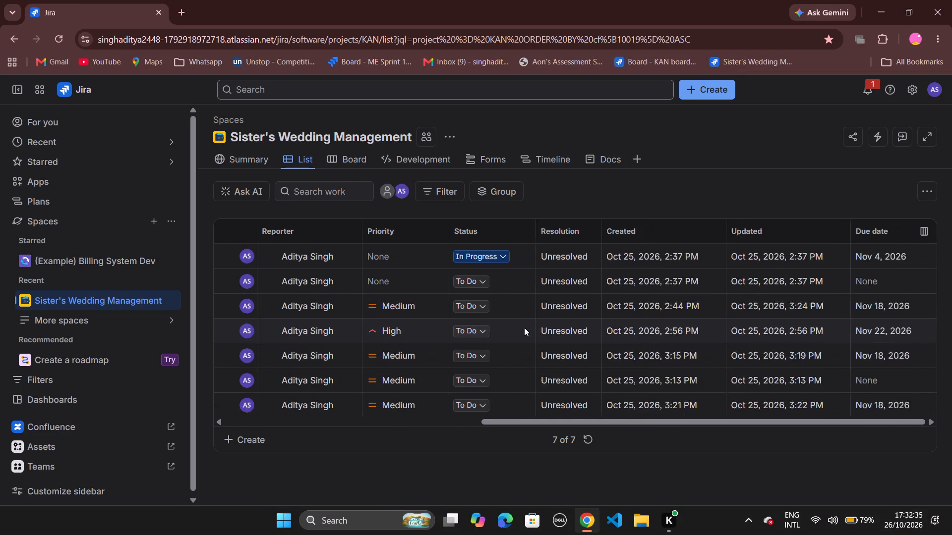
scroll(524, 327, right, 4)
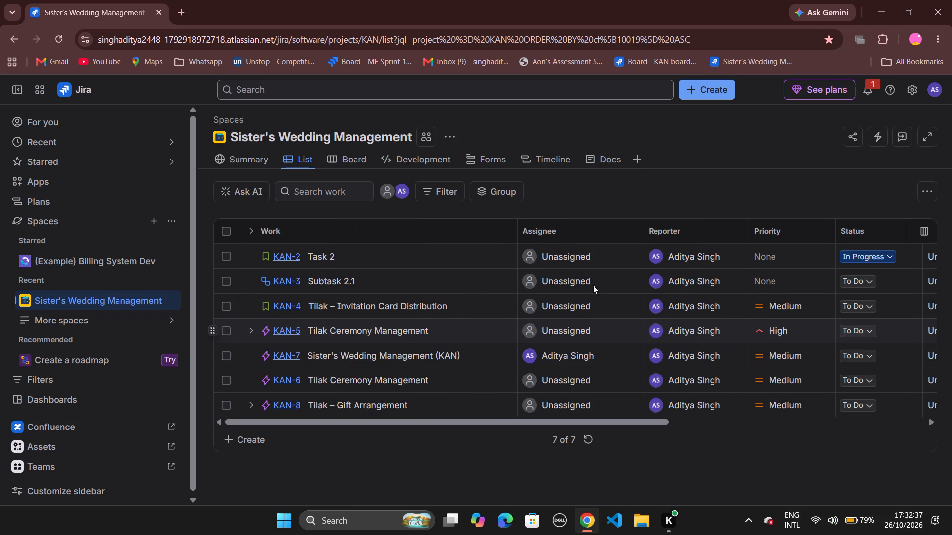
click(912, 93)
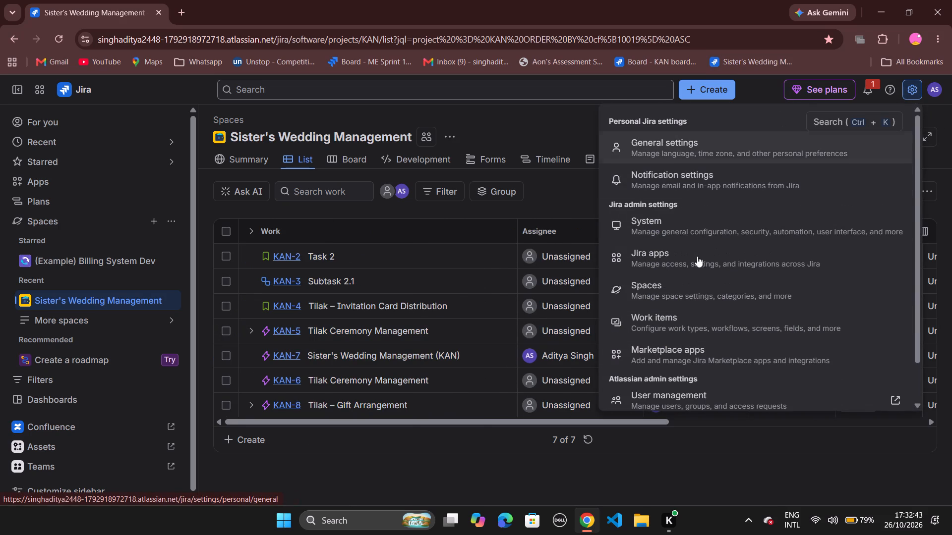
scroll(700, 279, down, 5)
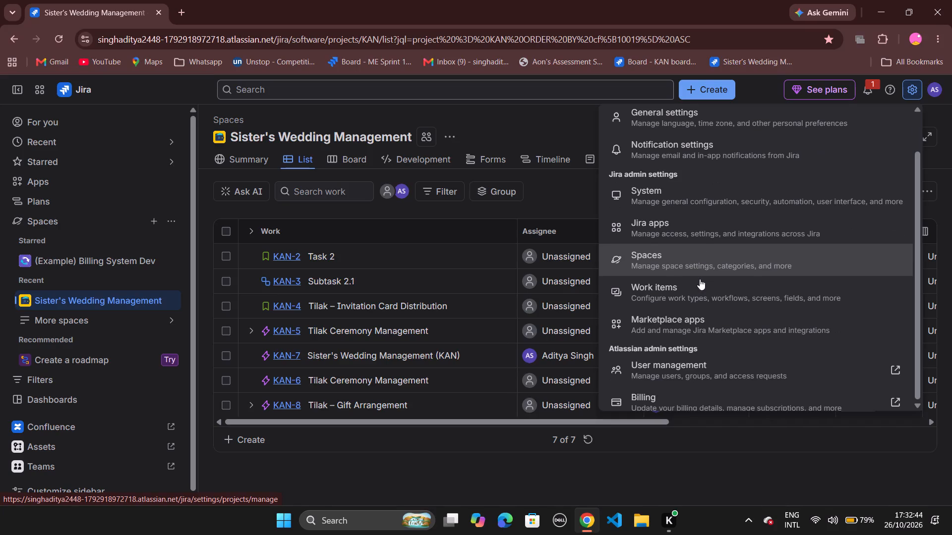
Open the signed-in user's own profile page and review its details, recent work, teams, frequent spaces and reporting line.
click(931, 86)
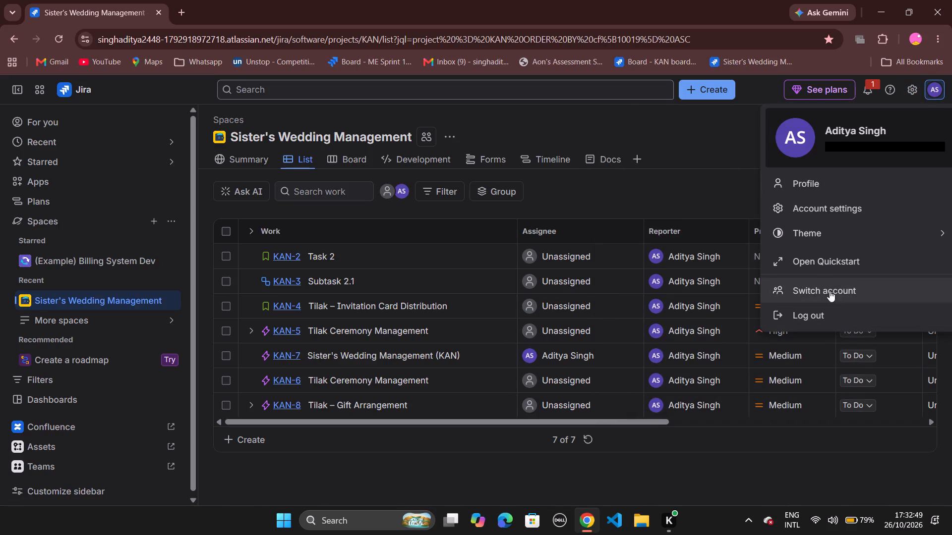
click(817, 193)
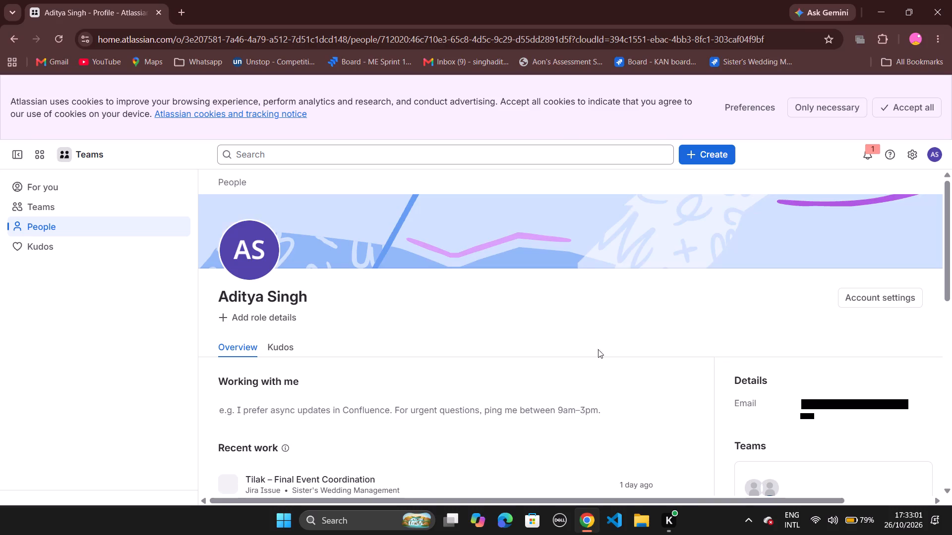
scroll(607, 416, down, 1)
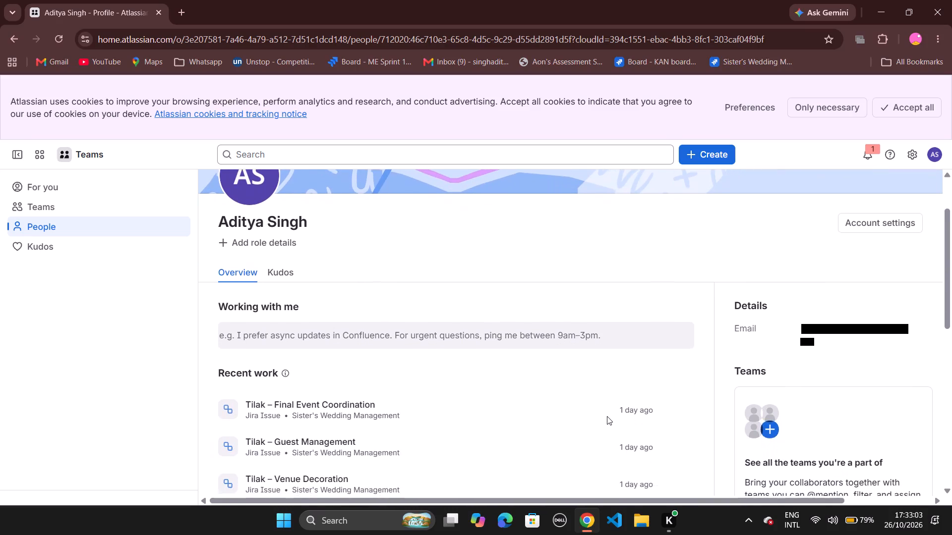
scroll(607, 416, down, 4)
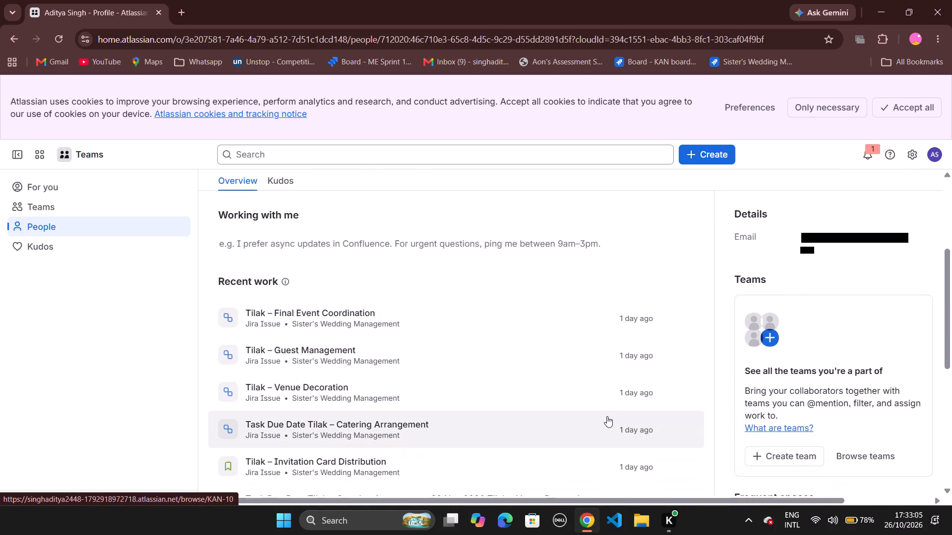
scroll(607, 416, down, 5)
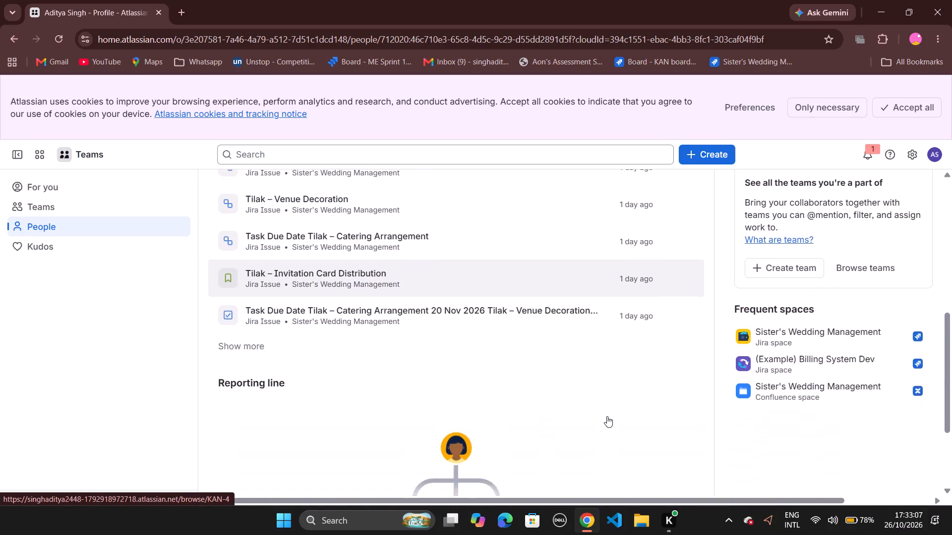
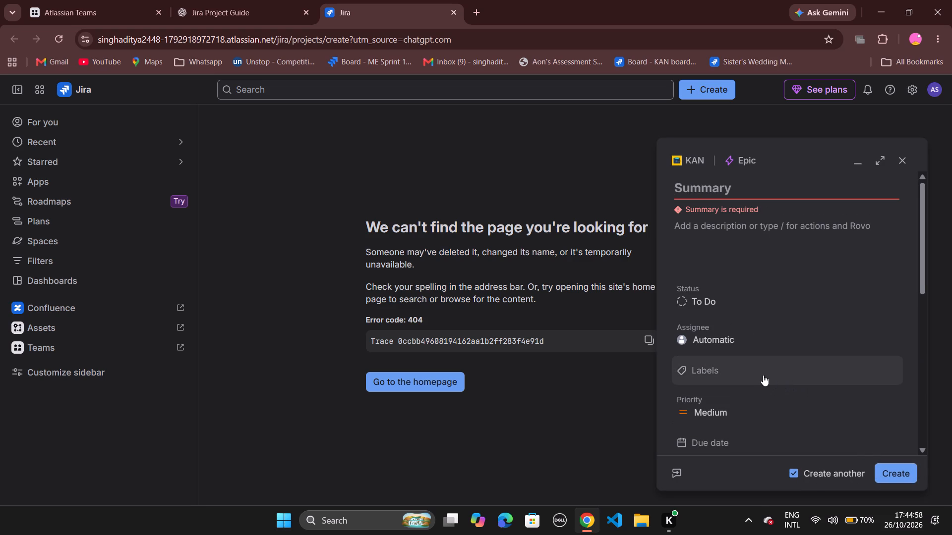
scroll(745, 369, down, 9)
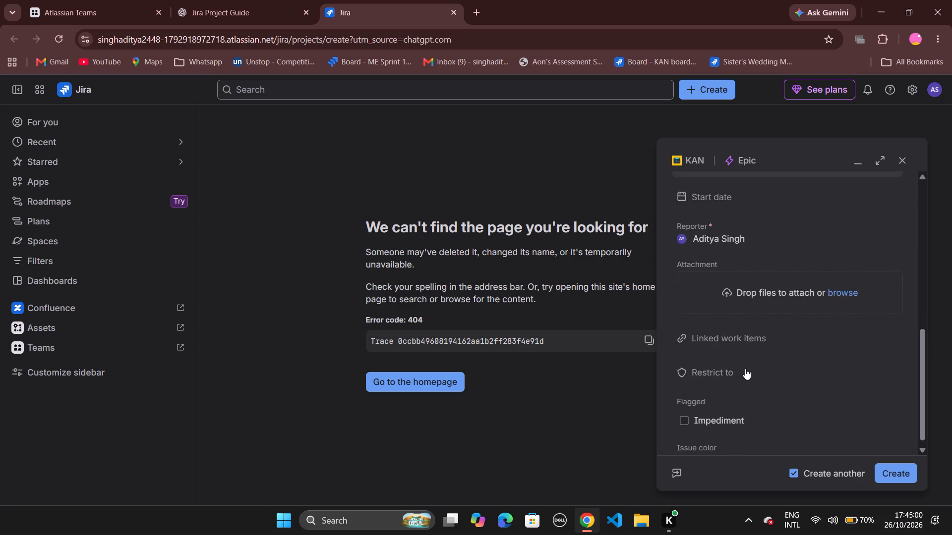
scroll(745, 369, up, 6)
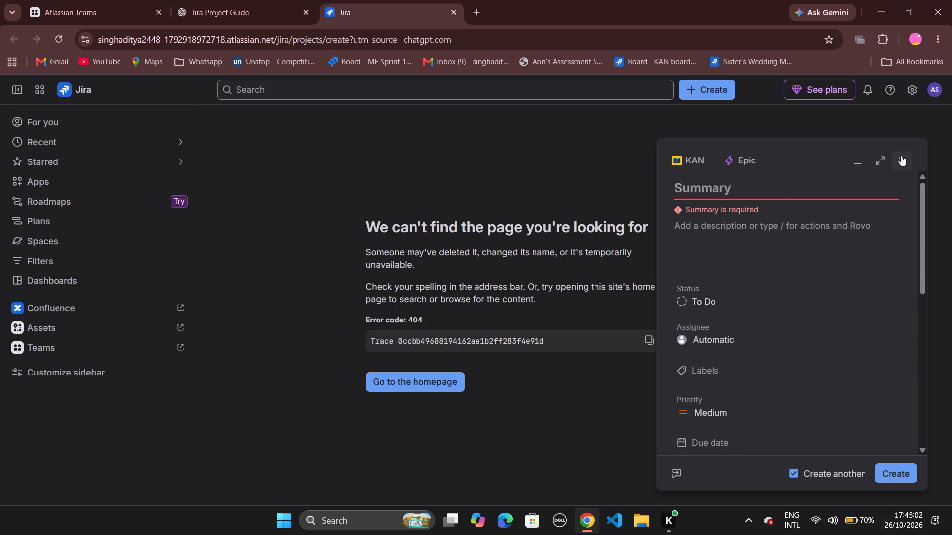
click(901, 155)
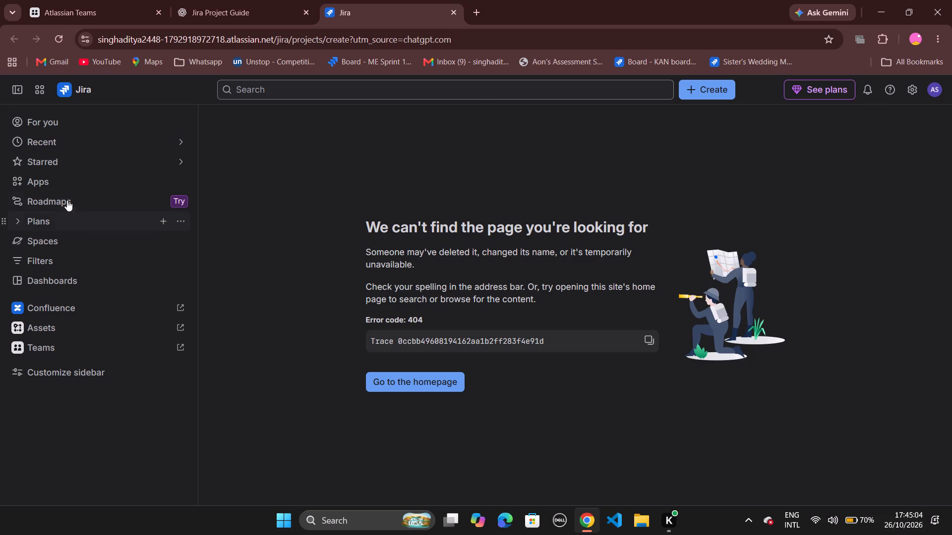
Open the Jira home page and look through the recommended spaces and the list of work items worked on.
click(74, 88)
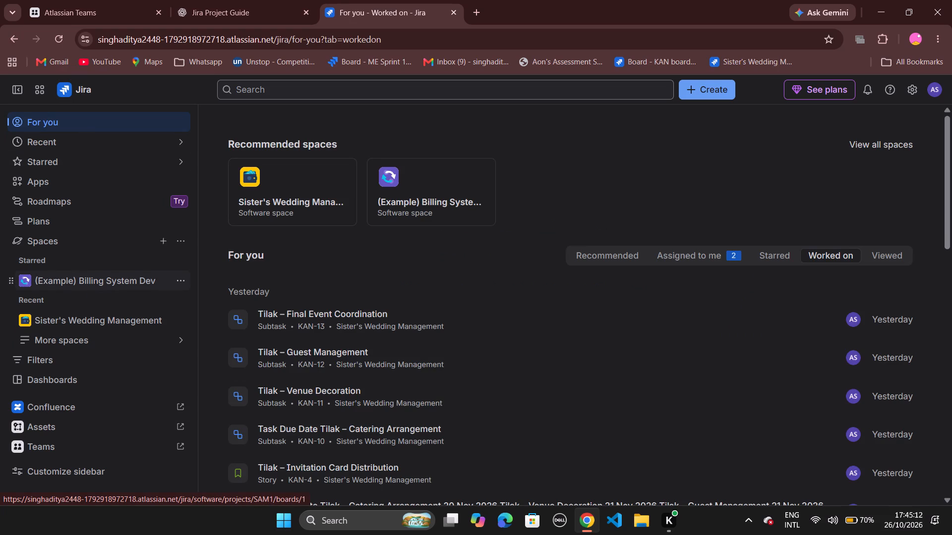
scroll(330, 428, down, 4)
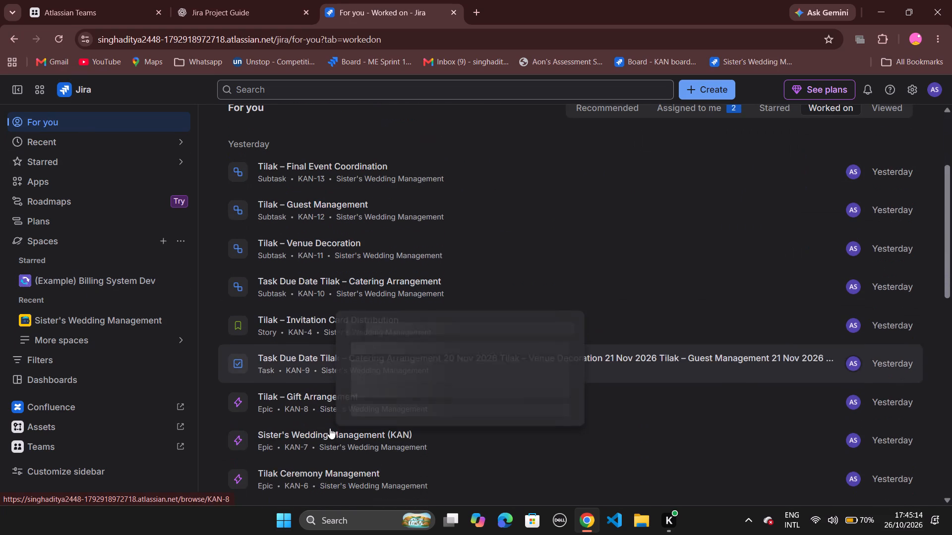
scroll(330, 428, up, 1)
scroll(330, 428, down, 8)
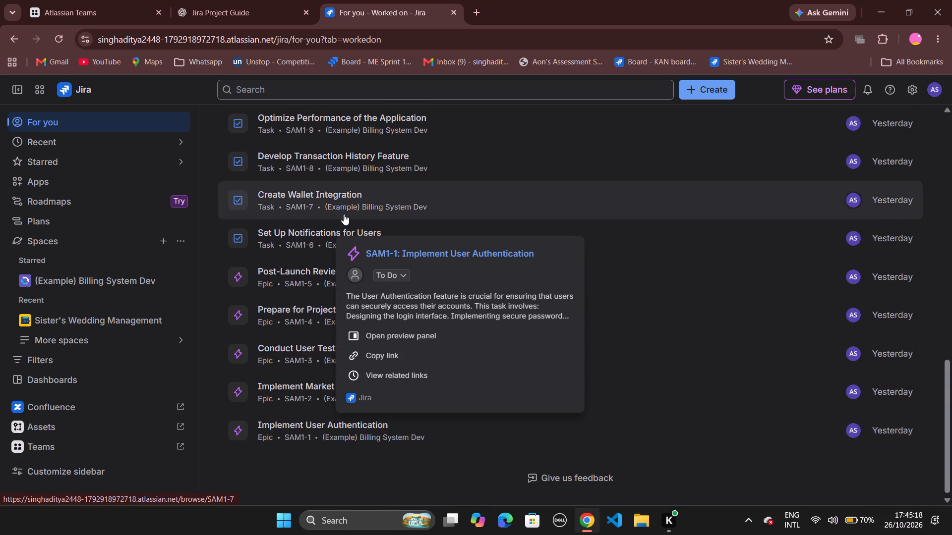
scroll(344, 214, up, 9)
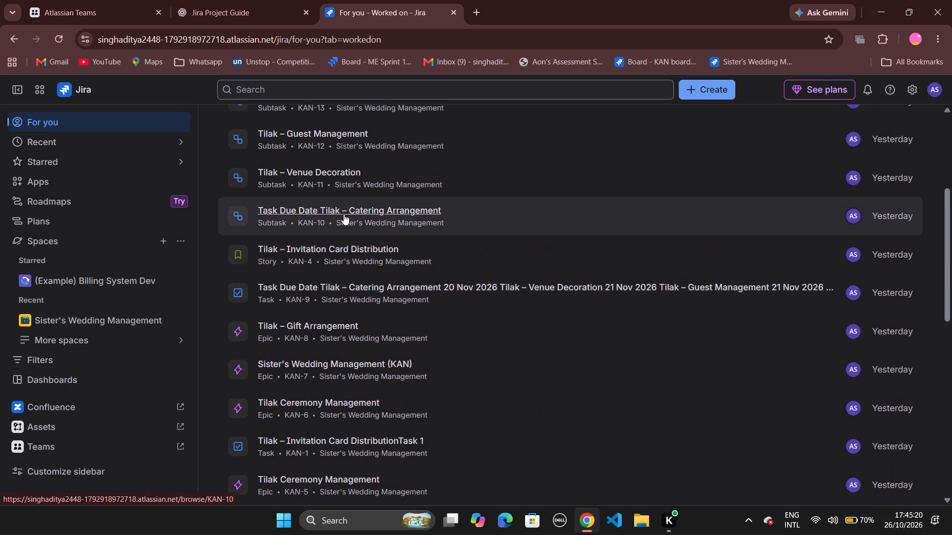
scroll(344, 214, up, 3)
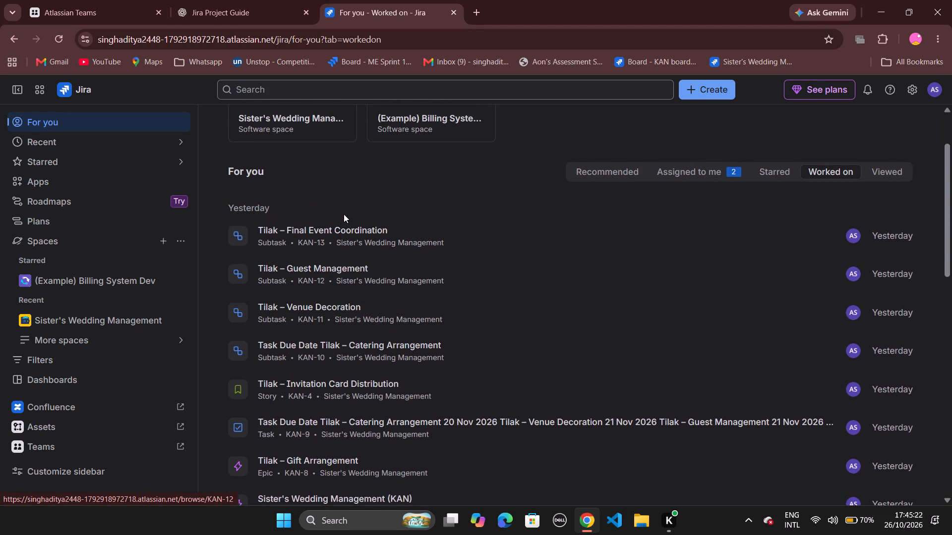
scroll(344, 214, up, 3)
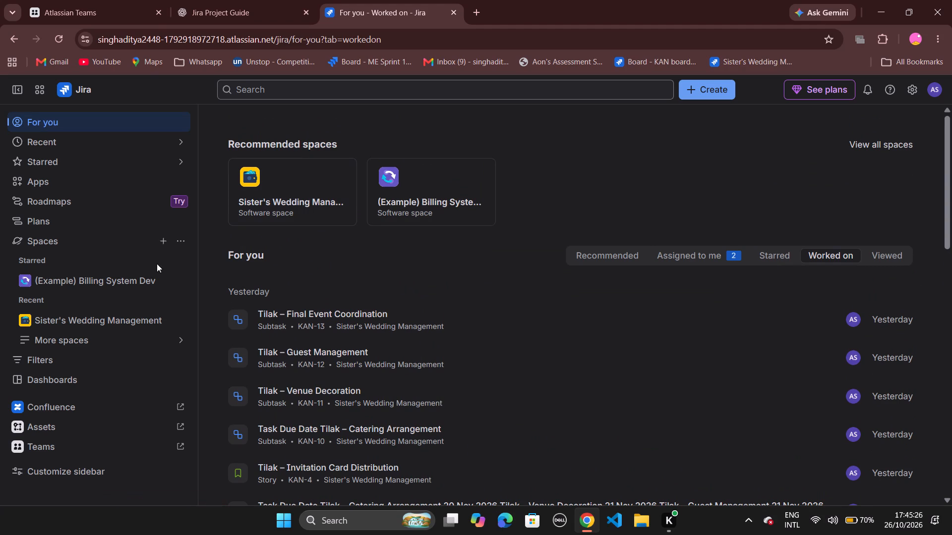
Open the full list of all Jira spaces.
click(107, 340)
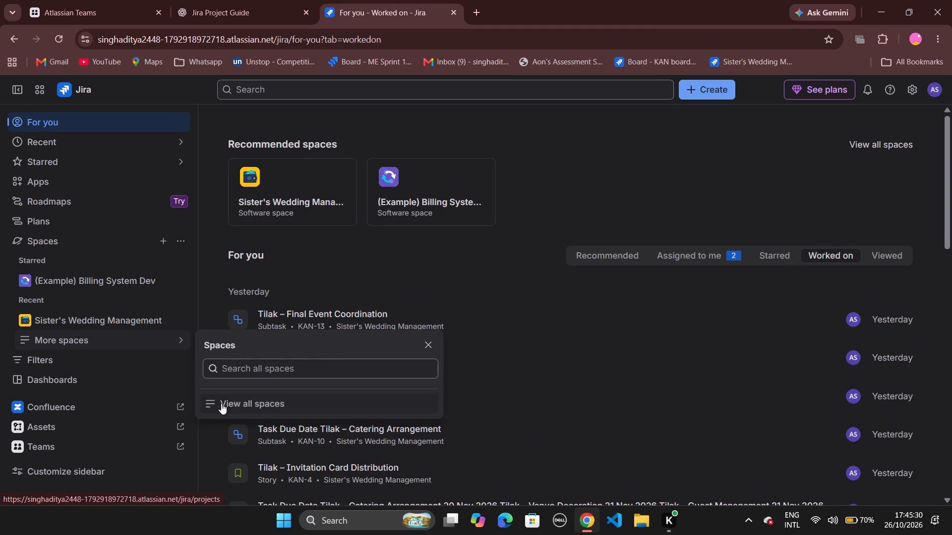
click(221, 403)
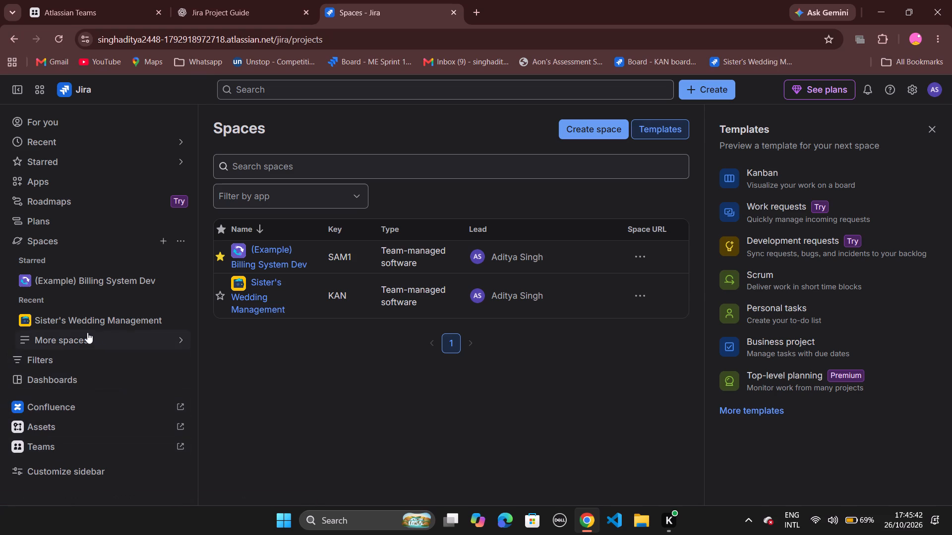
Delete the Sister's Wedding Management space by moving it to the trash.
click(184, 322)
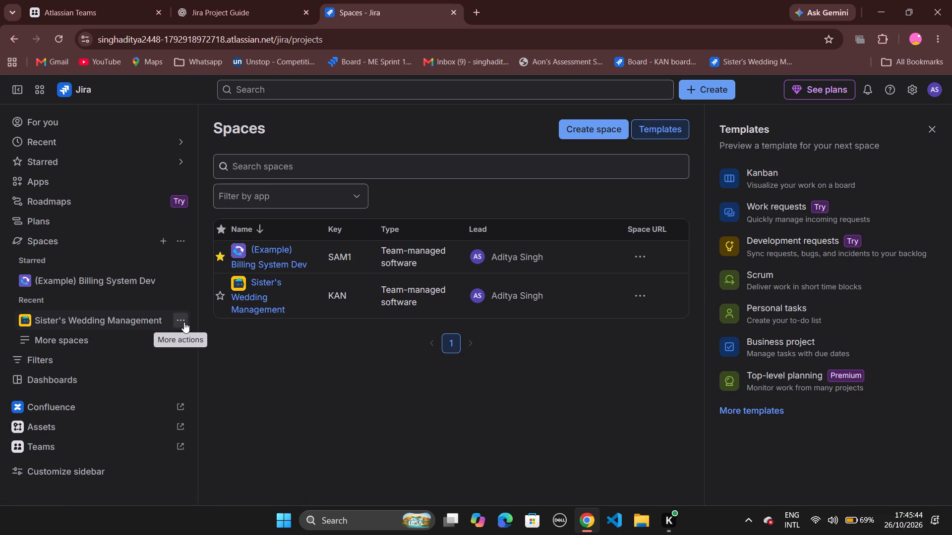
scroll(255, 449, down, 1)
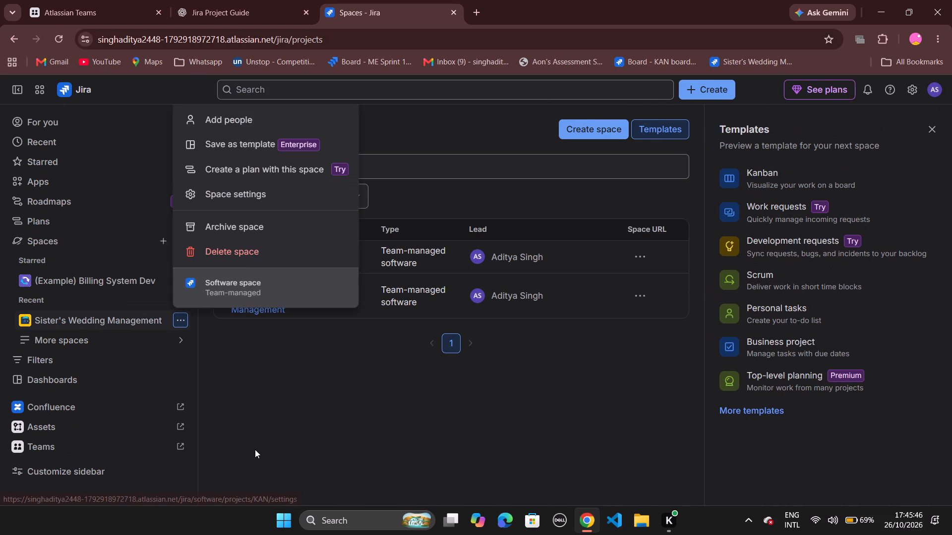
click(240, 247)
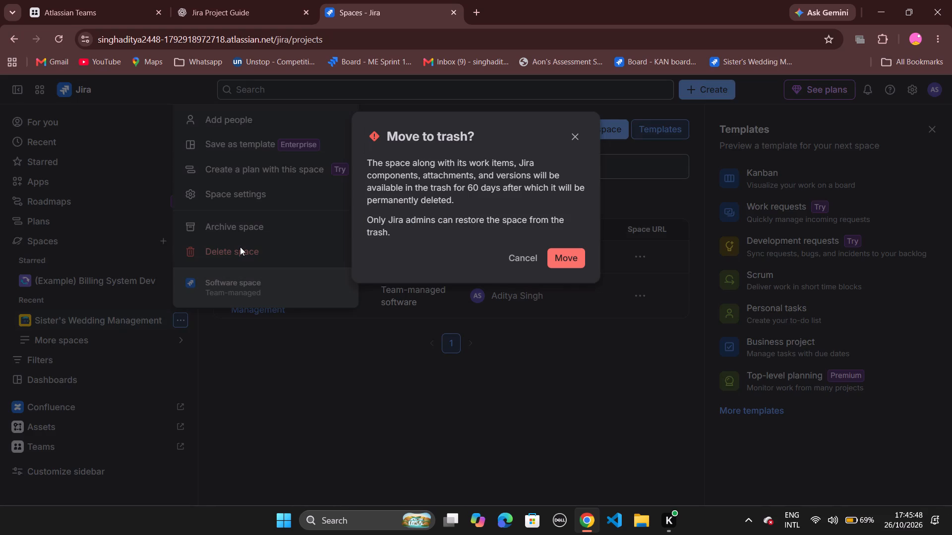
click(572, 255)
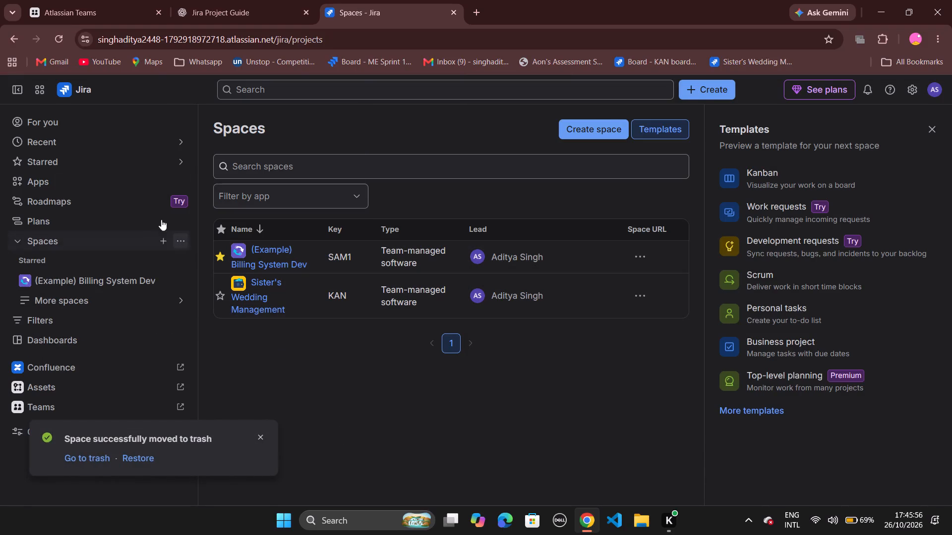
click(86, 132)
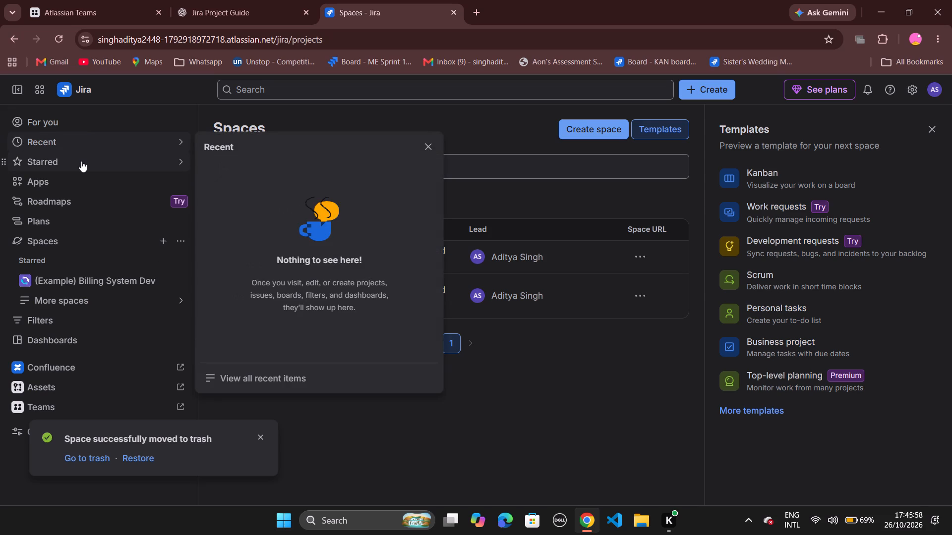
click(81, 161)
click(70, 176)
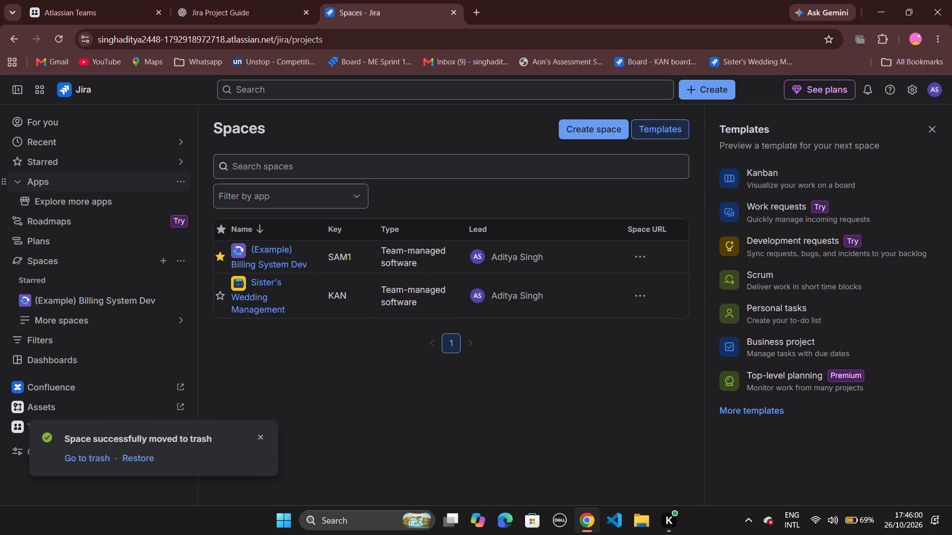
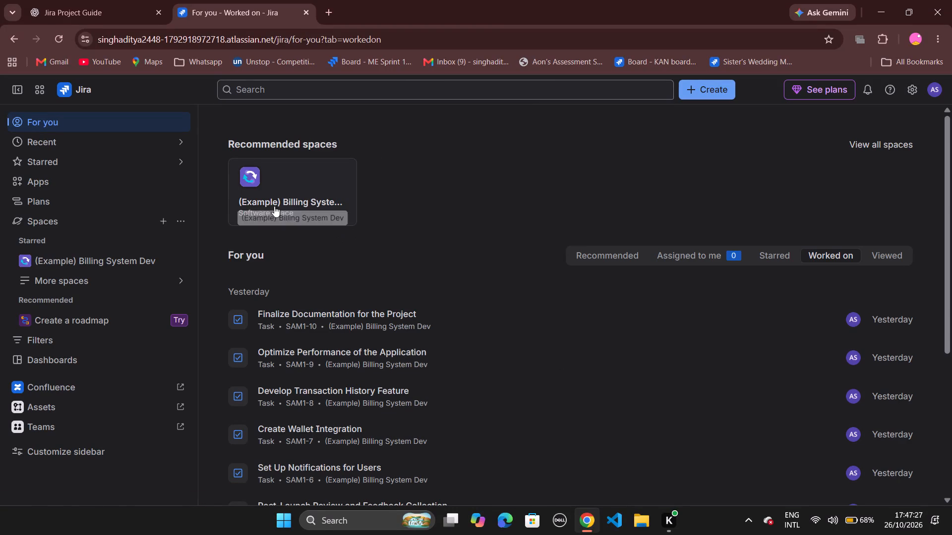
Capture a full-screen screenshot of the Jira home page.
click(691, 92)
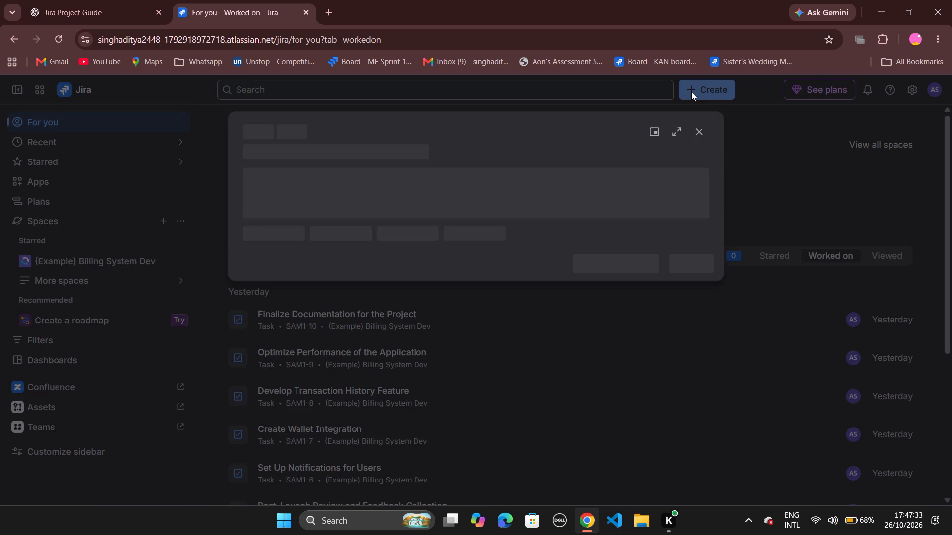
click(701, 134)
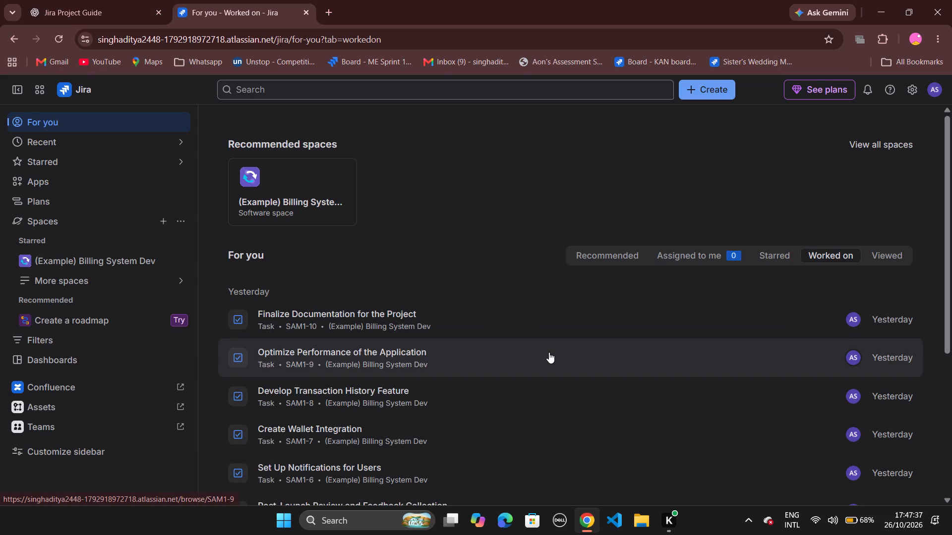
key(Print)
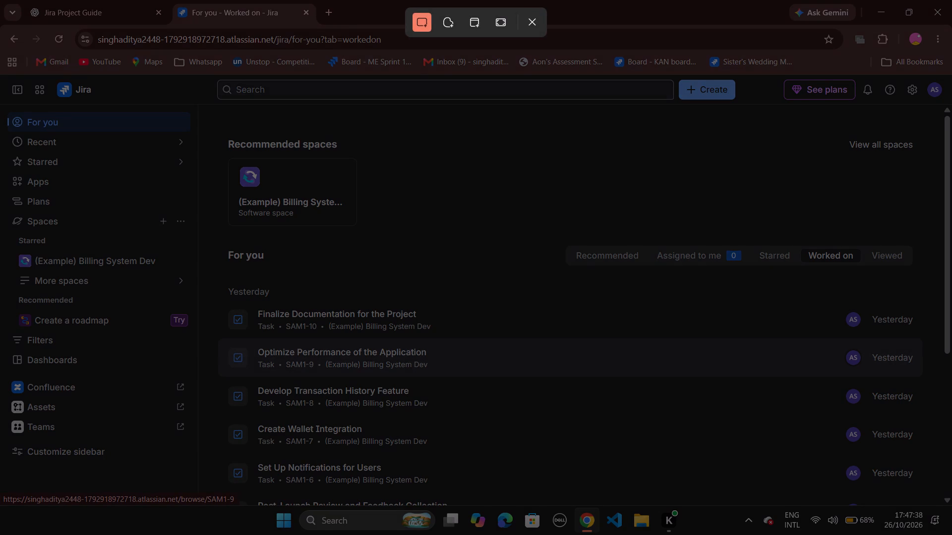
click(506, 28)
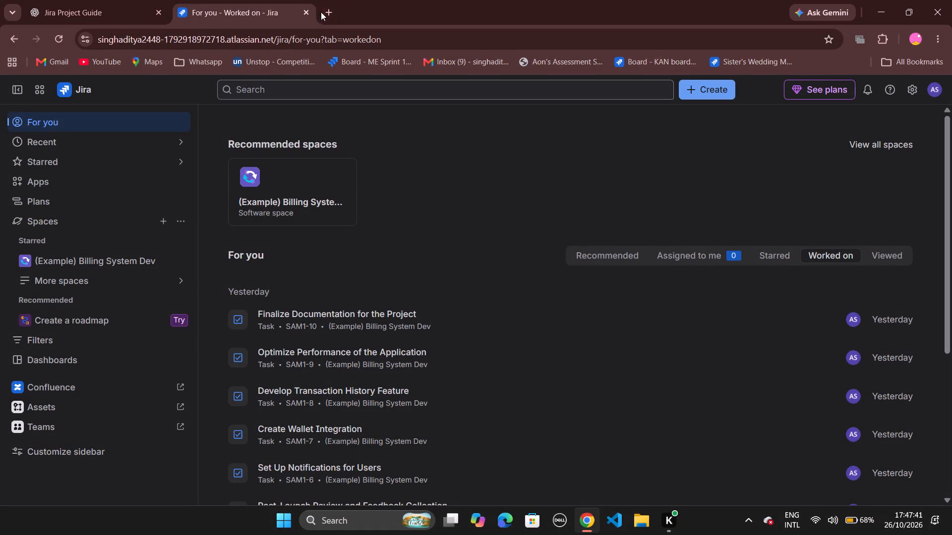
click(39, 0)
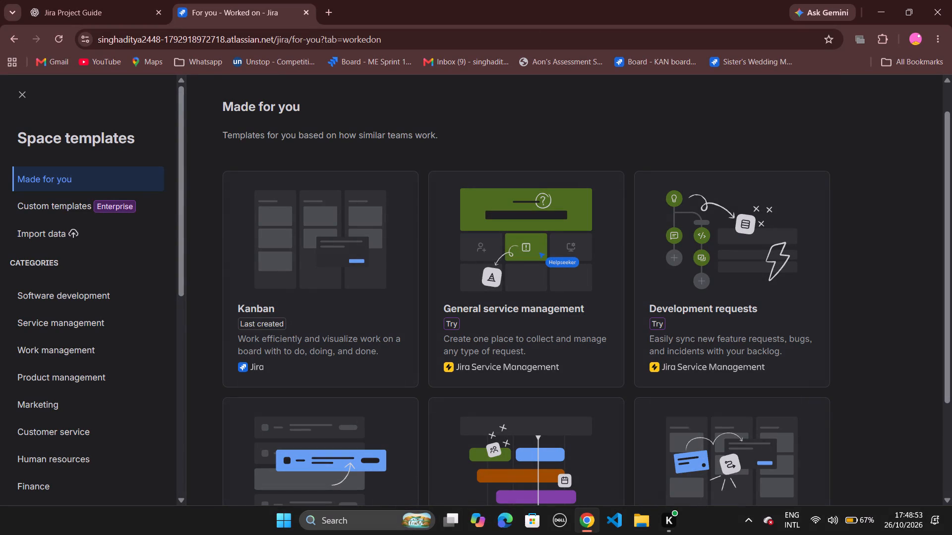
Find Microsoft Word on the computer and open it.
click(358, 519)
text(word)
key(space)
key(BackSpace)
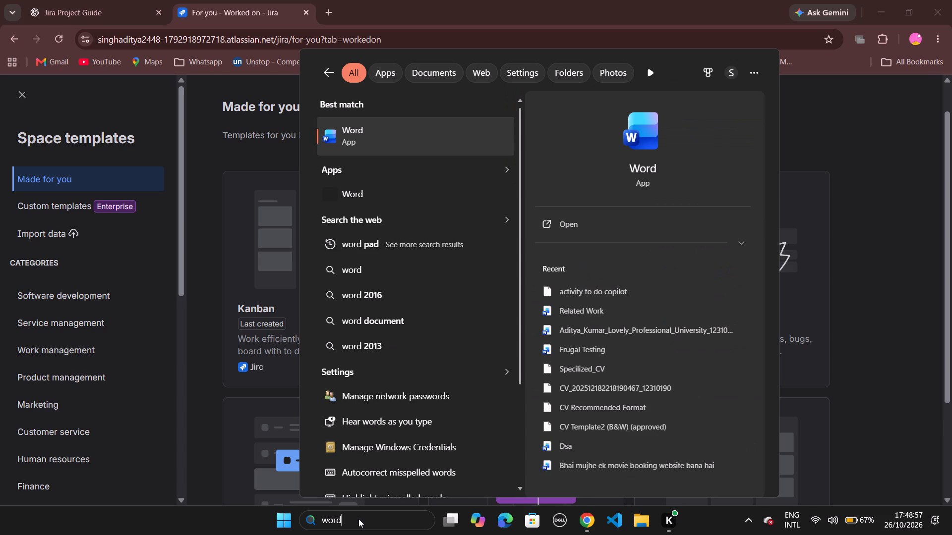
text(pas)
key(BackSpace)
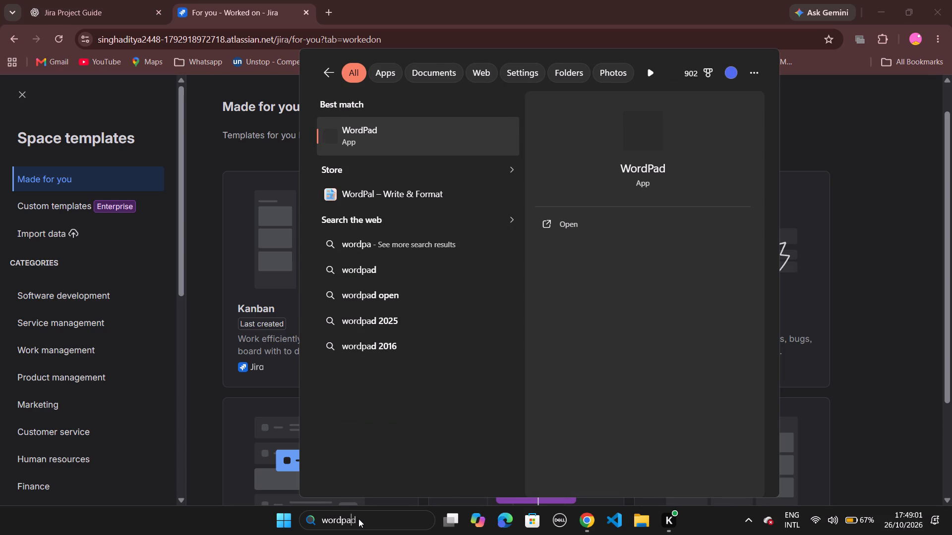
key(Return)
click(371, 520)
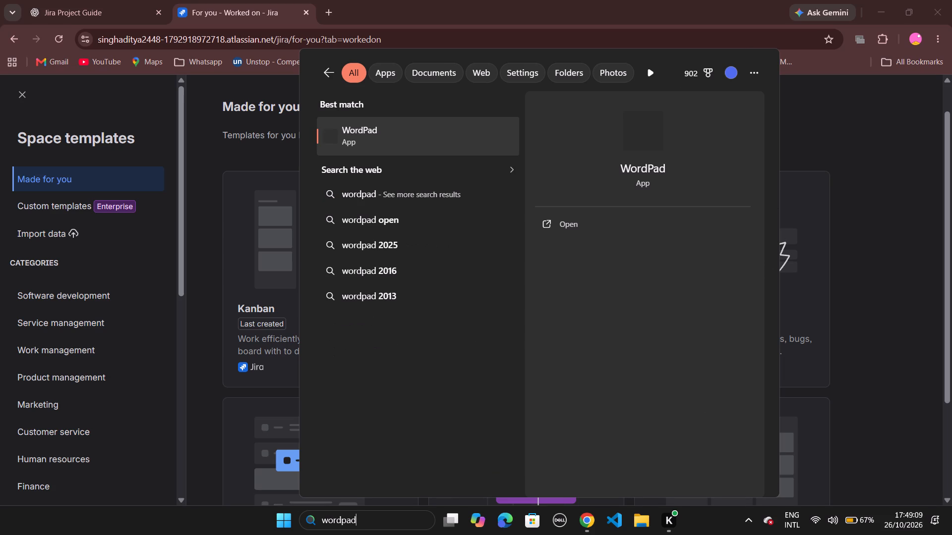
key(BackSpace)
key(BackSpace)
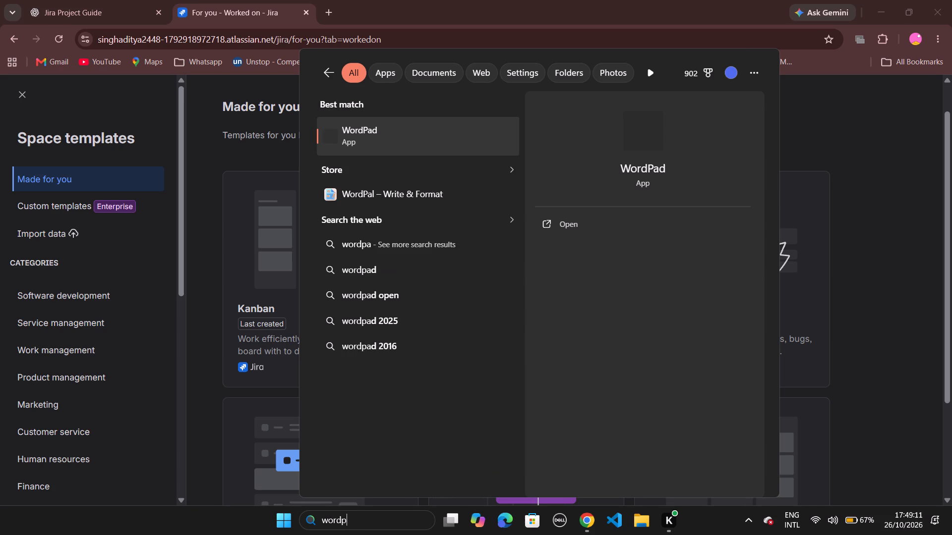
key(BackSpace)
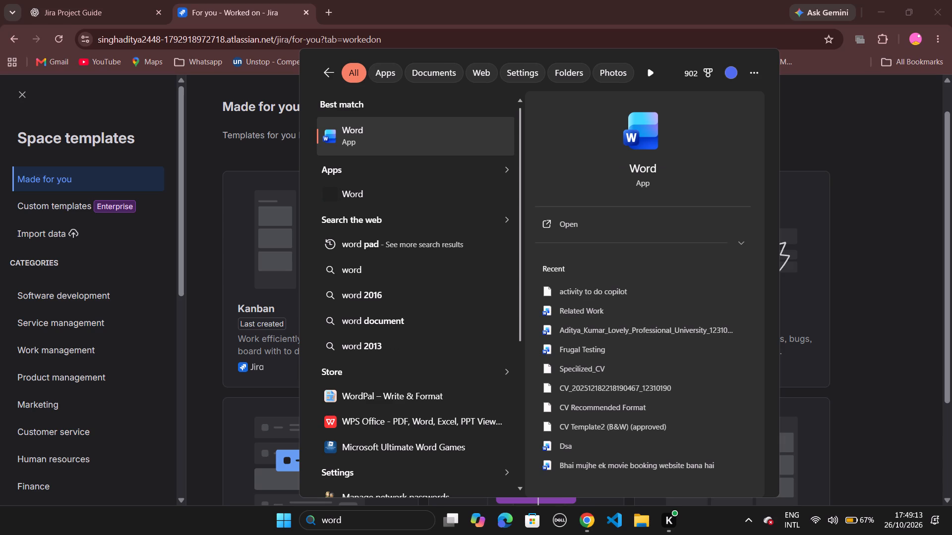
key(Return)
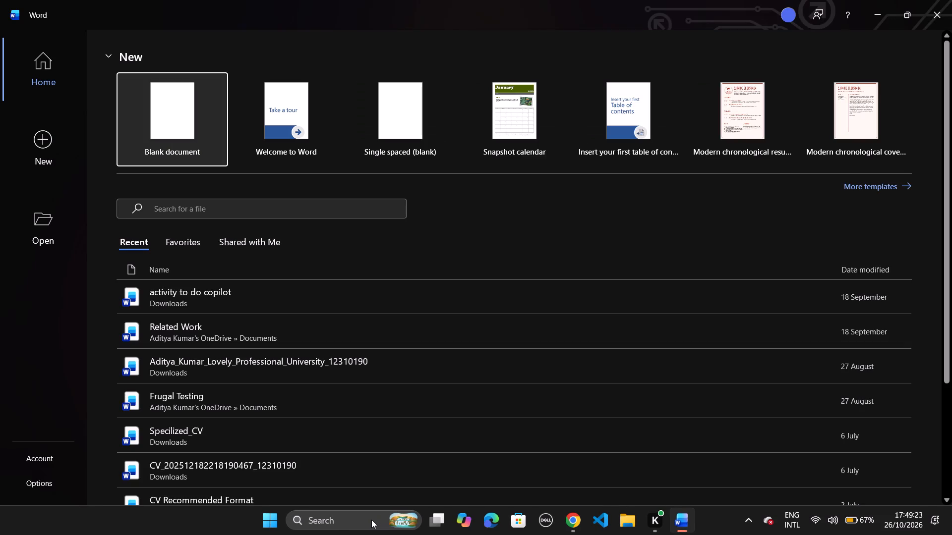
Create a blank Word document, paste the Jira home page screenshot into it, and return to Jira.
click(156, 92)
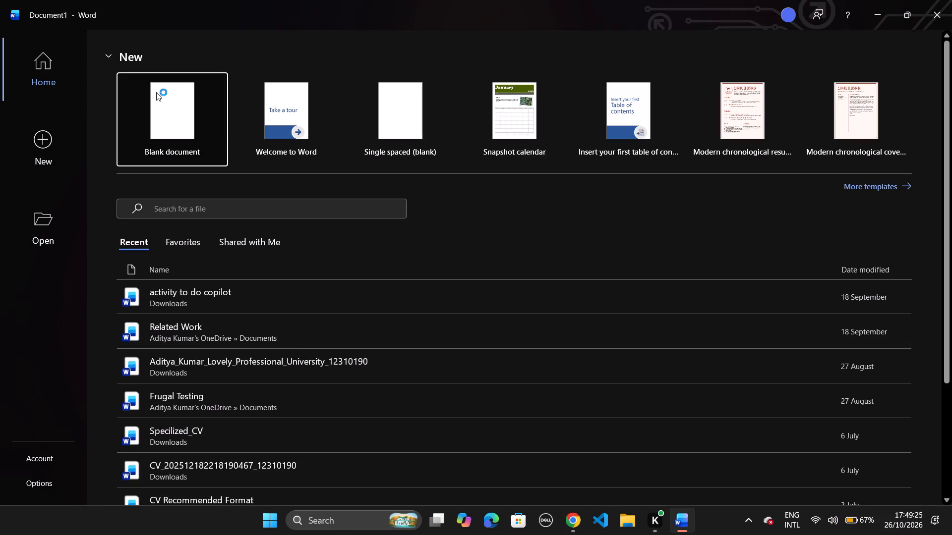
key(ctrl+v)
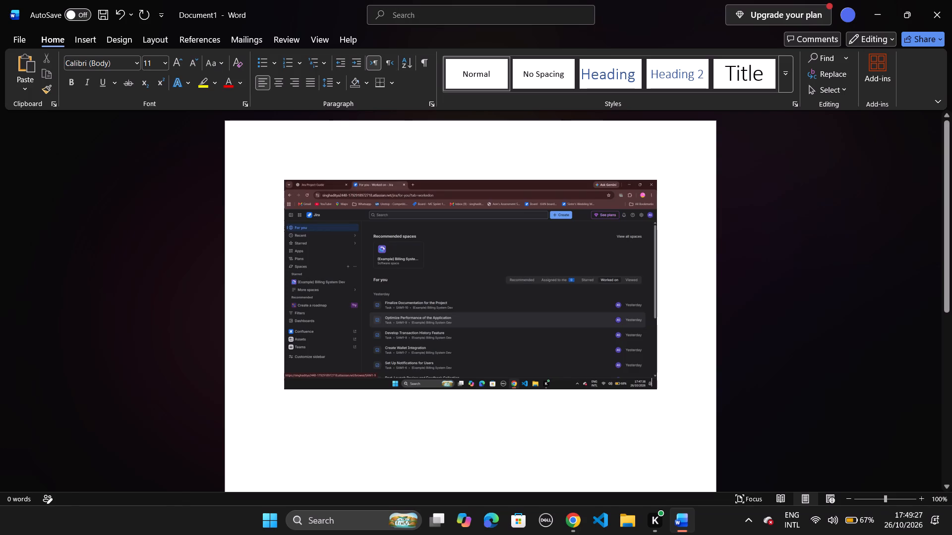
click(877, 13)
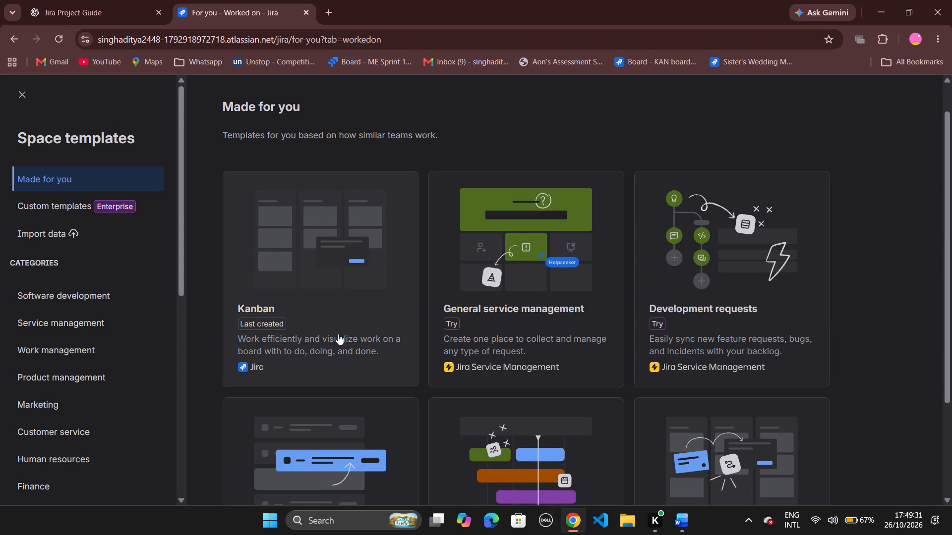
Take a full-screen screenshot of Jira's space templates with Scrum in view and paste it below the home page screenshot in Word.
scroll(329, 308, down, 1)
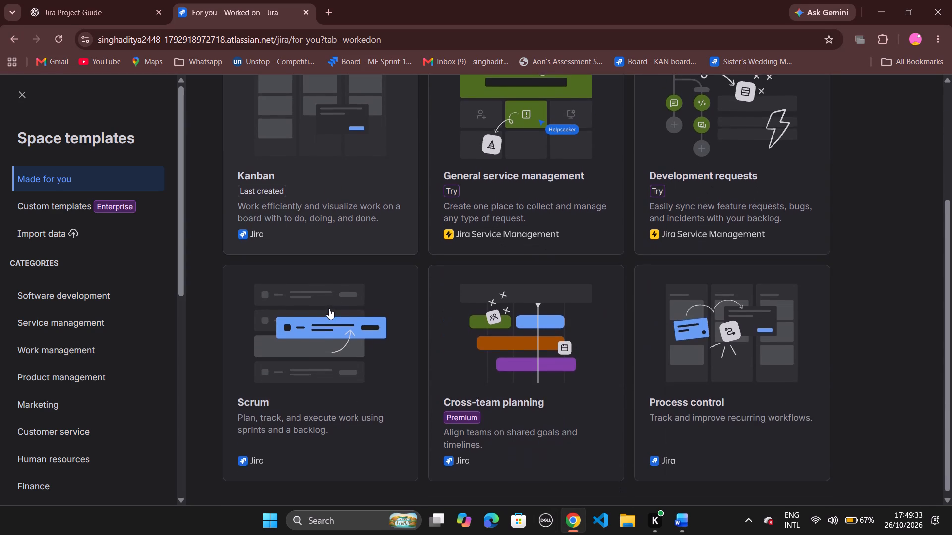
scroll(329, 308, down, 1)
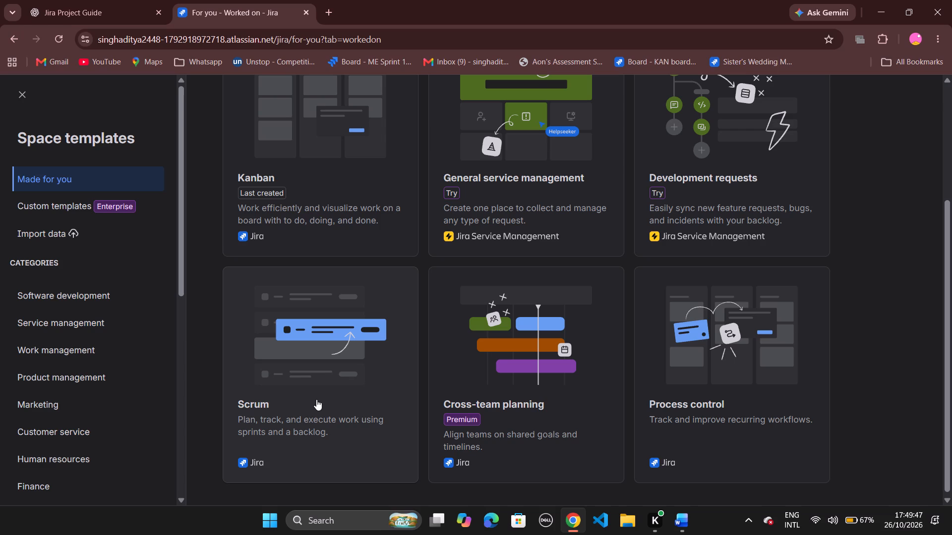
scroll(316, 399, up, 1)
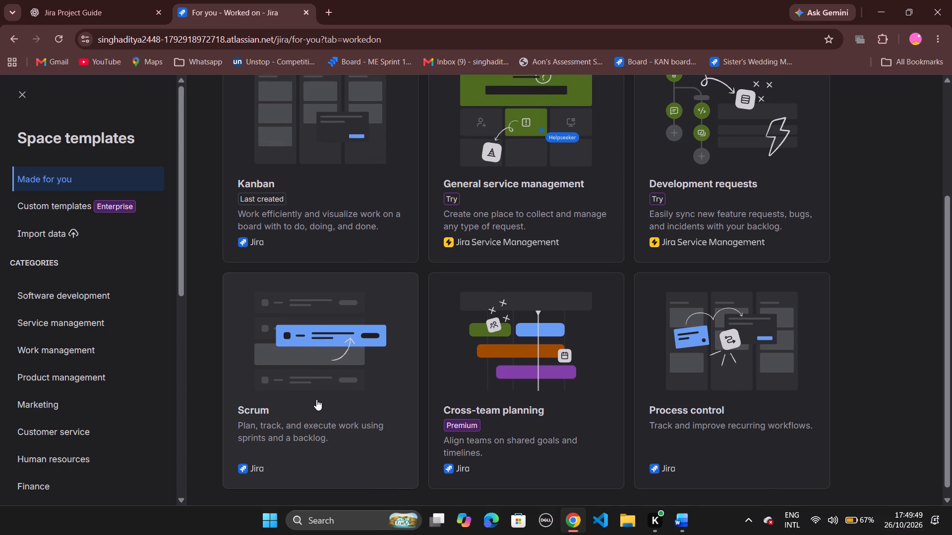
scroll(316, 399, up, 3)
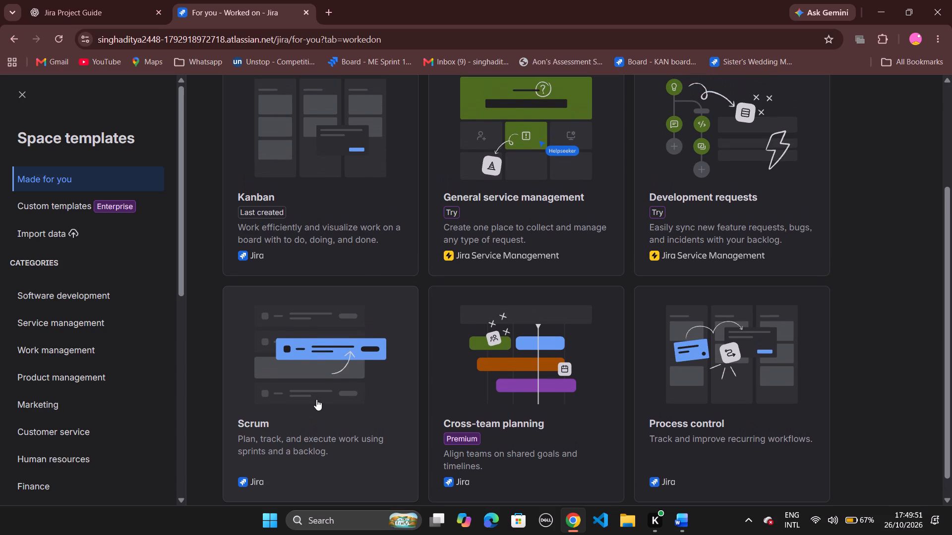
scroll(316, 399, up, 1)
key(Print)
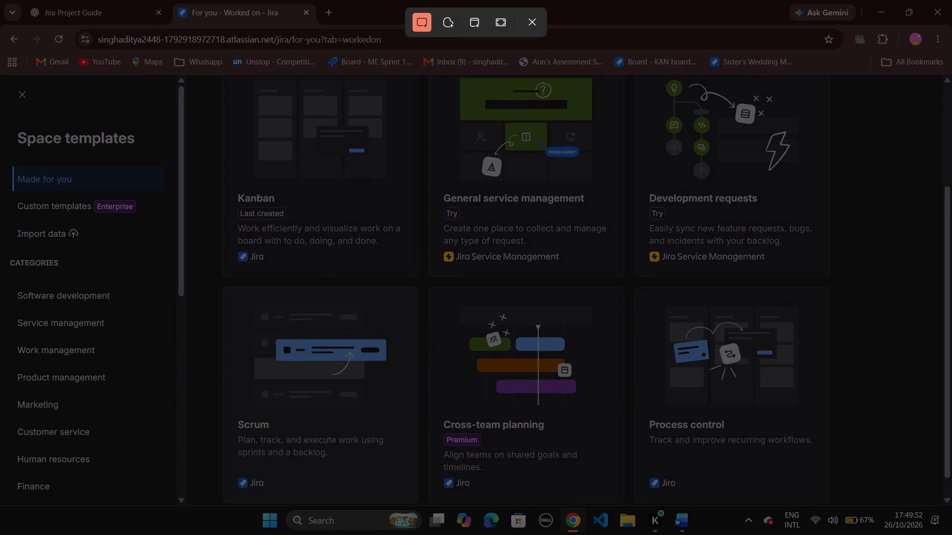
click(501, 25)
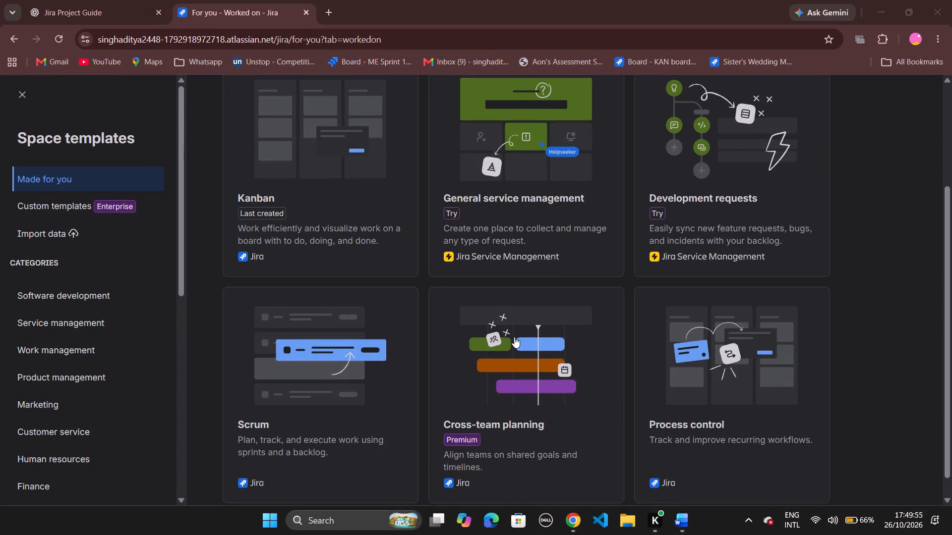
click(688, 527)
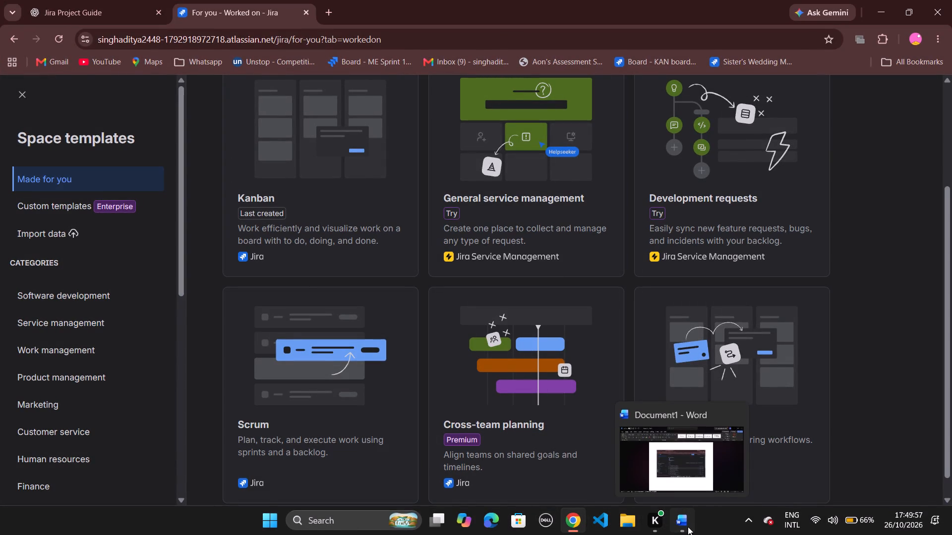
click(673, 386)
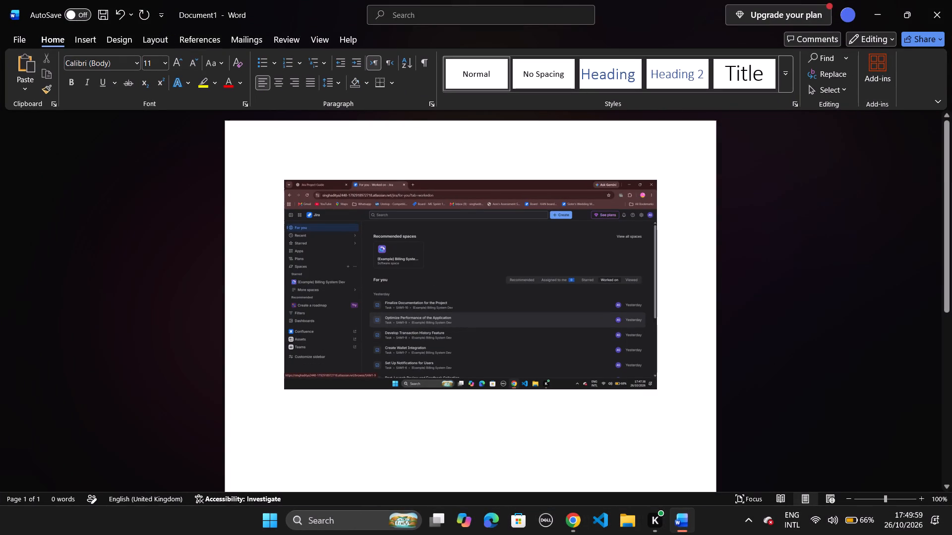
key(Return)
key(ctrl+v)
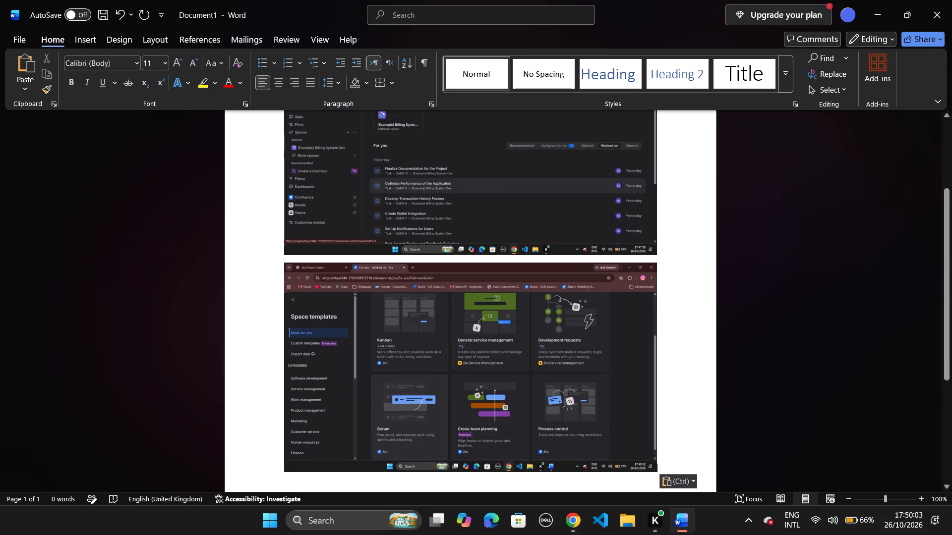
Return to Jira and start the new space from the Scrum template.
click(568, 525)
click(304, 363)
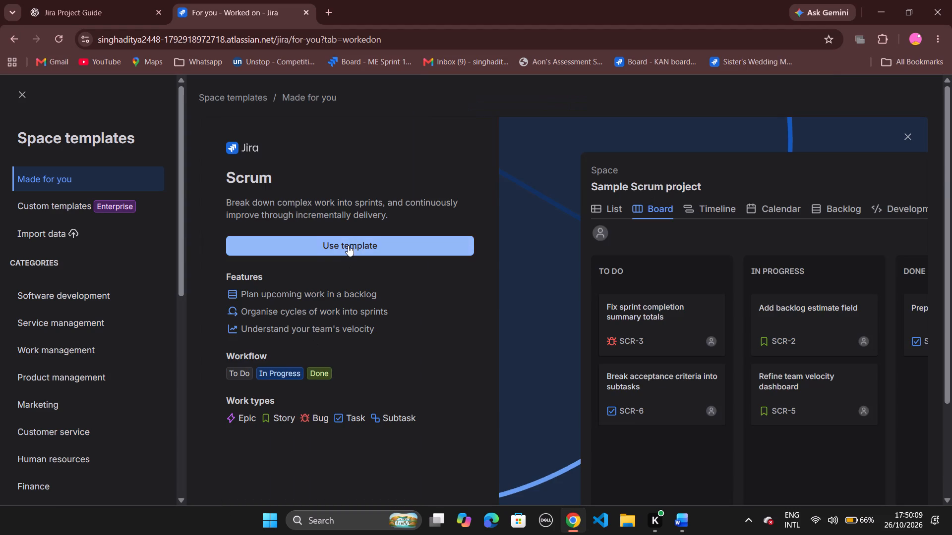
click(348, 245)
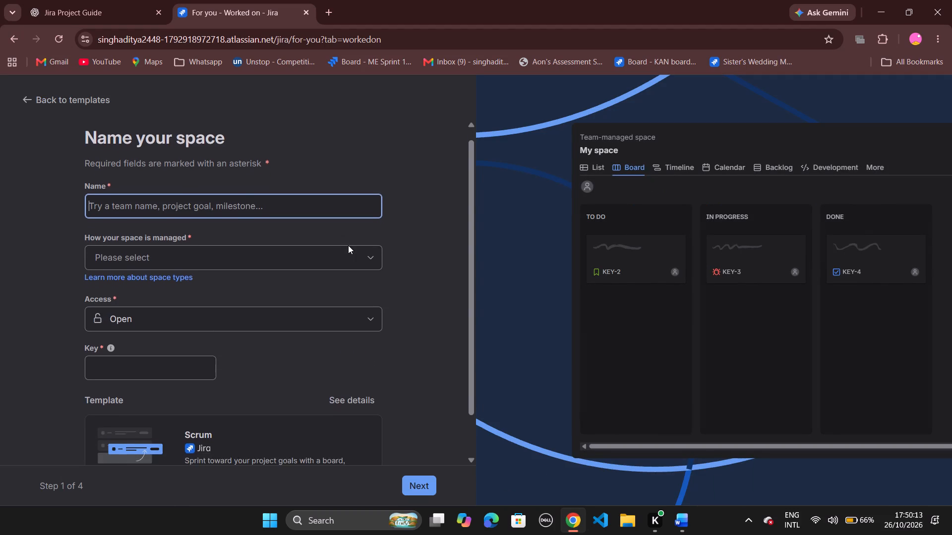
Take a full-screen screenshot of the blank Name your space form and paste it below the templates screenshot in Word.
key(Print)
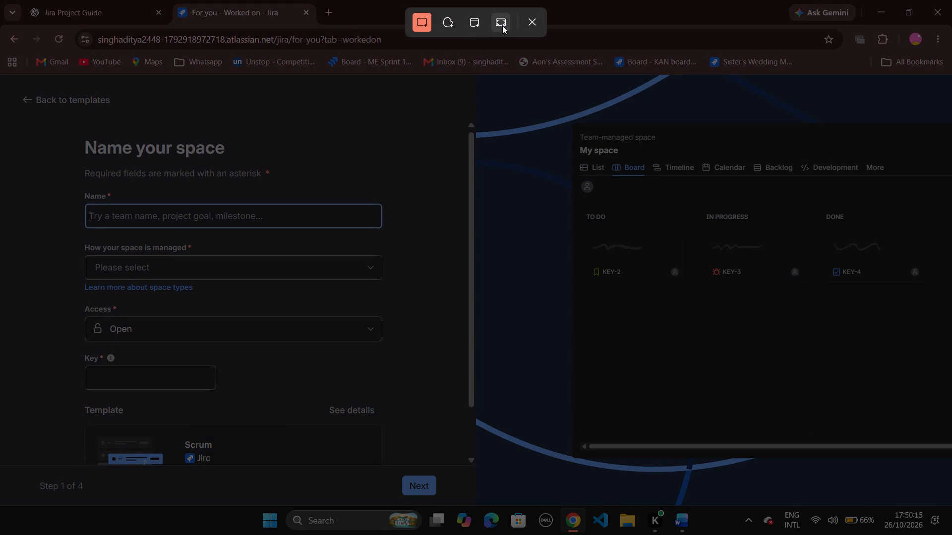
click(504, 26)
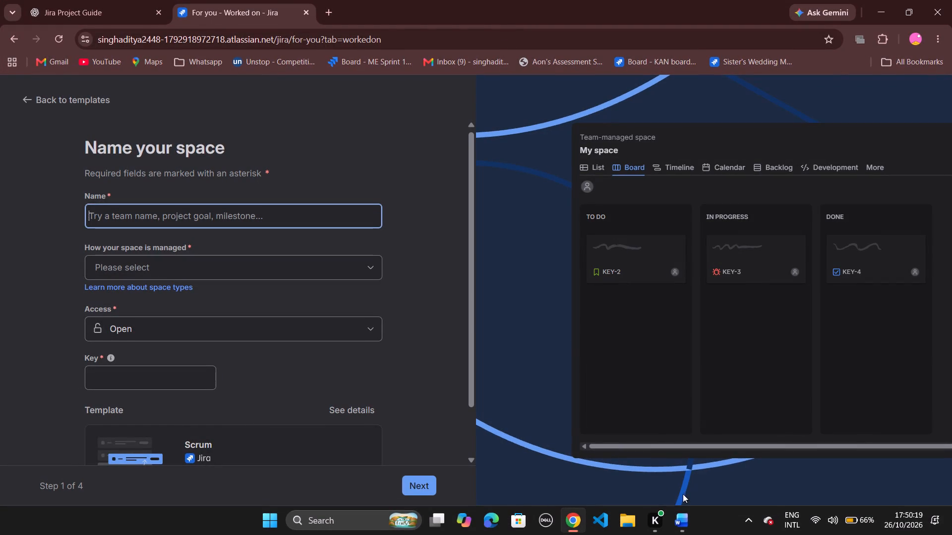
click(678, 517)
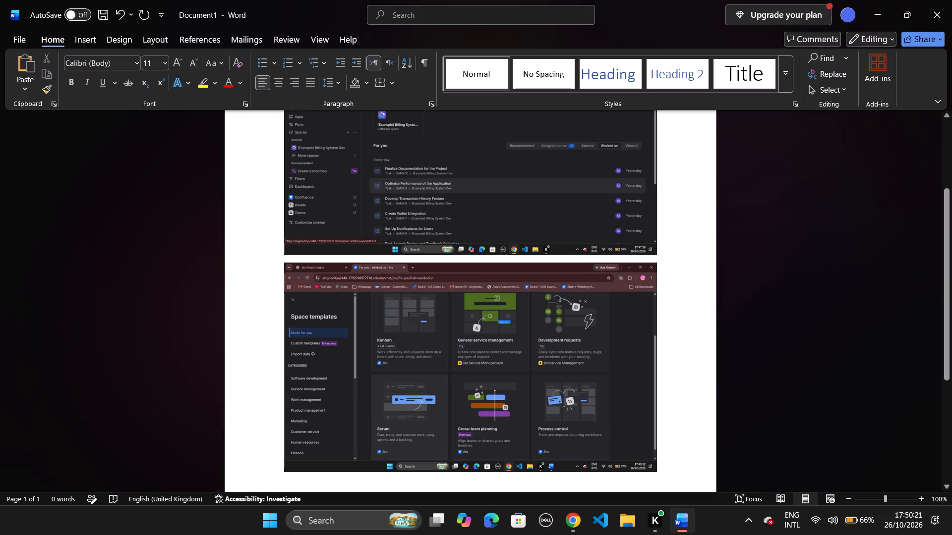
click(666, 460)
key(Return)
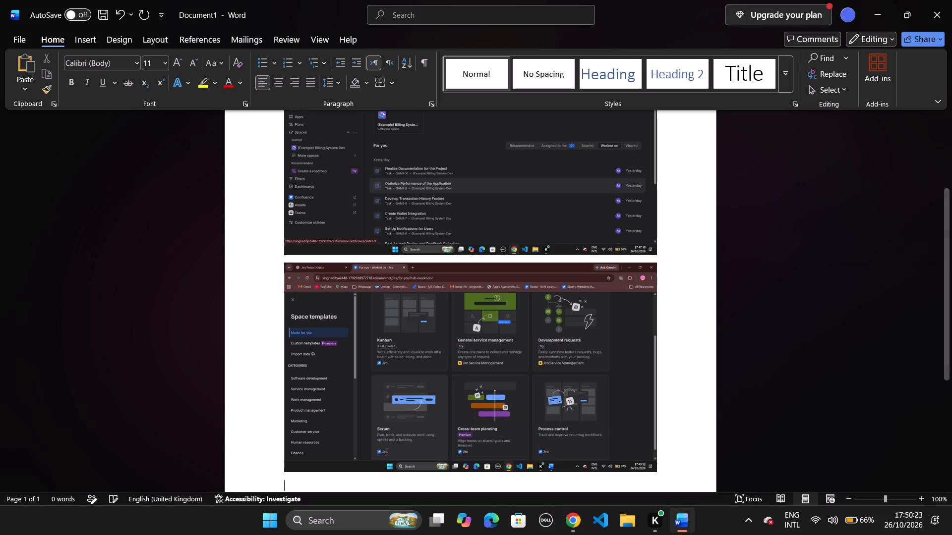
key(ctrl+v)
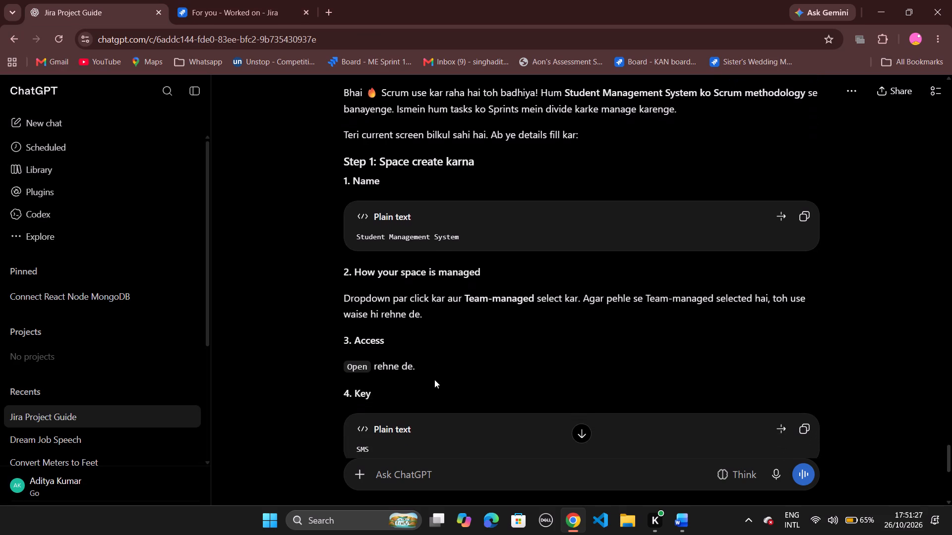
scroll(434, 379, down, 1)
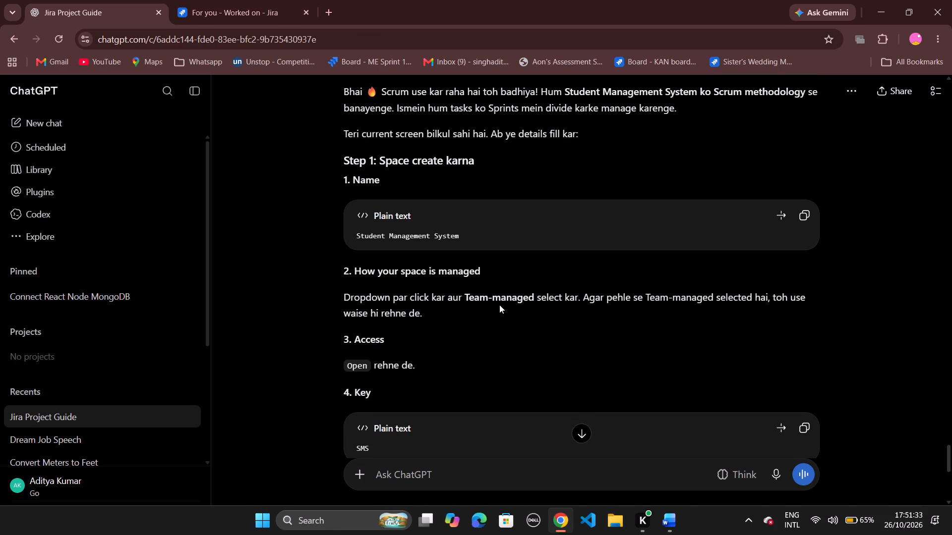
click(229, 7)
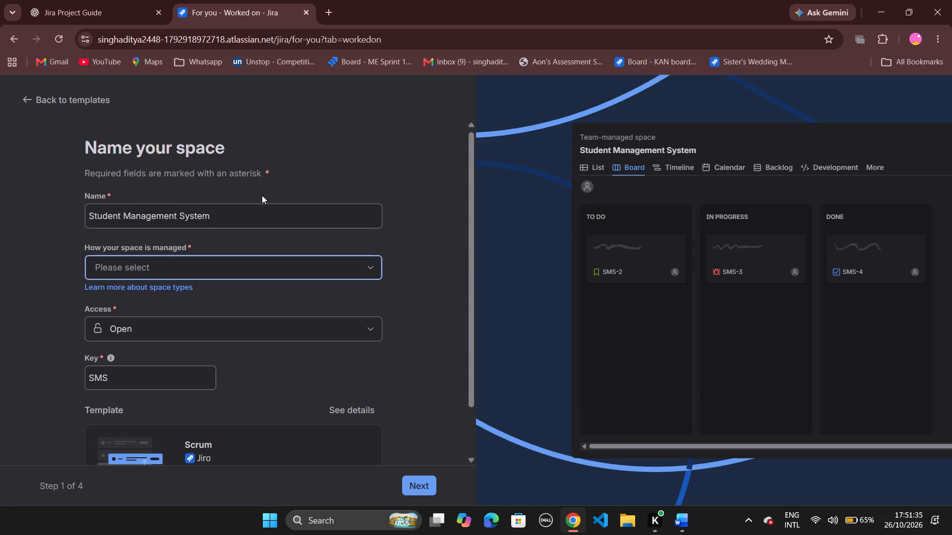
click(363, 269)
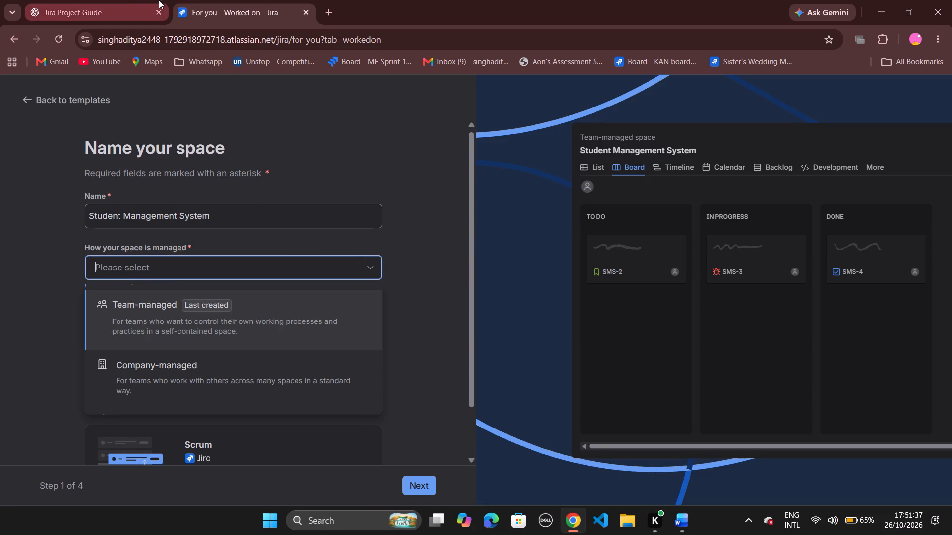
click(109, 0)
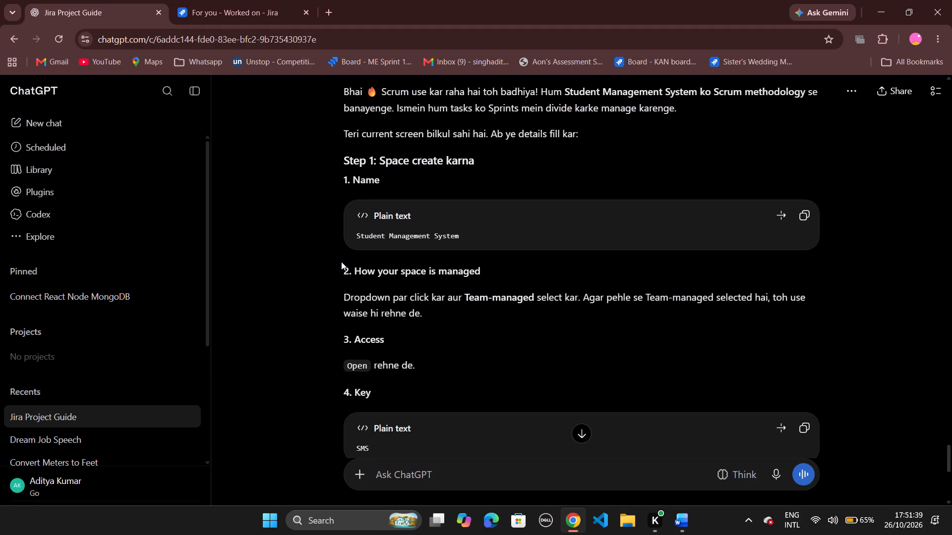
scroll(339, 249, down, 1)
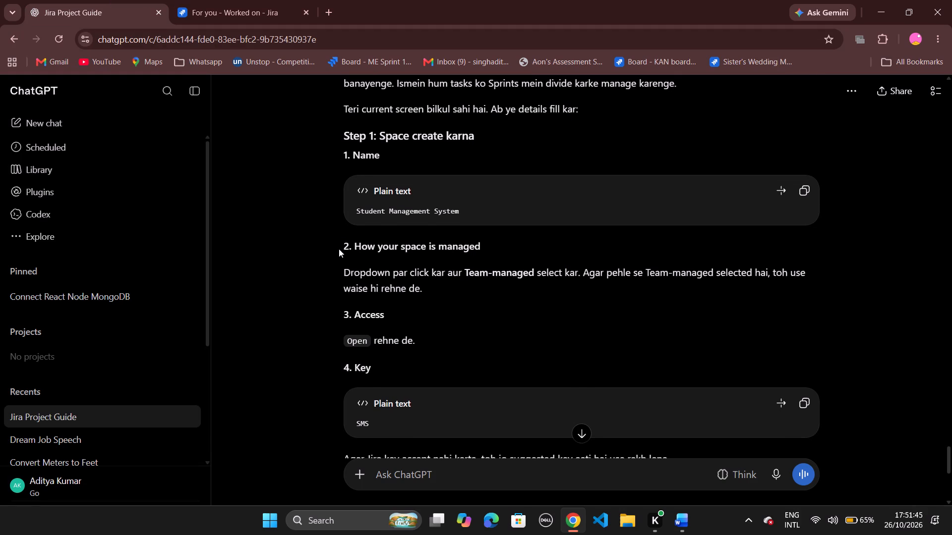
click(258, 8)
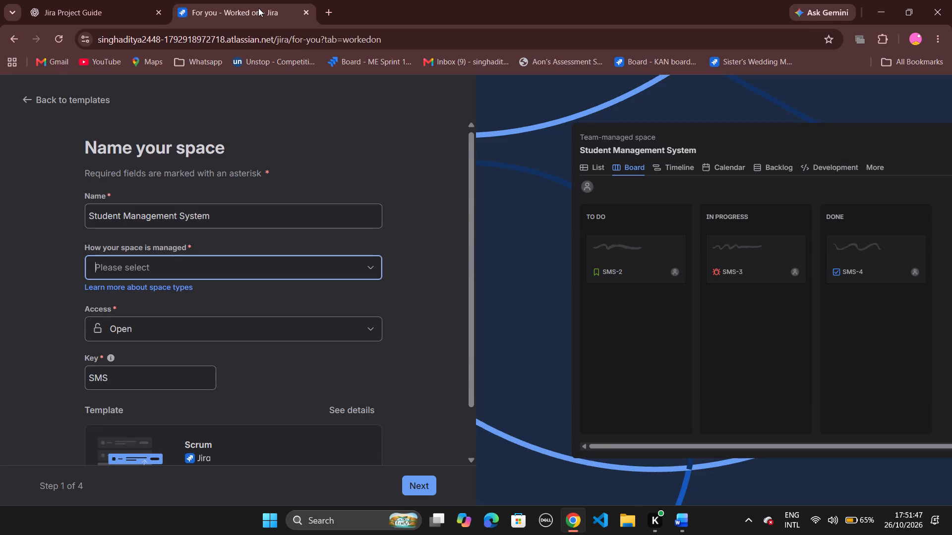
click(298, 267)
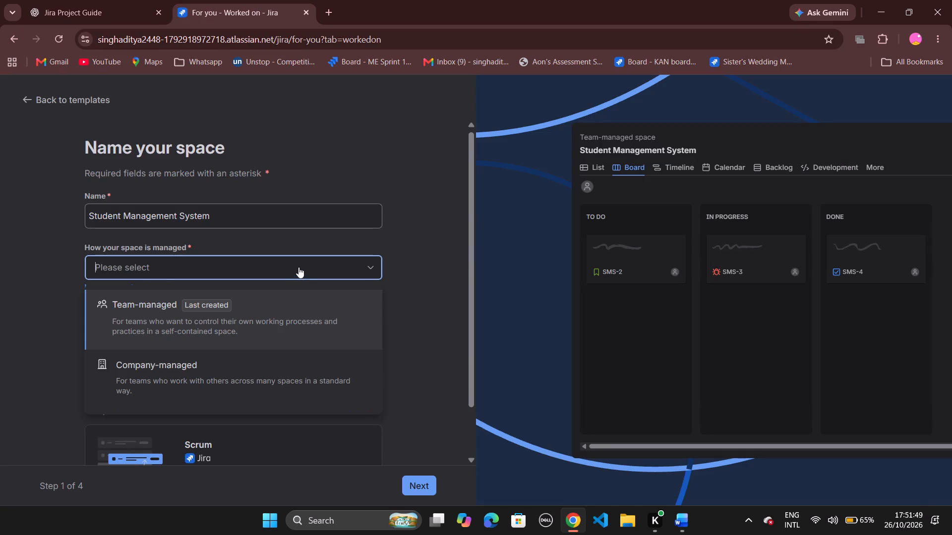
click(116, 8)
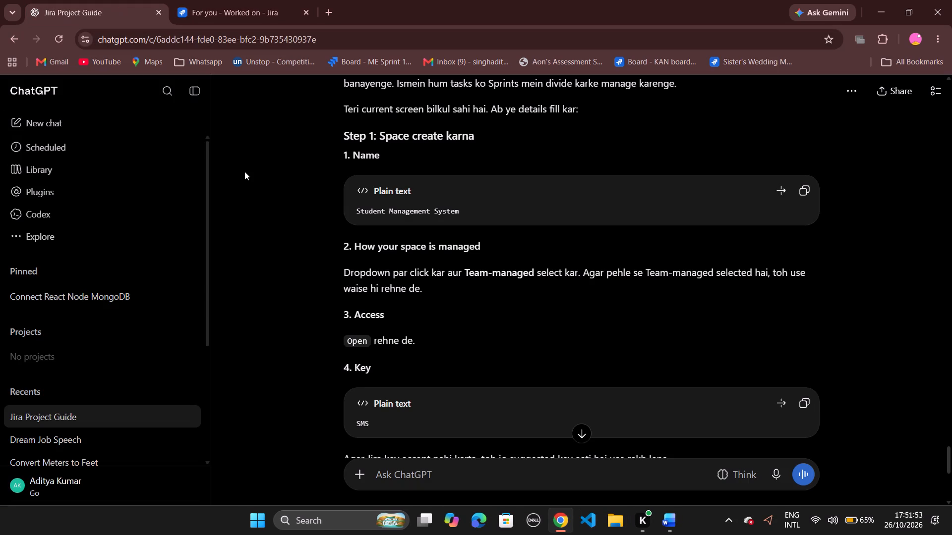
click(227, 6)
click(200, 261)
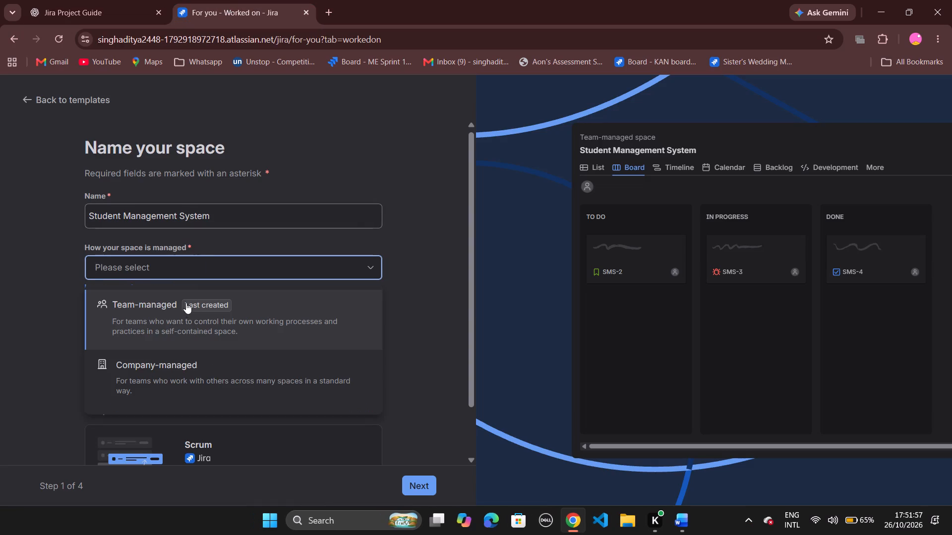
click(154, 302)
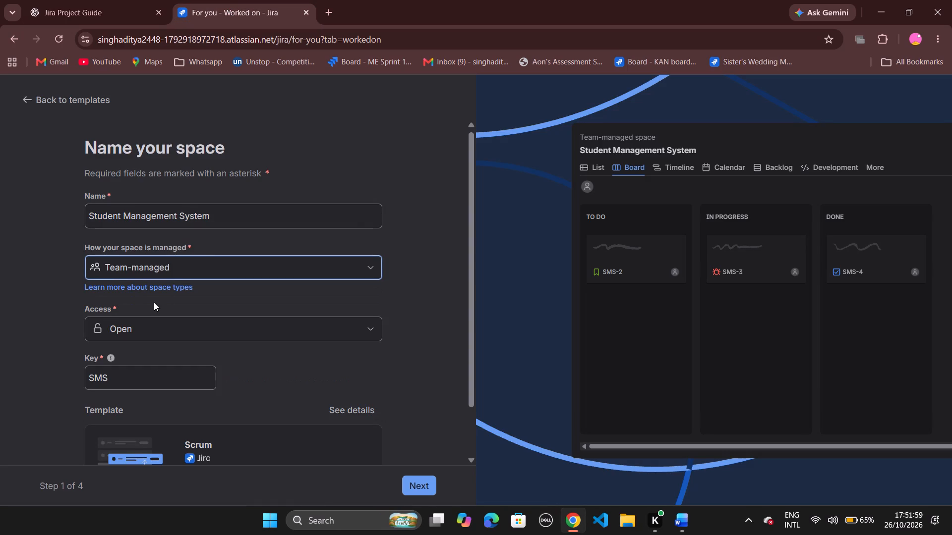
Check the access, key and template in Jira's Name your space form against ChatGPT's remaining instructions.
click(111, 0)
scroll(341, 320, down, 2)
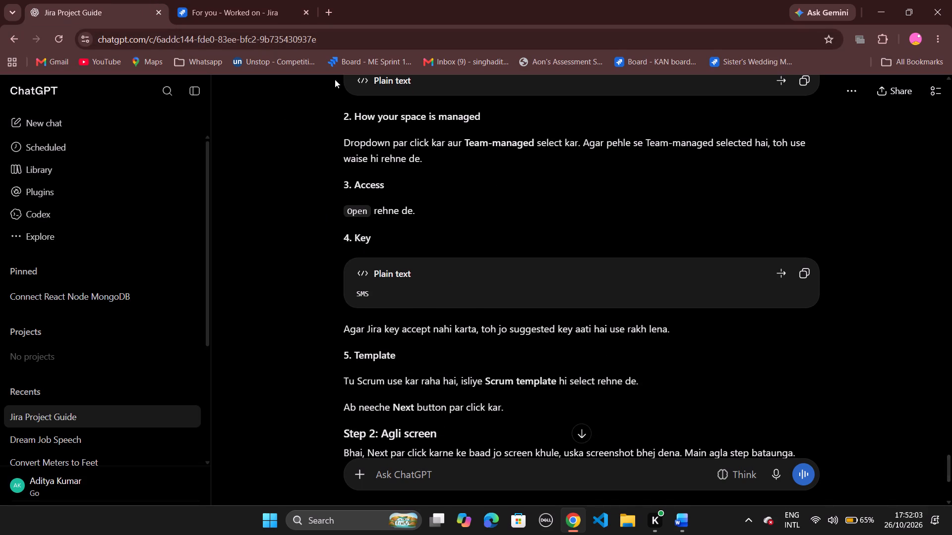
click(280, 7)
scroll(221, 340, down, 3)
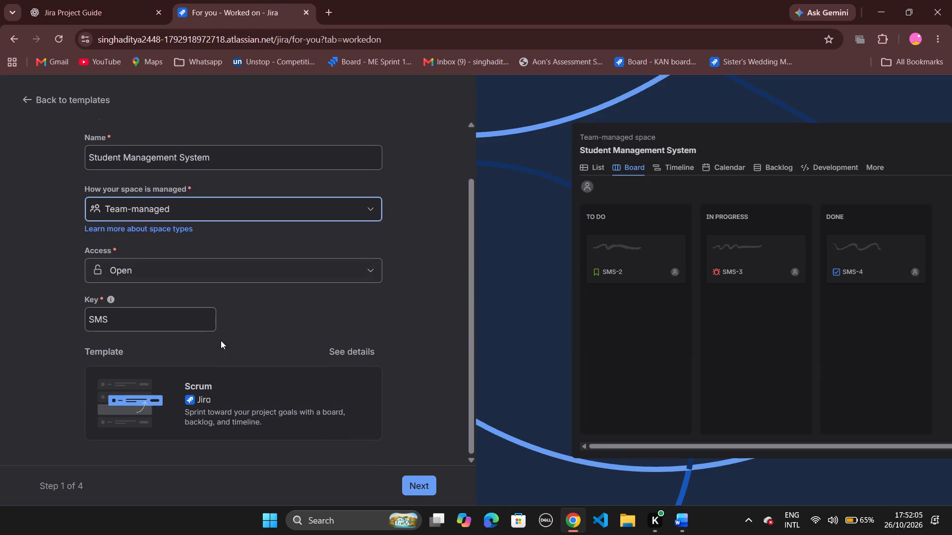
click(107, 0)
scroll(454, 296, down, 1)
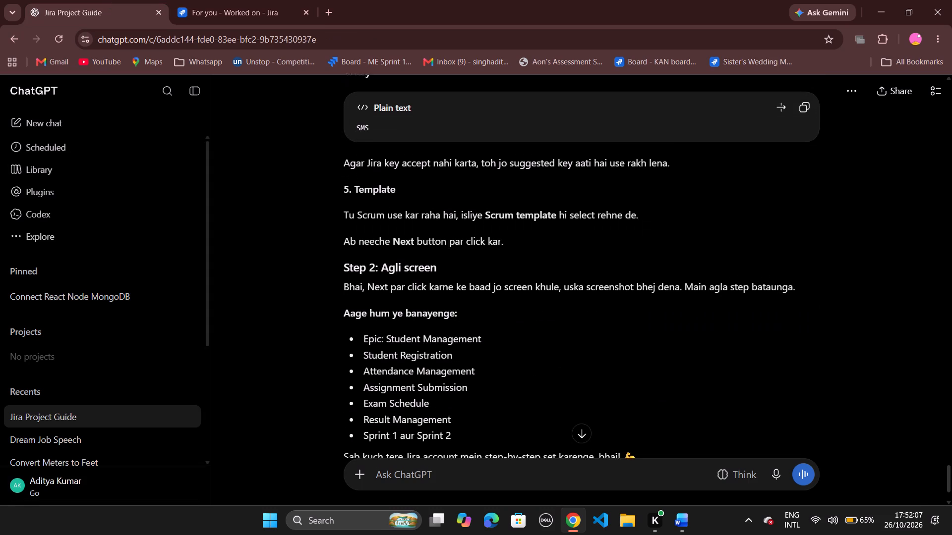
scroll(454, 296, down, 1)
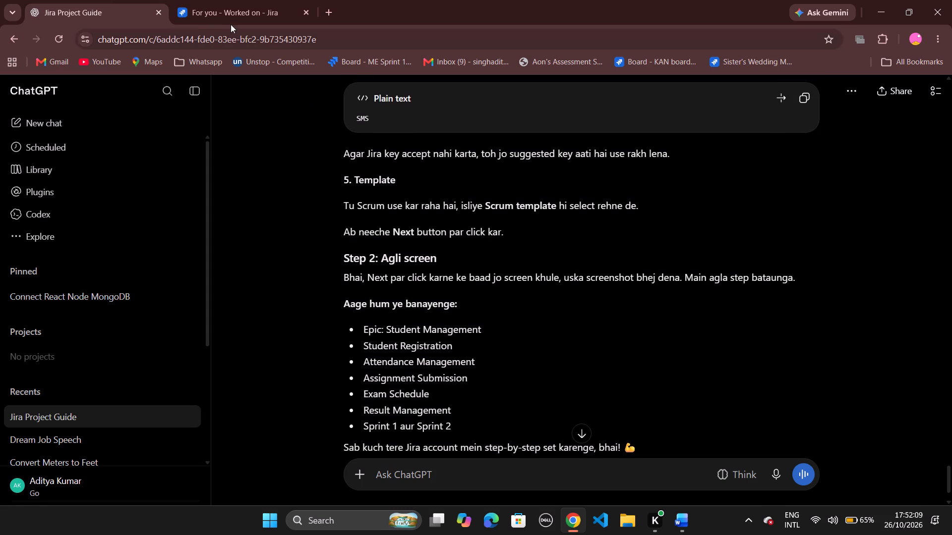
click(228, 18)
scroll(310, 420, down, 1)
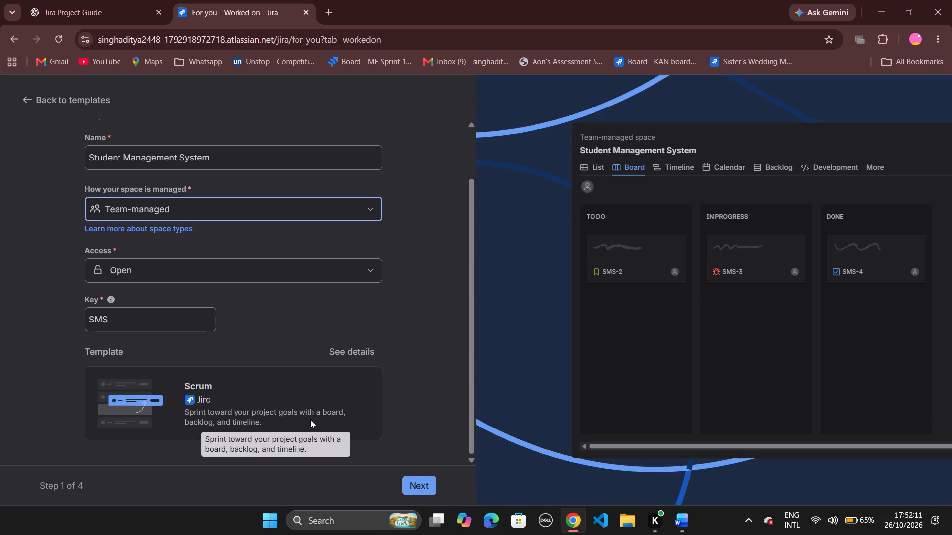
scroll(310, 420, down, 1)
scroll(416, 484, up, 1)
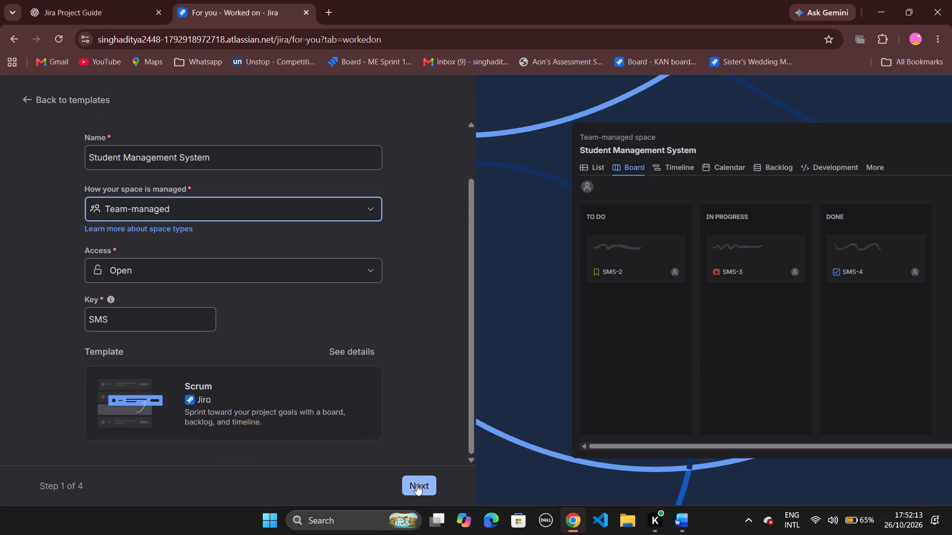
scroll(416, 484, up, 1)
Submit the completed Name your space form in Jira to reach the space configuration stage.
click(670, 515)
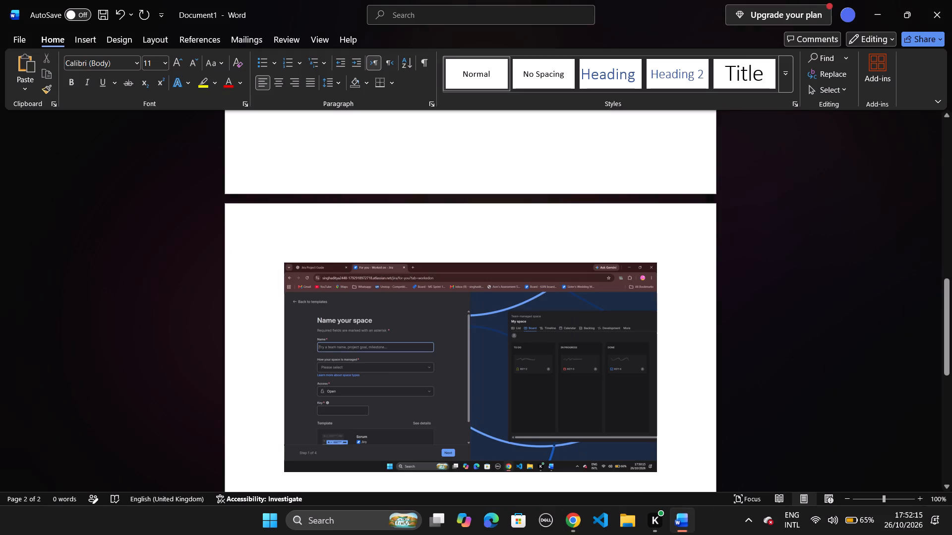
click(572, 516)
click(419, 490)
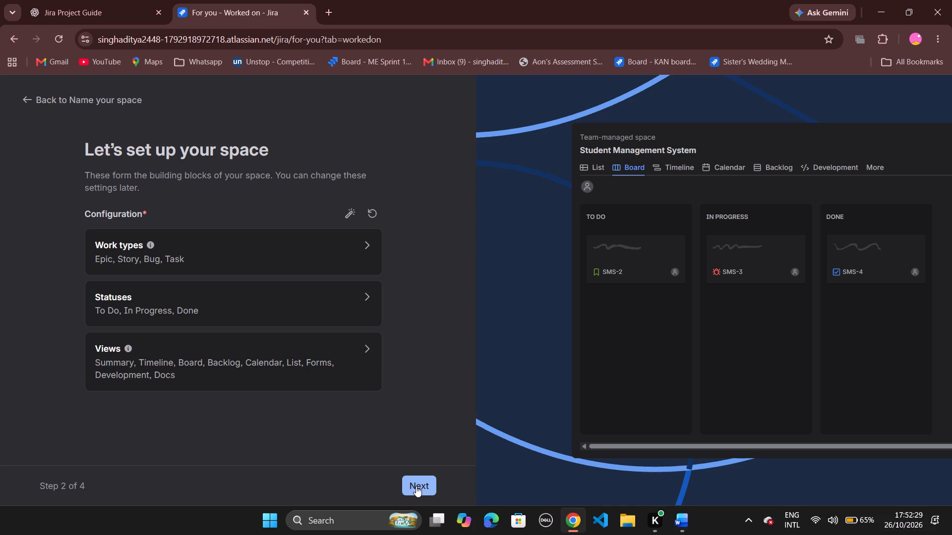
Take a full-screen screenshot of the Let's set up your space page and paste it below the form screenshot in Word.
key(Print)
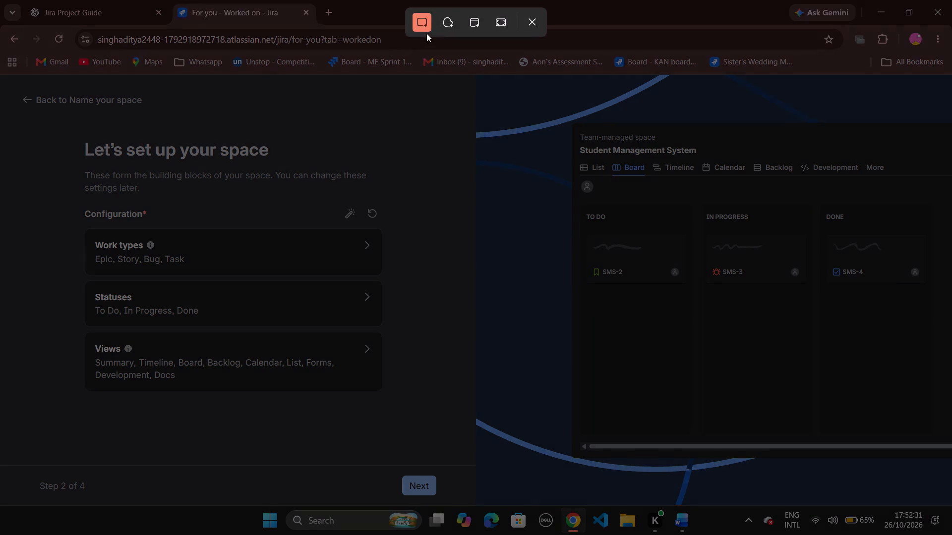
click(497, 26)
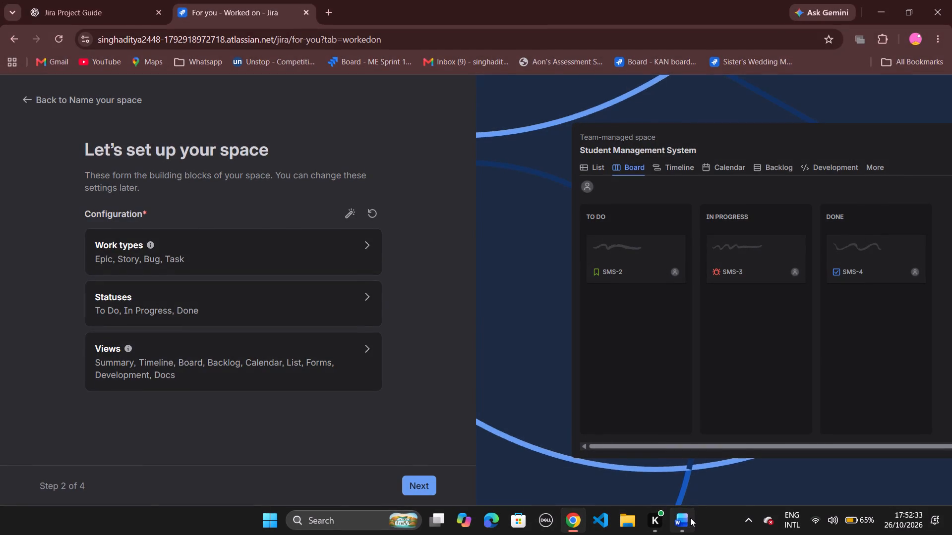
click(690, 518)
scroll(570, 373, down, 2)
scroll(573, 378, up, 1)
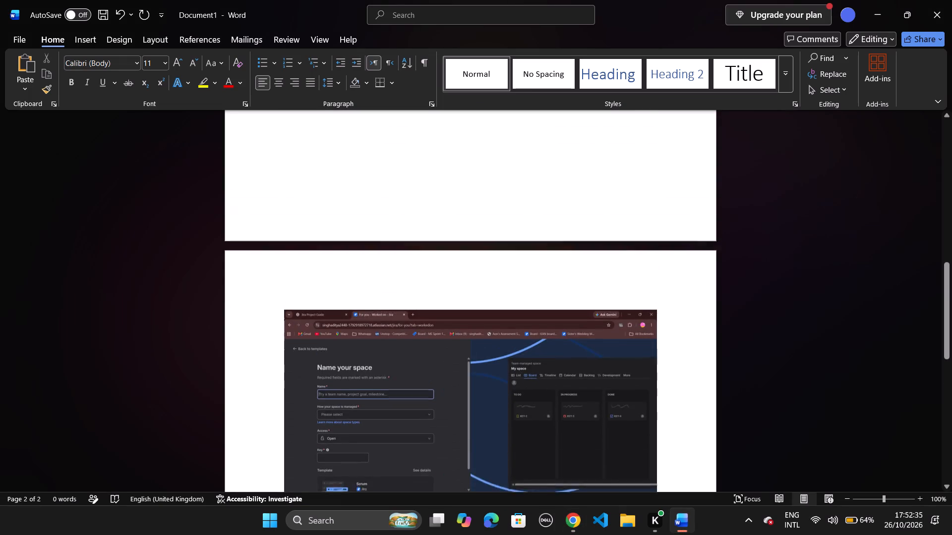
scroll(611, 298, down, 1)
click(663, 231)
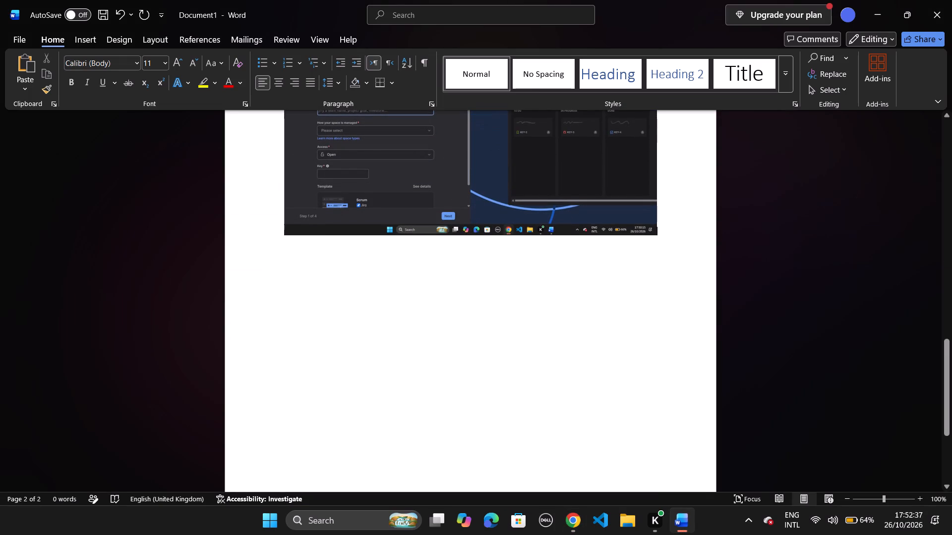
key(Return)
key(ctrl+v)
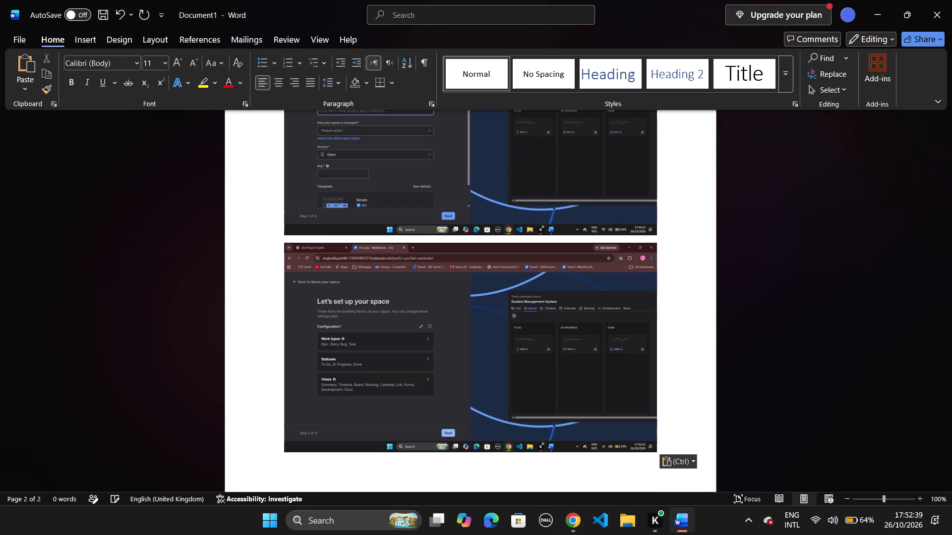
Return to Jira and create the space with the default work types, statuses and views.
click(571, 521)
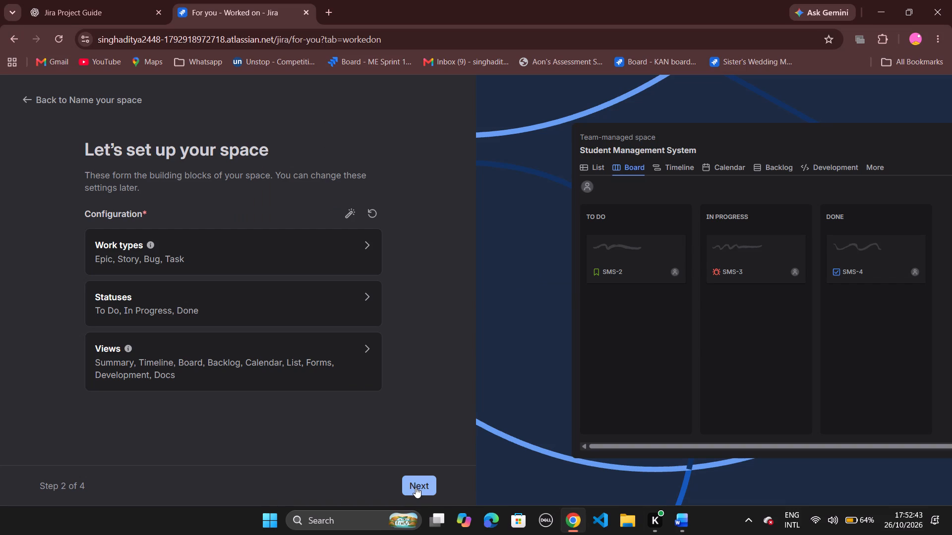
click(416, 487)
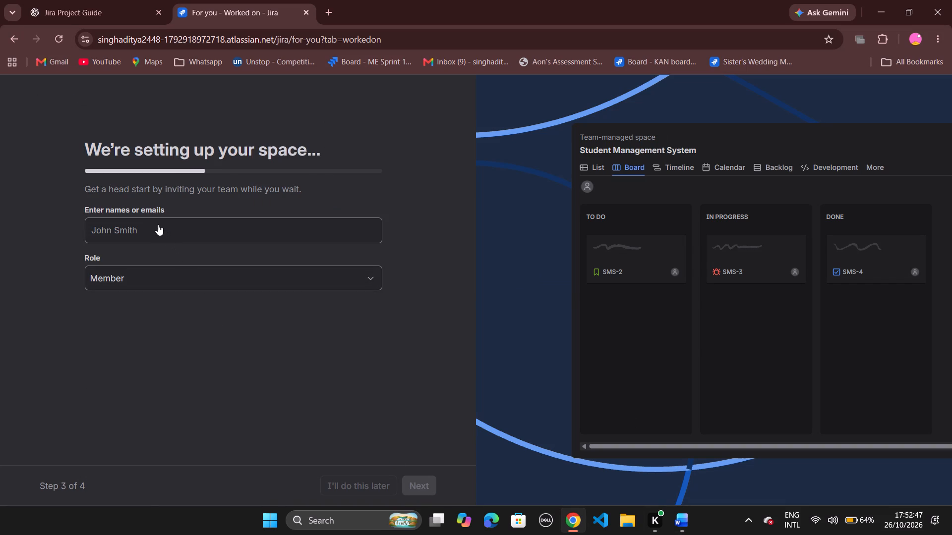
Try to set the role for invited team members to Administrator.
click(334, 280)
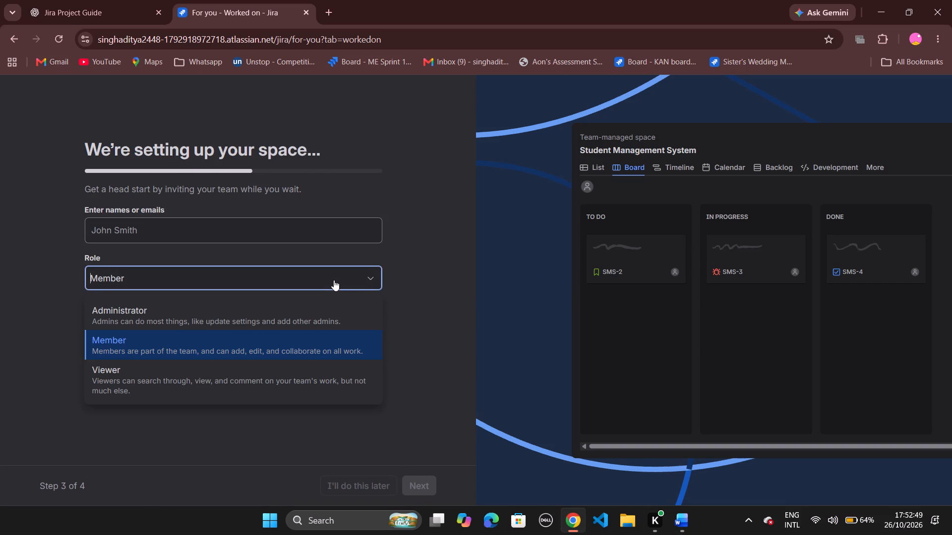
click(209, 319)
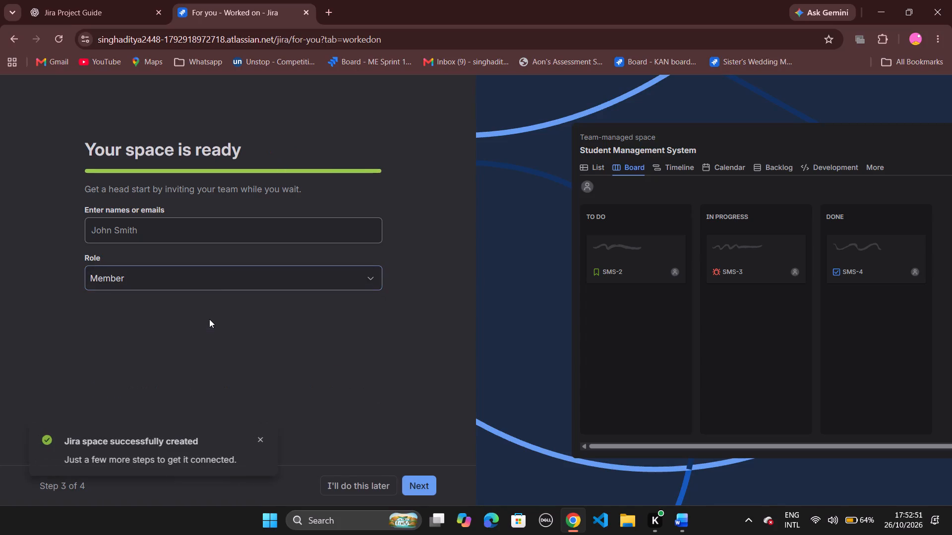
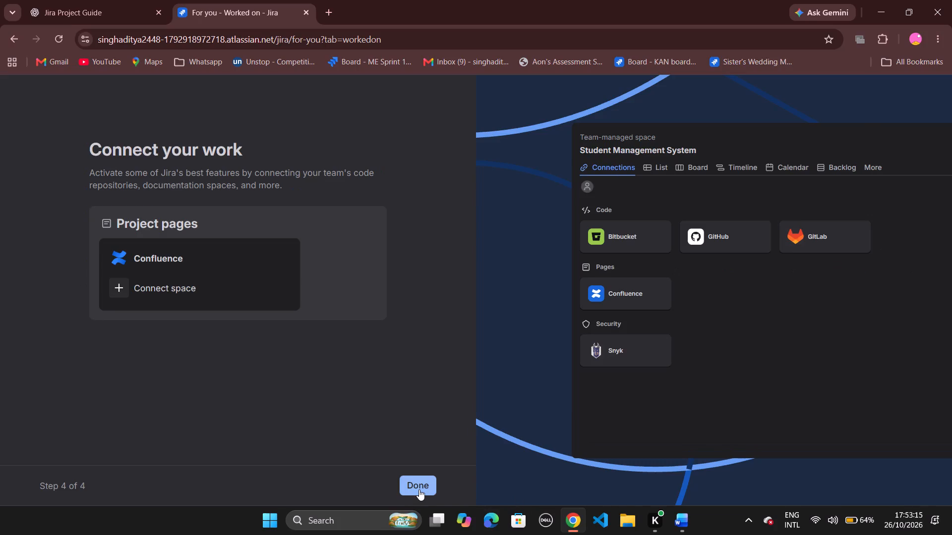
Finish the Student Management System space setup without connecting a Confluence space.
click(419, 489)
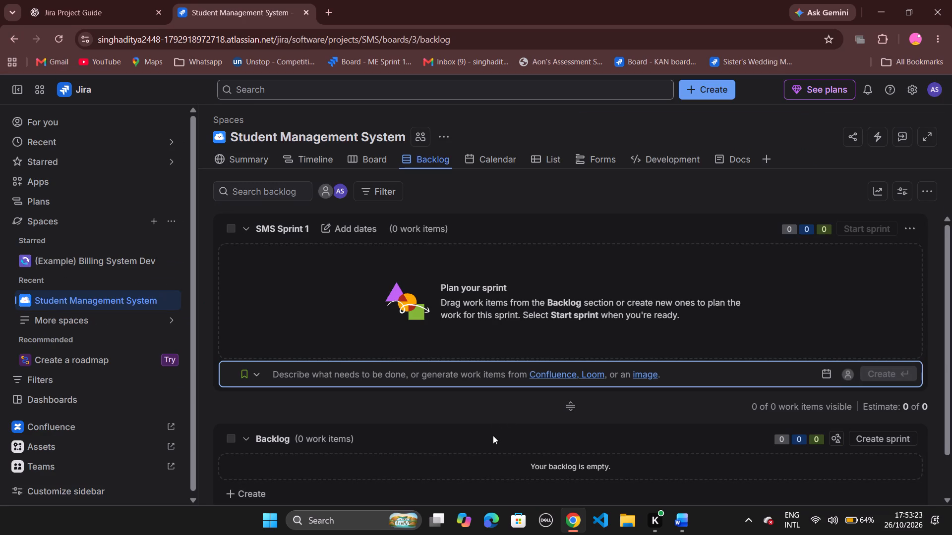
Take a full-screen screenshot of the new space's Backlog page and paste it below the setup page screenshot in Word.
key(Print)
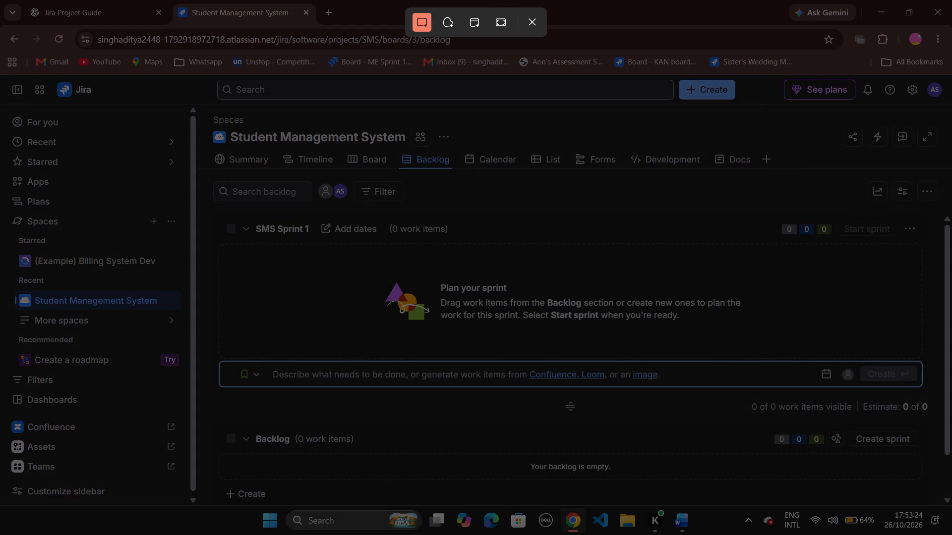
click(503, 27)
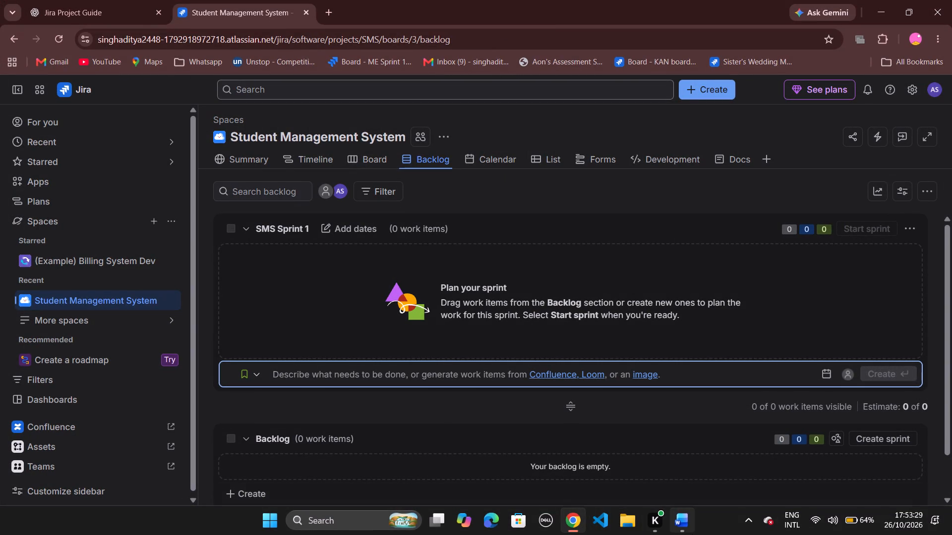
click(676, 526)
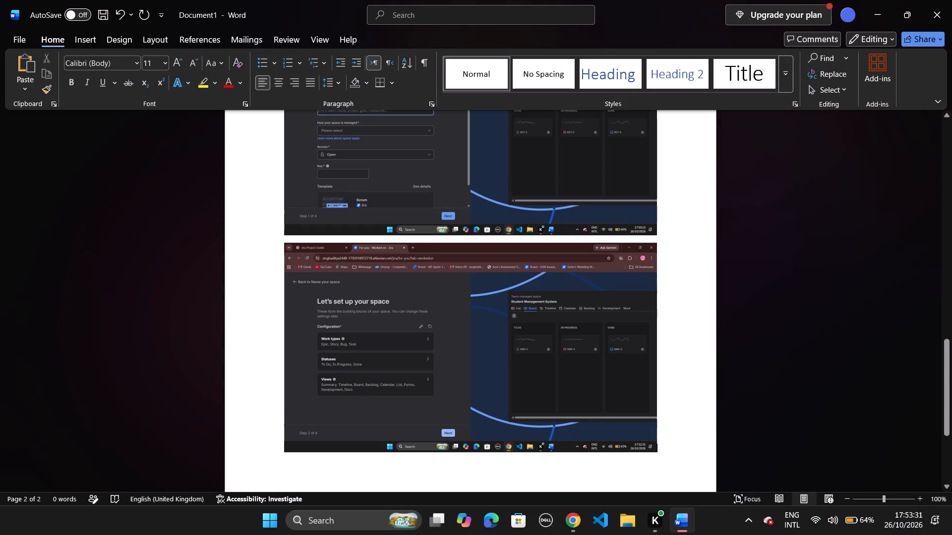
click(664, 443)
key(Return)
key(ctrl+v)
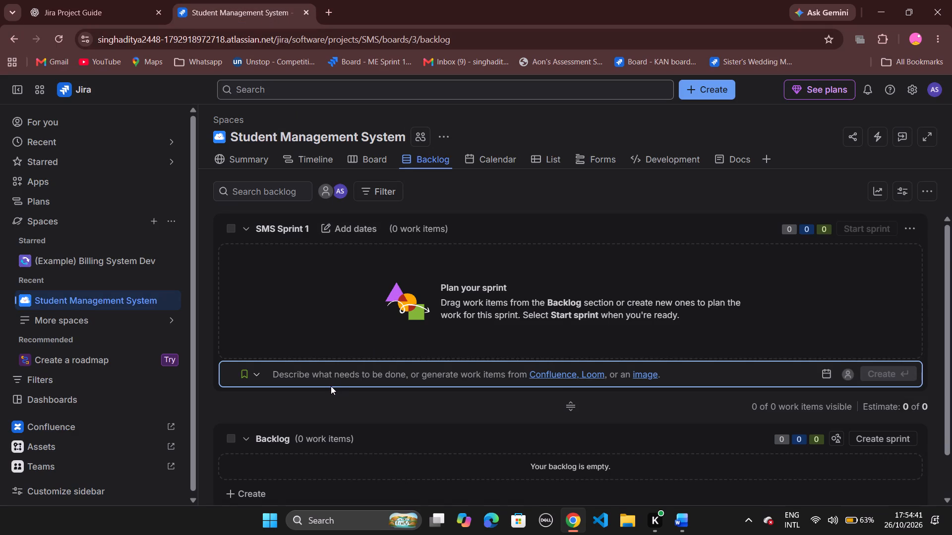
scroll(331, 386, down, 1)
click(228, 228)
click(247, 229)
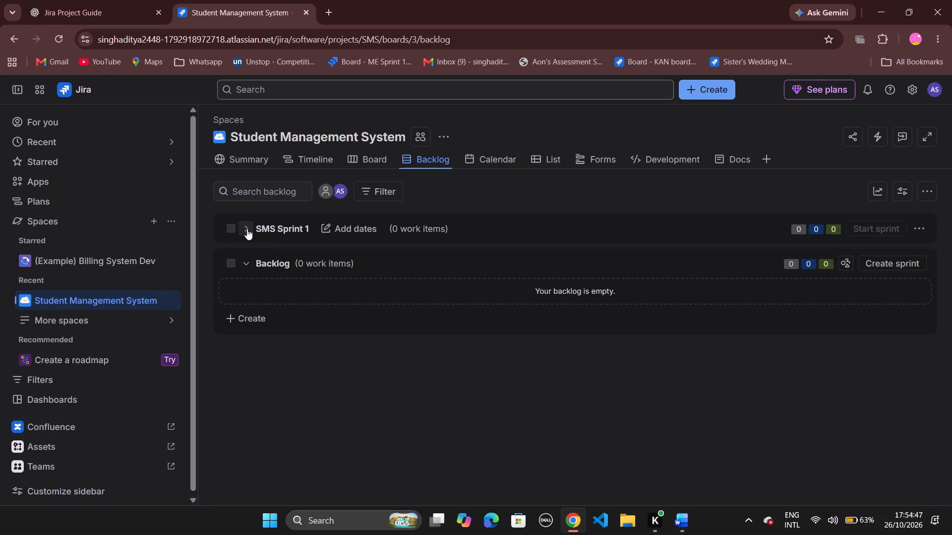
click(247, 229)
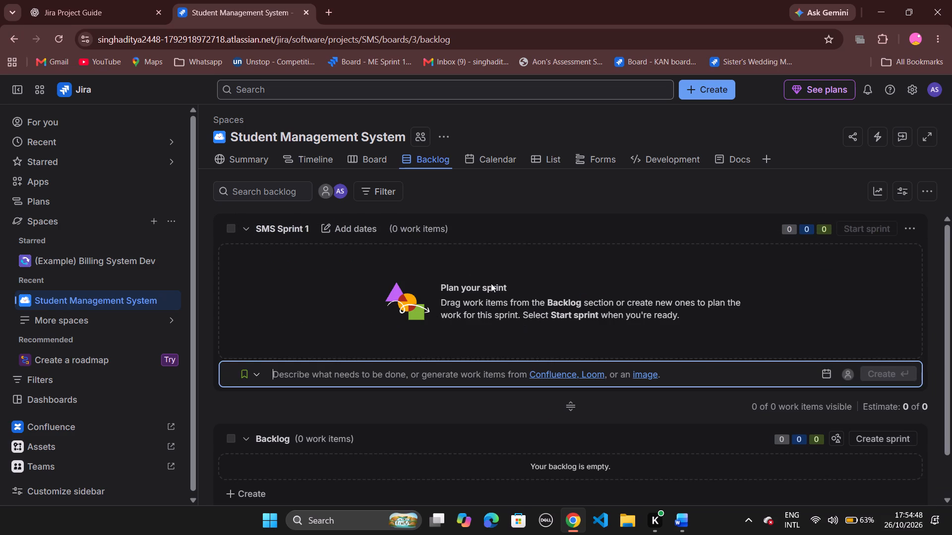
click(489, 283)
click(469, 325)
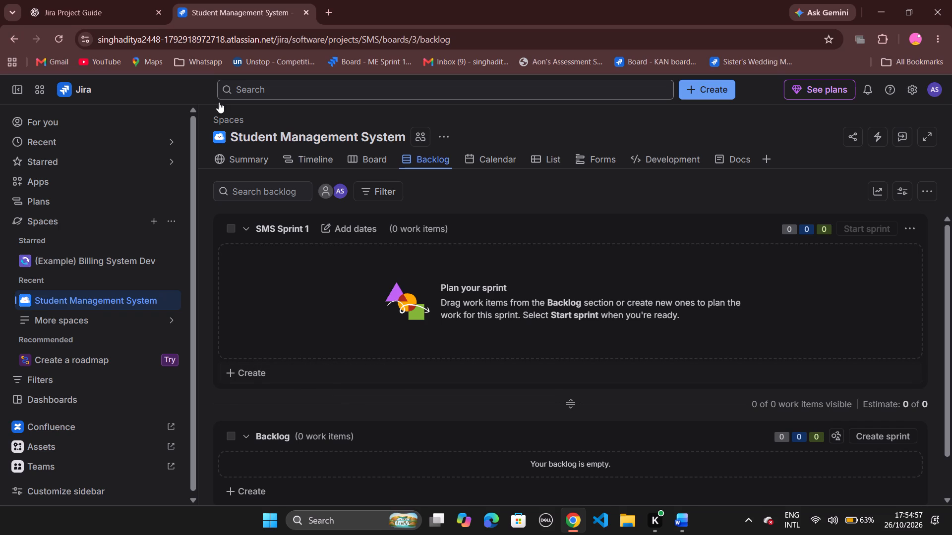
Recheck ChatGPT's Task 1 instructions and create the work item Create Student Registration Module in SMS Sprint 1 in Jira.
click(90, 15)
scroll(428, 305, down, 1)
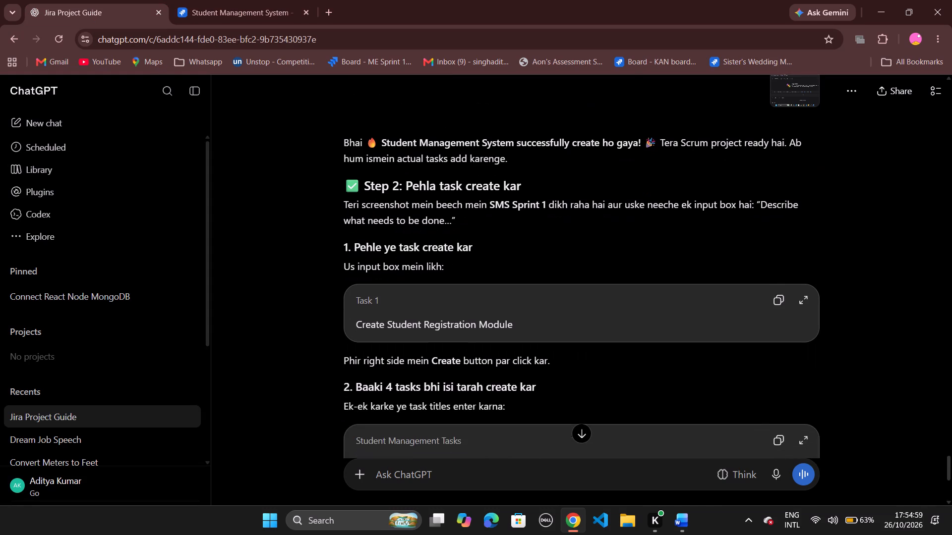
scroll(428, 305, down, 1)
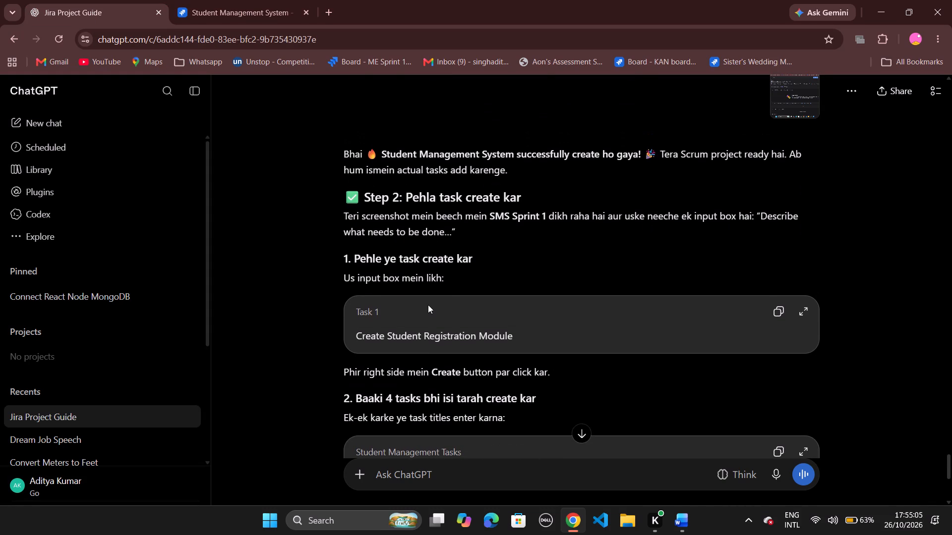
click(258, 14)
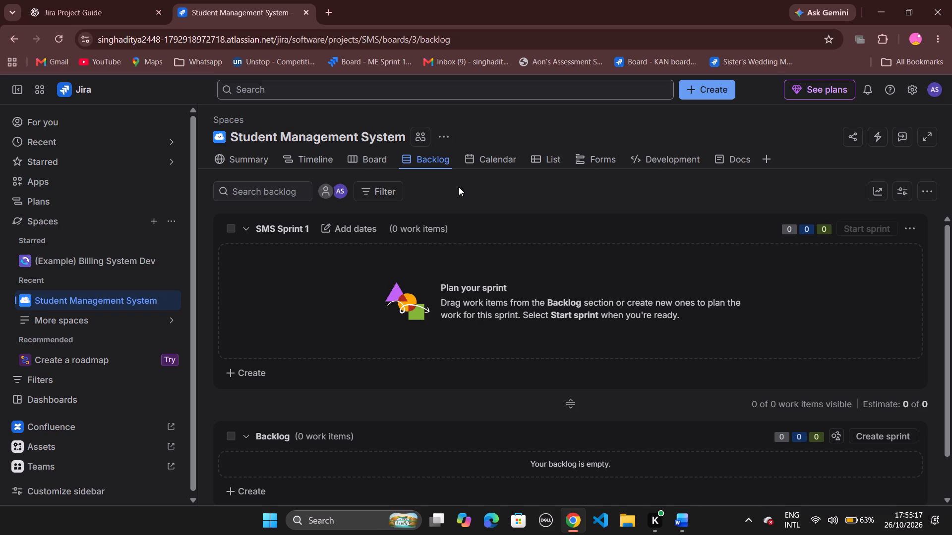
scroll(459, 187, down, 1)
click(264, 371)
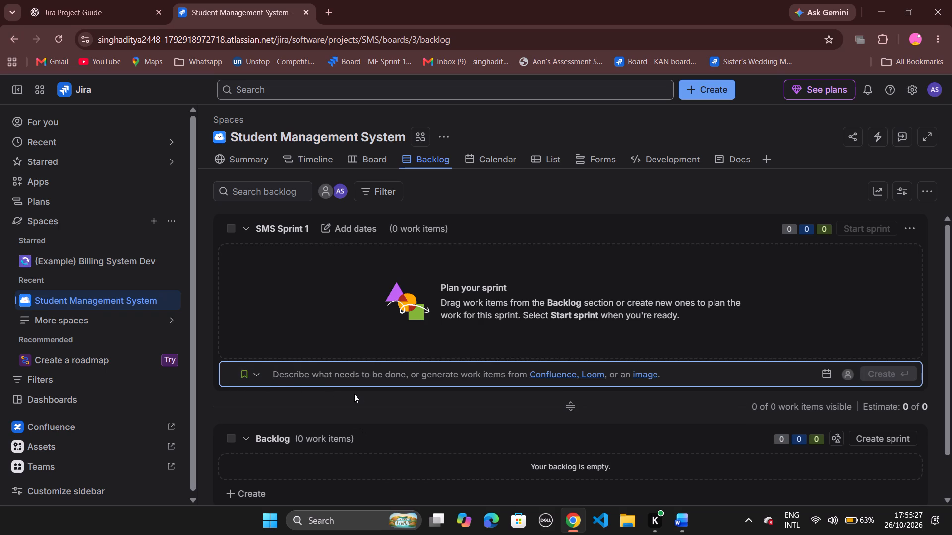
key(ctrl+v)
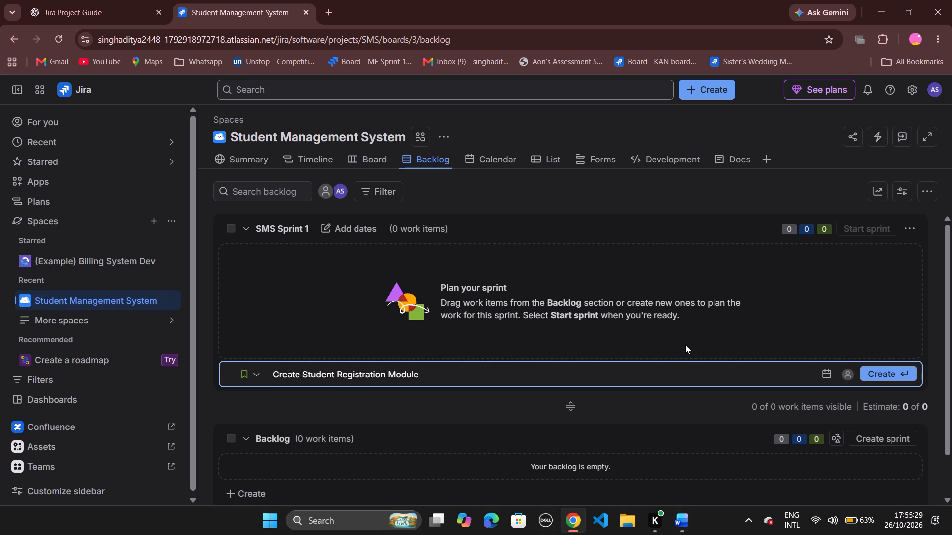
click(870, 376)
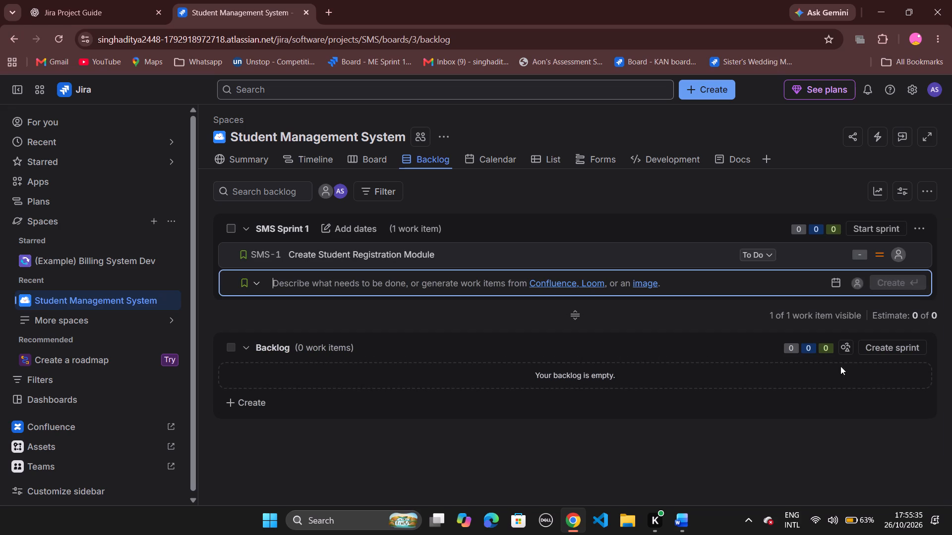
scroll(699, 332, up, 2)
click(72, 14)
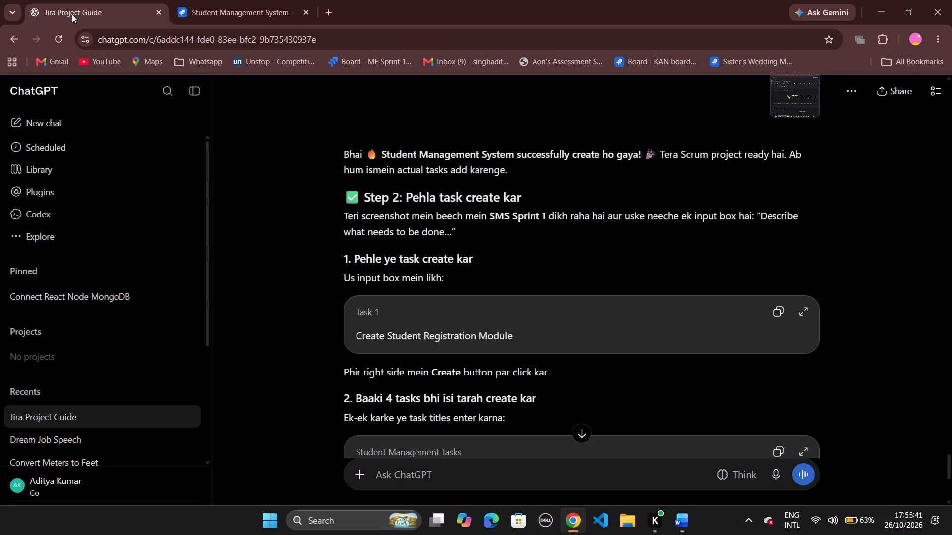
scroll(375, 397, down, 1)
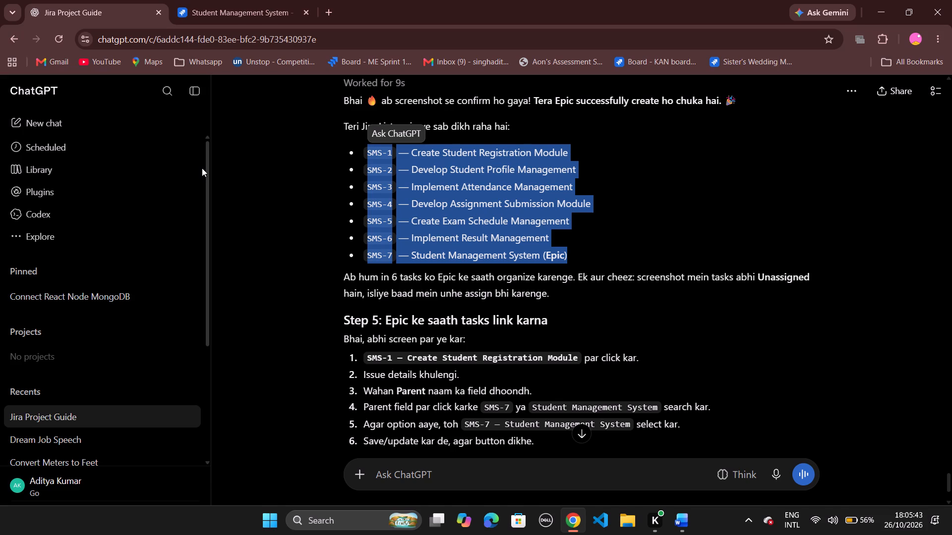
click(242, 9)
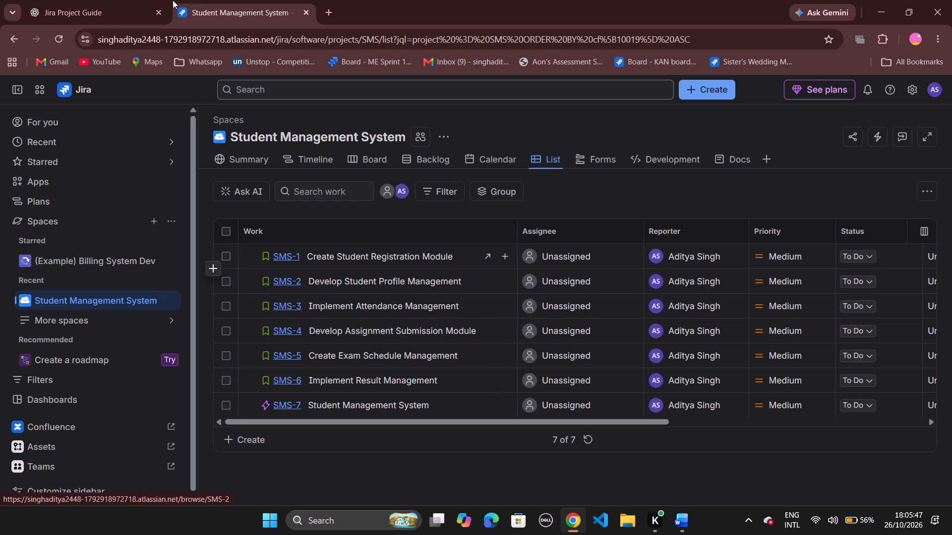
click(108, 1)
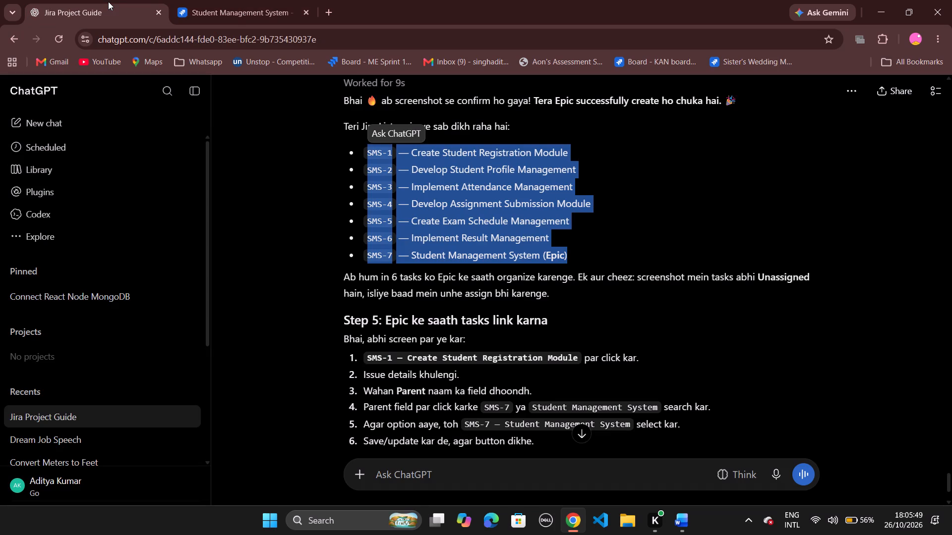
click(233, 19)
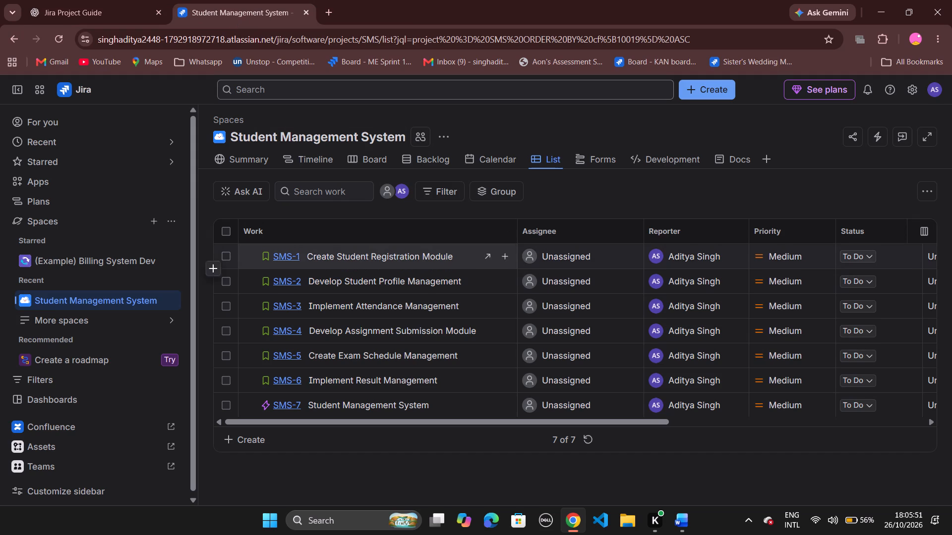
click(289, 257)
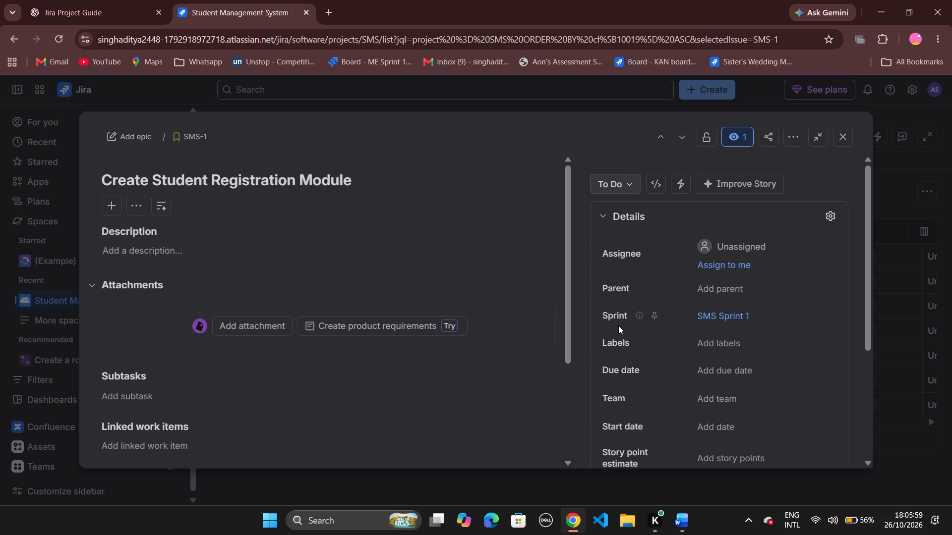
click(717, 289)
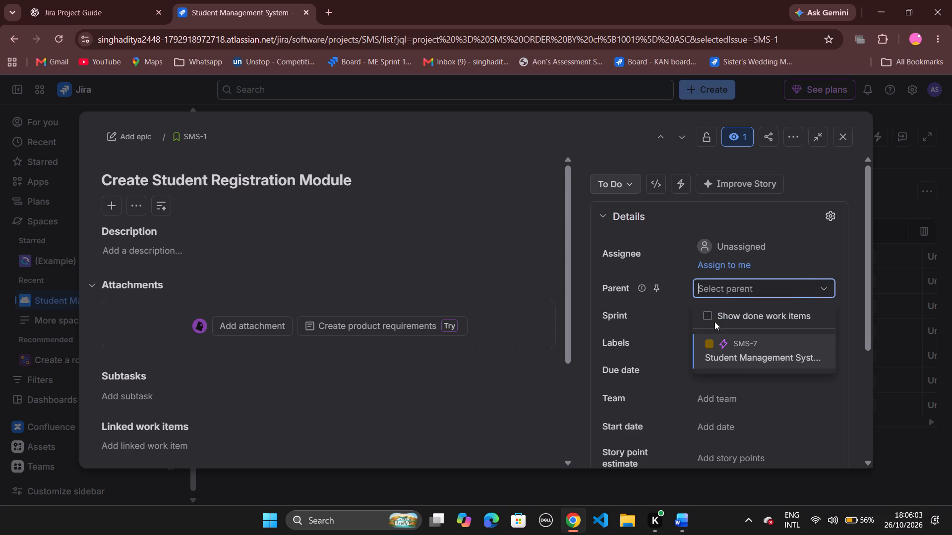
click(710, 347)
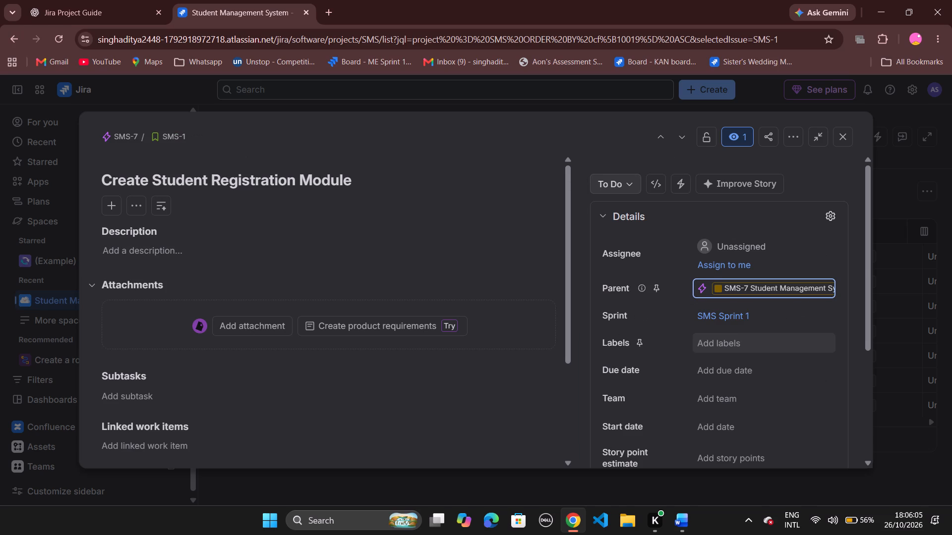
Look over the SMS-1 work item's details and capture a screenshot showing its parent Epic.
scroll(710, 347, down, 7)
scroll(710, 347, up, 3)
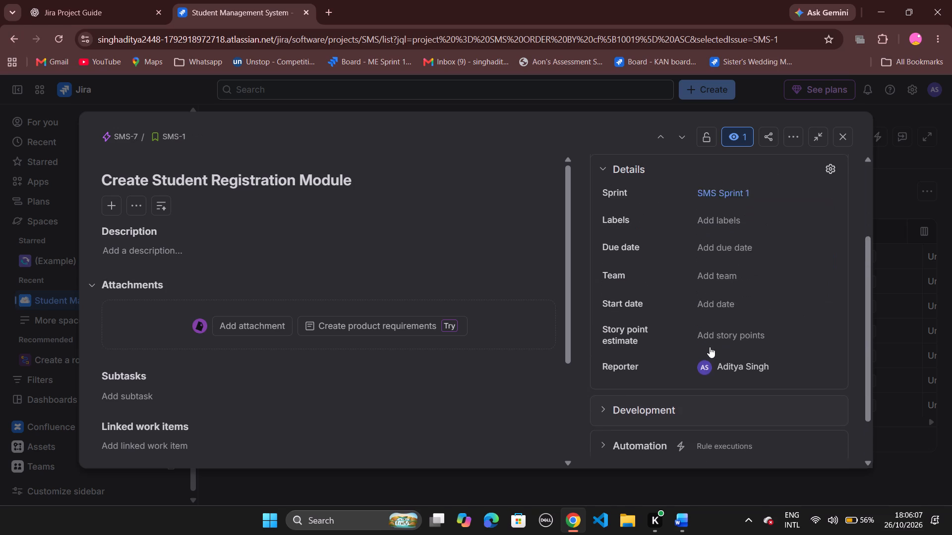
scroll(710, 347, up, 2)
scroll(473, 382, down, 8)
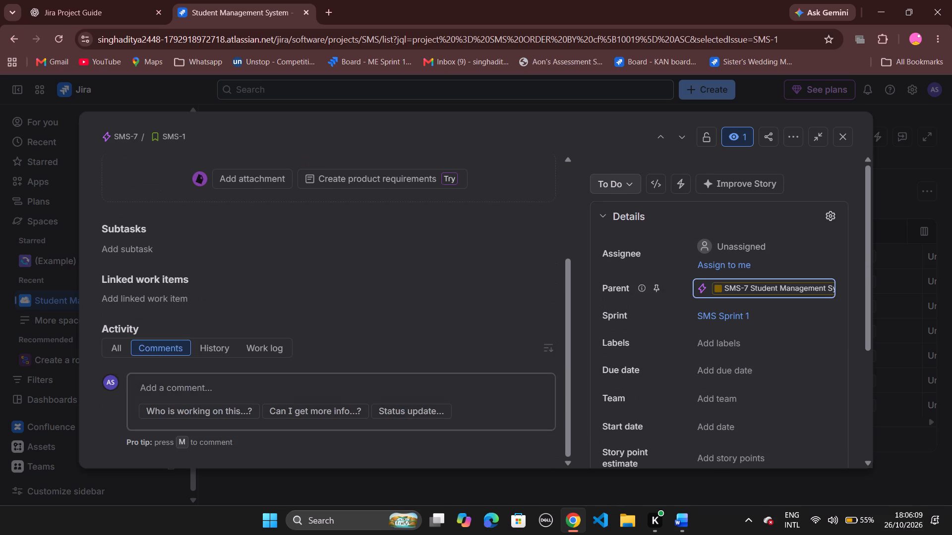
scroll(473, 382, up, 7)
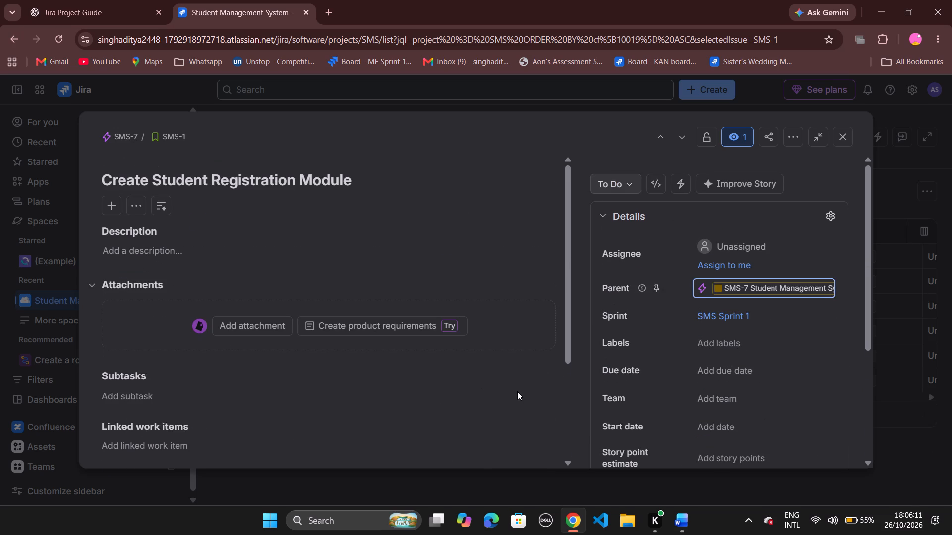
key(Print)
click(503, 14)
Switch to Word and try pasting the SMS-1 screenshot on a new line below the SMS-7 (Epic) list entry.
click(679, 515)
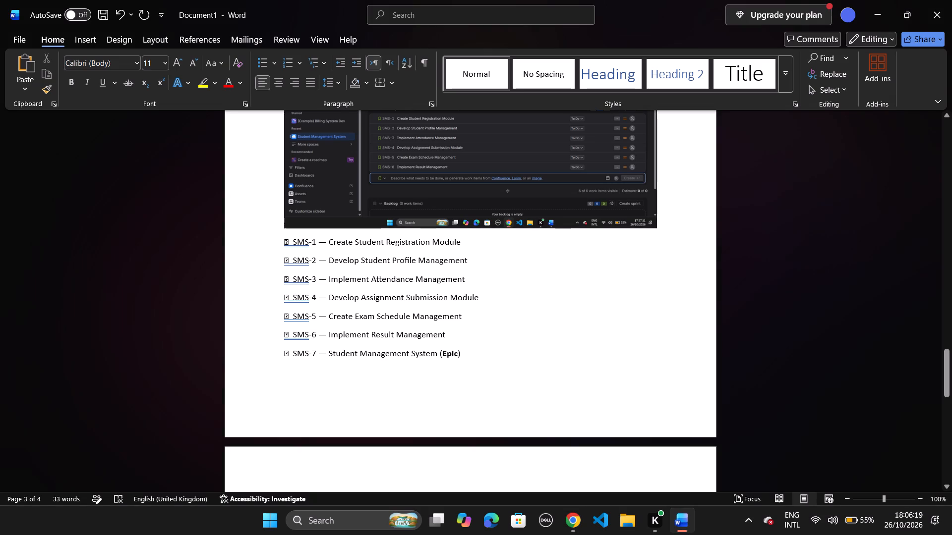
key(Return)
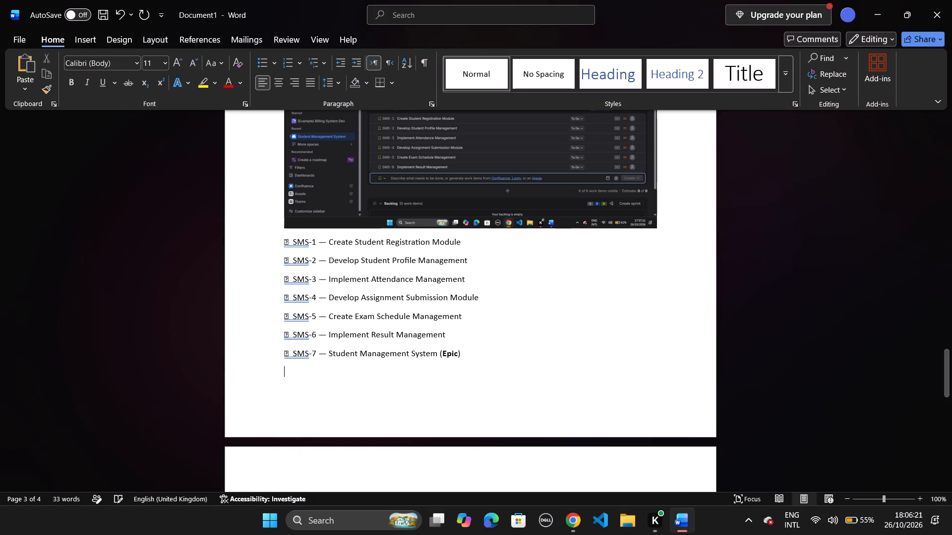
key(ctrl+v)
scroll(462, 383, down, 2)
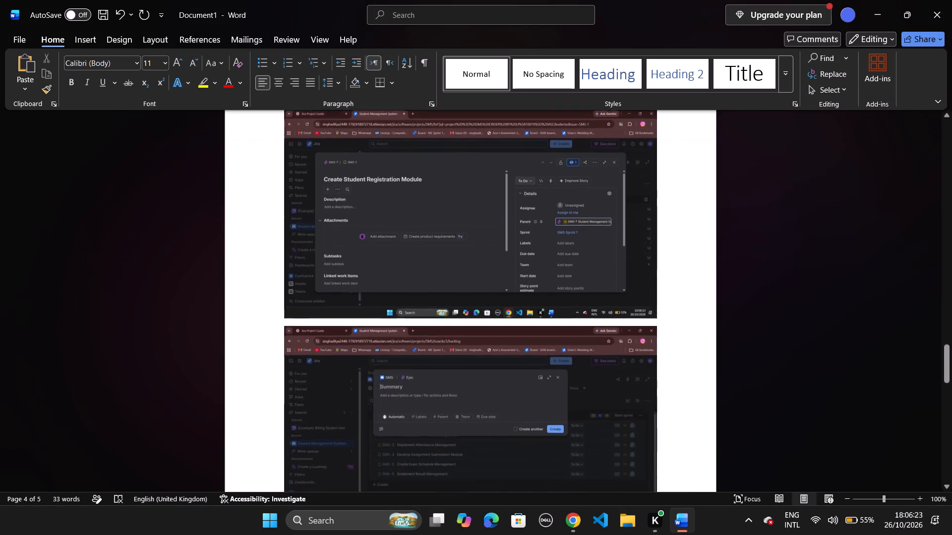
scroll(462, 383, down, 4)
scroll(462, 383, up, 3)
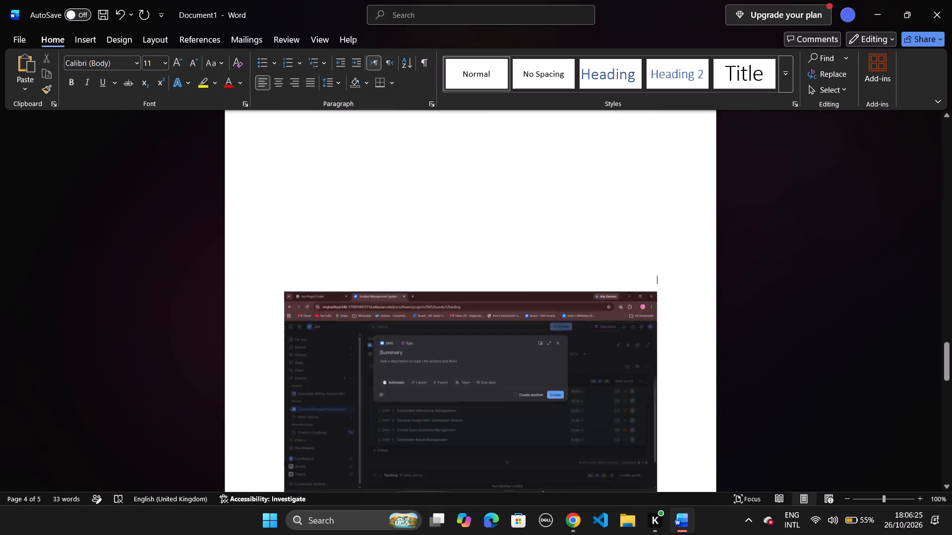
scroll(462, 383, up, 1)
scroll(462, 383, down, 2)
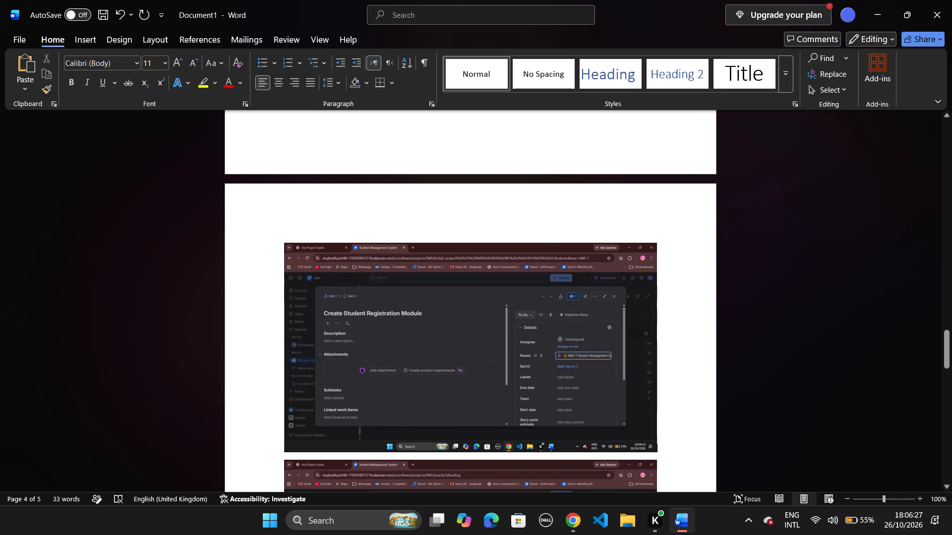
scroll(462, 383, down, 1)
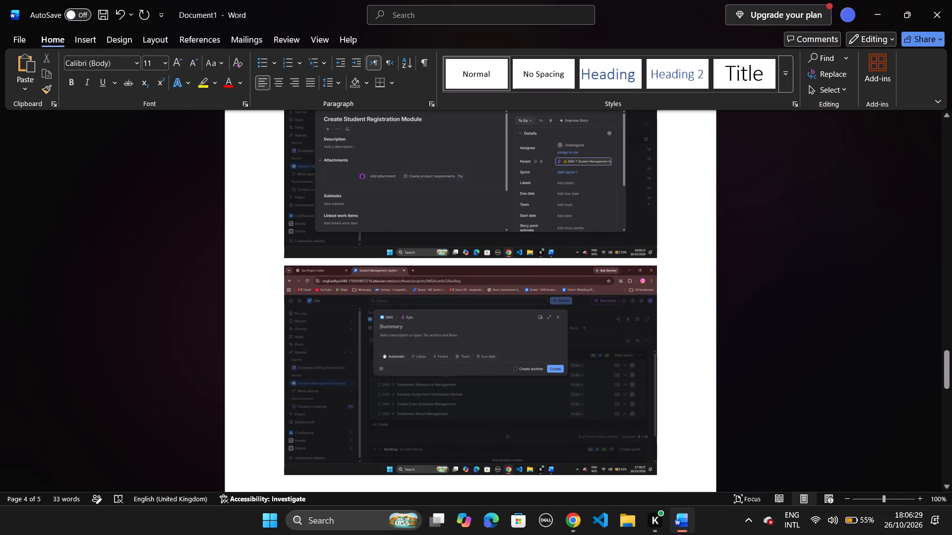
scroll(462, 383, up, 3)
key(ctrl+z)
Look through the Word document's pages, checking the order of the pasted Jira screenshots and the SMS-1 to SMS-7 list.
ctrl+scroll(462, 383, up, 1)
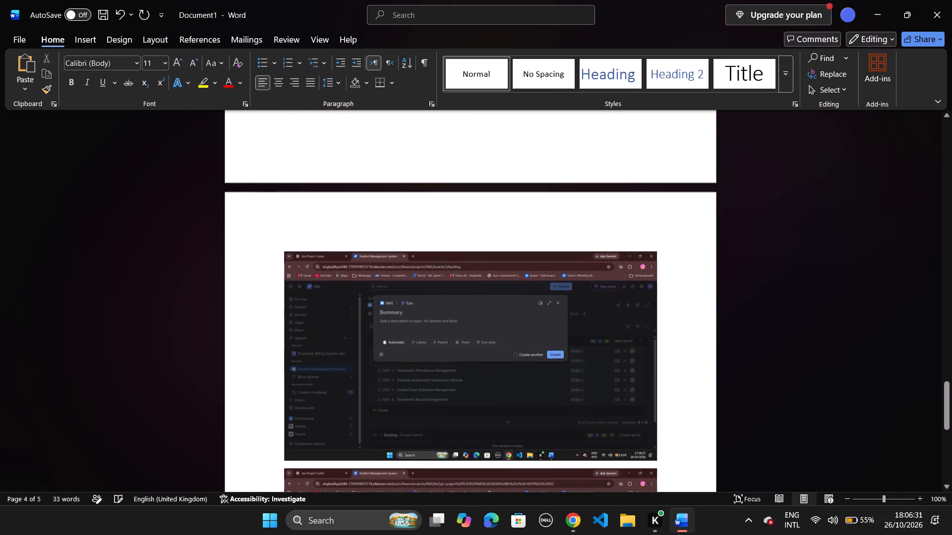
ctrl+scroll(462, 383, up, 1)
scroll(462, 383, up, 4)
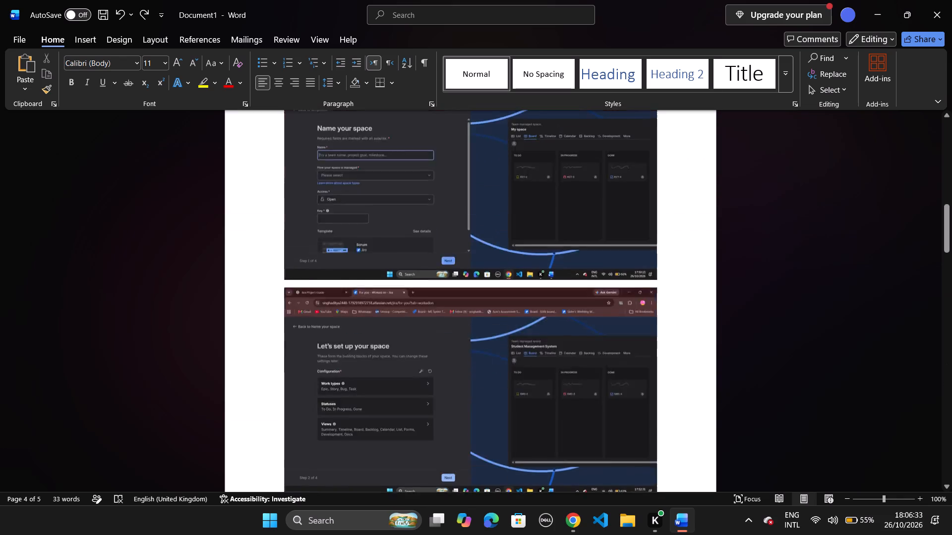
scroll(462, 383, up, 10)
scroll(462, 383, down, 6)
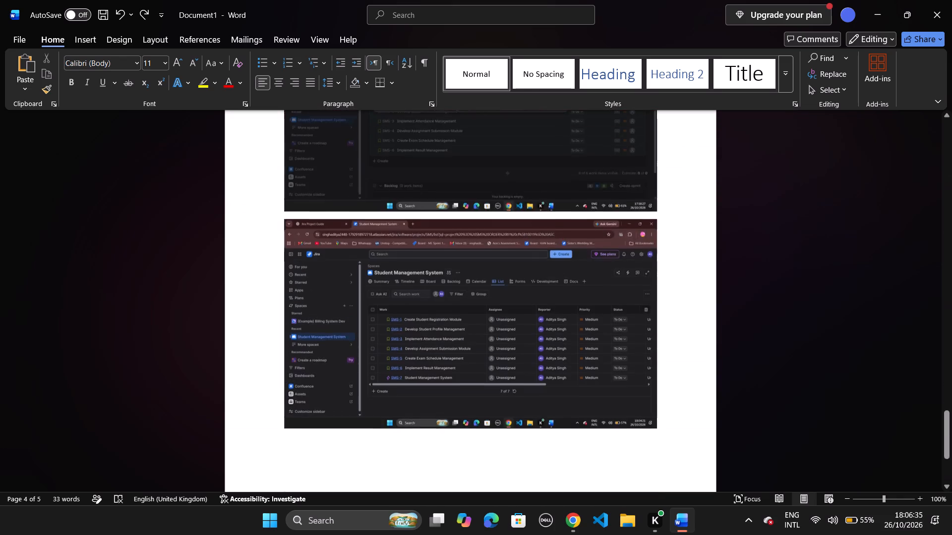
scroll(462, 383, down, 9)
scroll(462, 383, up, 1)
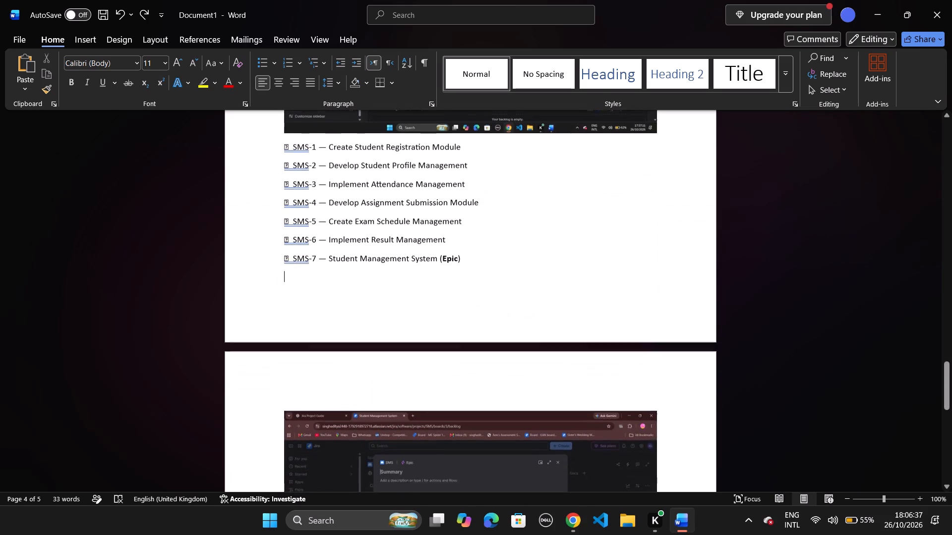
scroll(462, 383, up, 2)
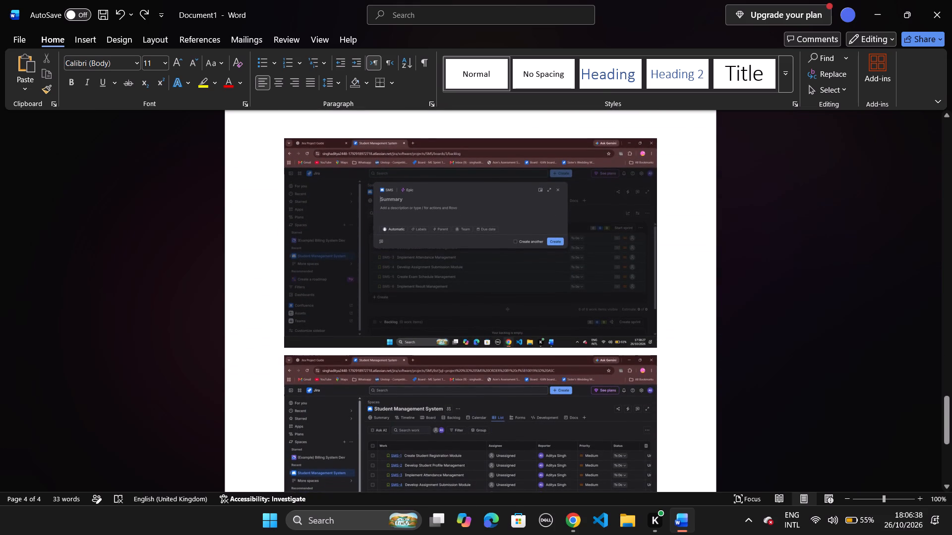
scroll(462, 383, up, 1)
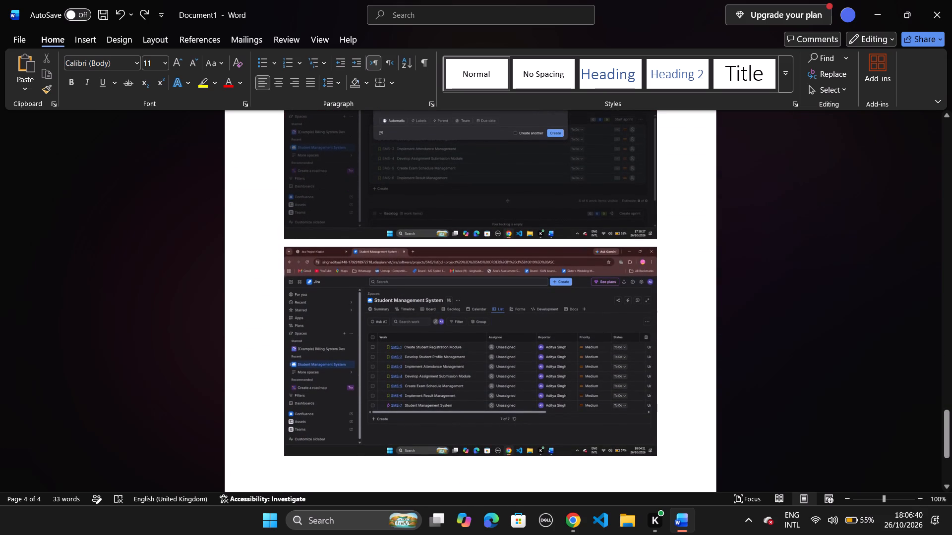
scroll(462, 383, up, 2)
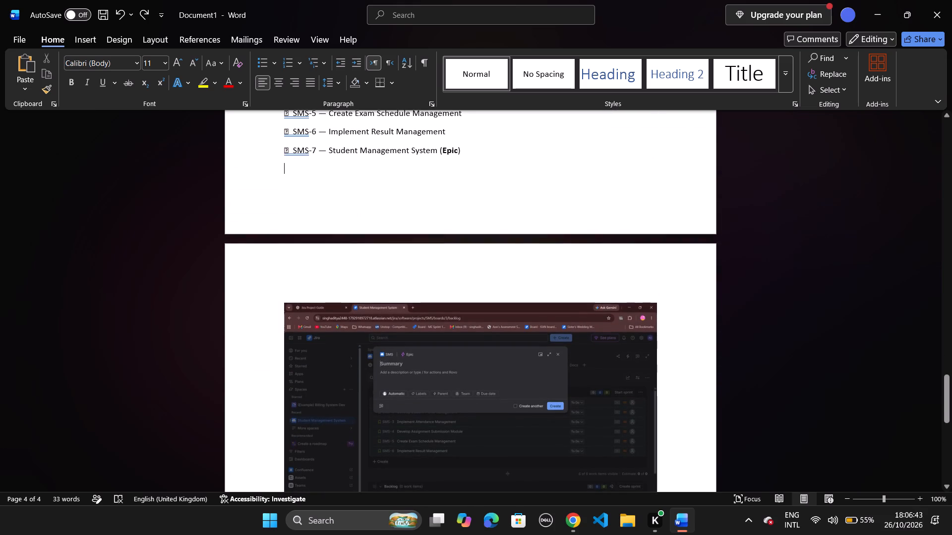
scroll(462, 383, up, 2)
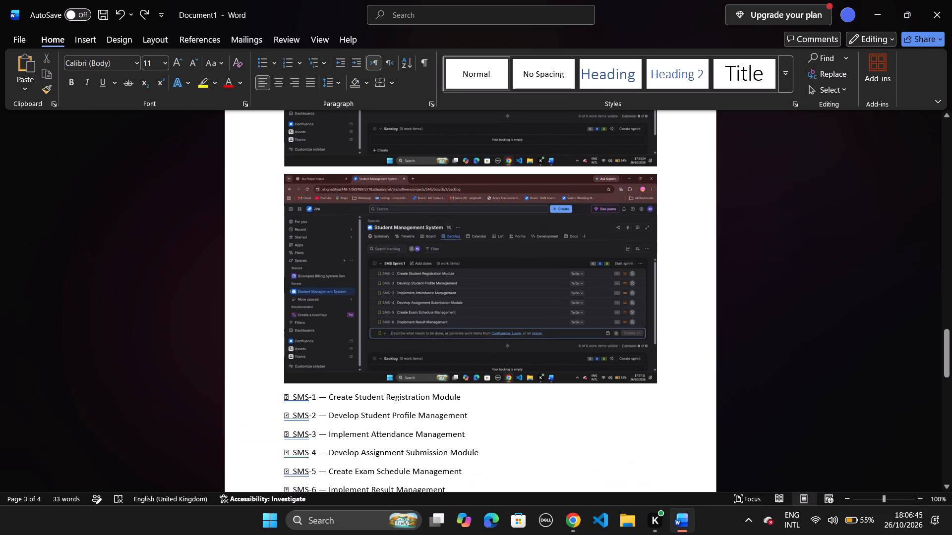
scroll(462, 383, down, 2)
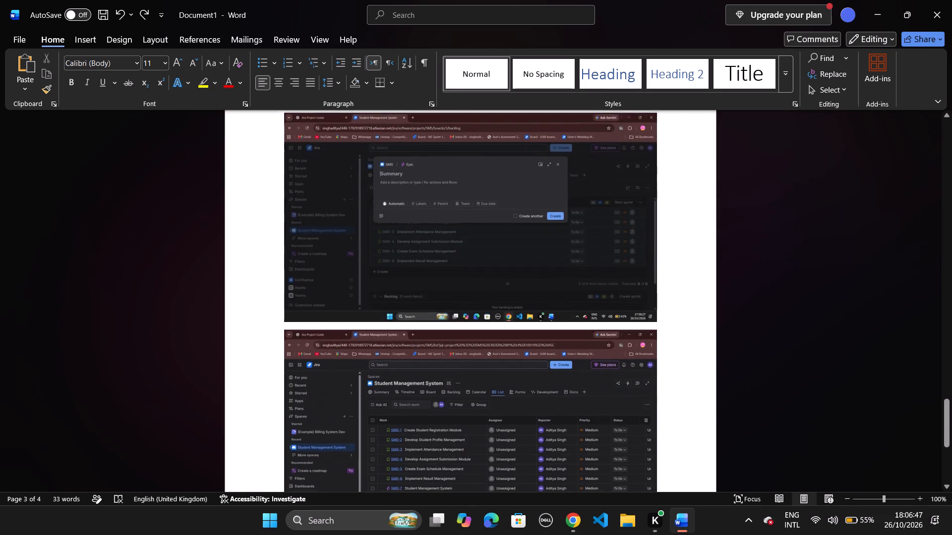
scroll(462, 383, down, 1)
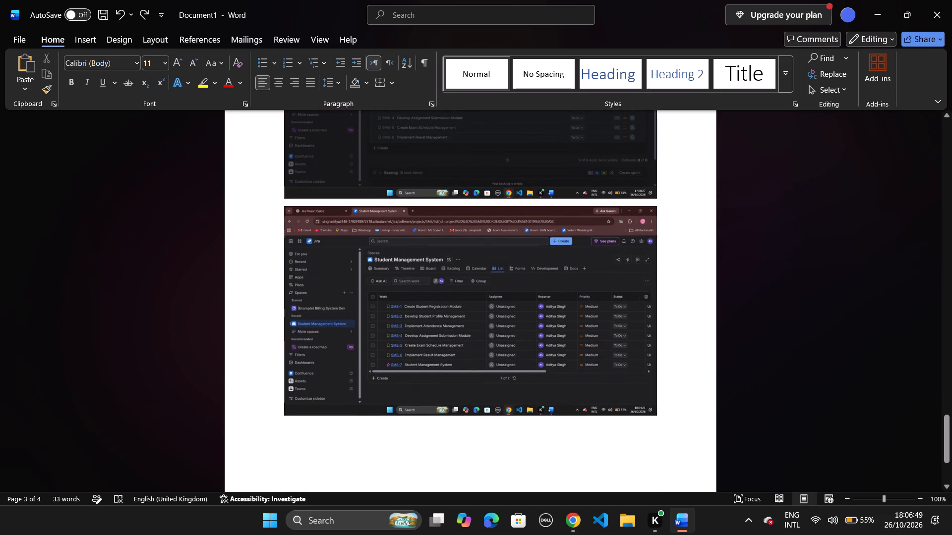
Undo the pasted SMS-1 to SMS-7 work item list and the new line after it.
key(ctrl+z)
key(ctrl+z)
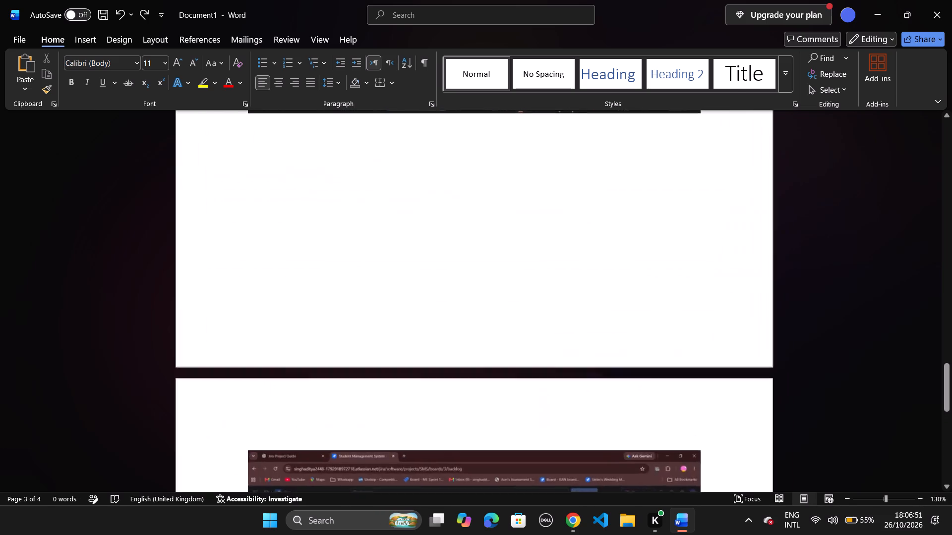
Examine all pages of the document to check which Jira screenshots are in place.
ctrl+scroll(462, 383, down, 5)
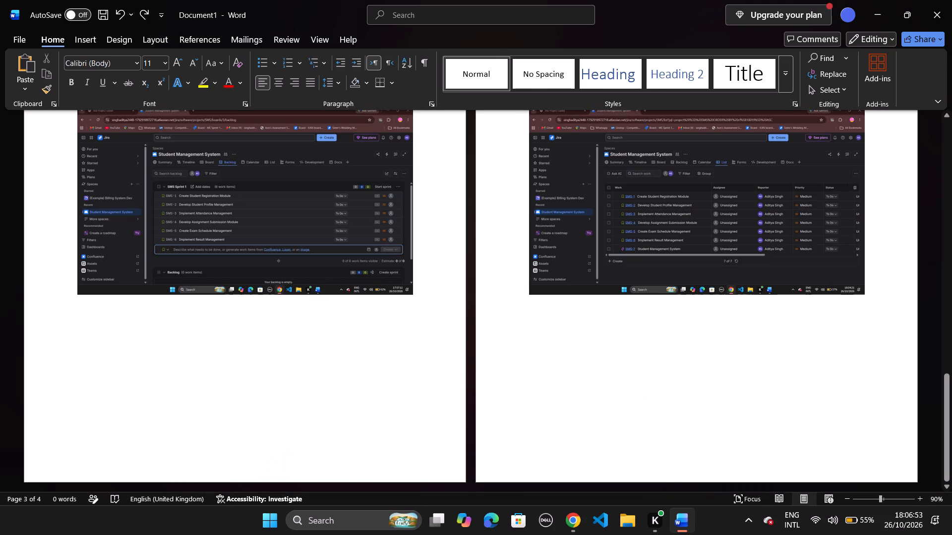
scroll(462, 383, up, 5)
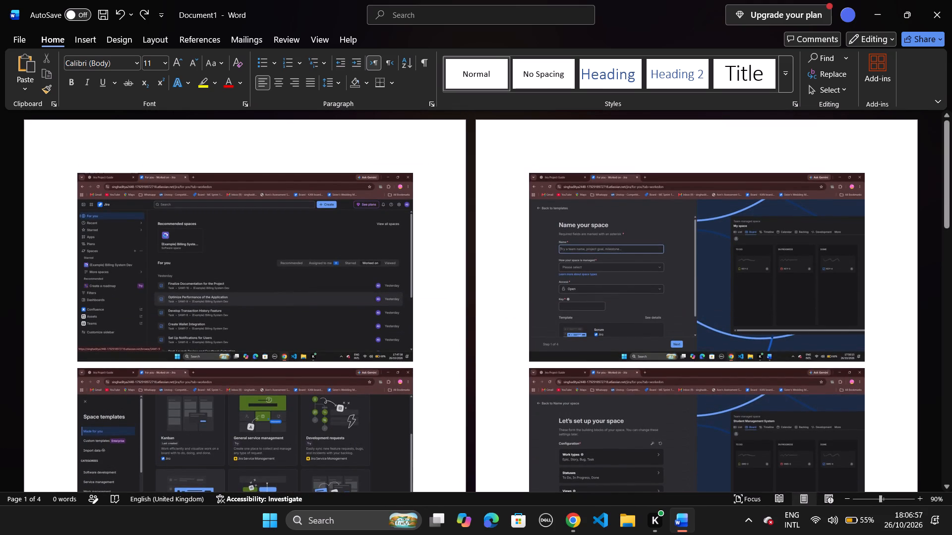
scroll(462, 383, down, 1)
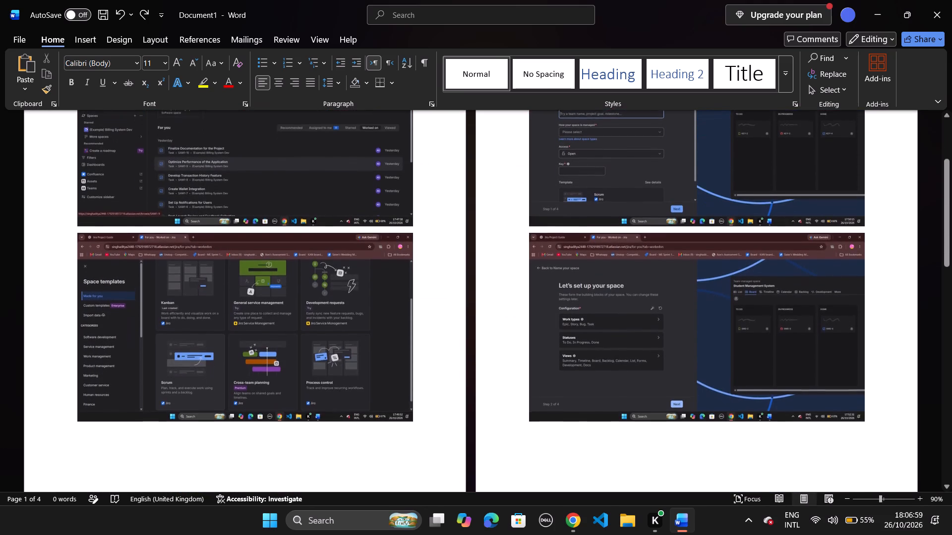
scroll(462, 383, down, 2)
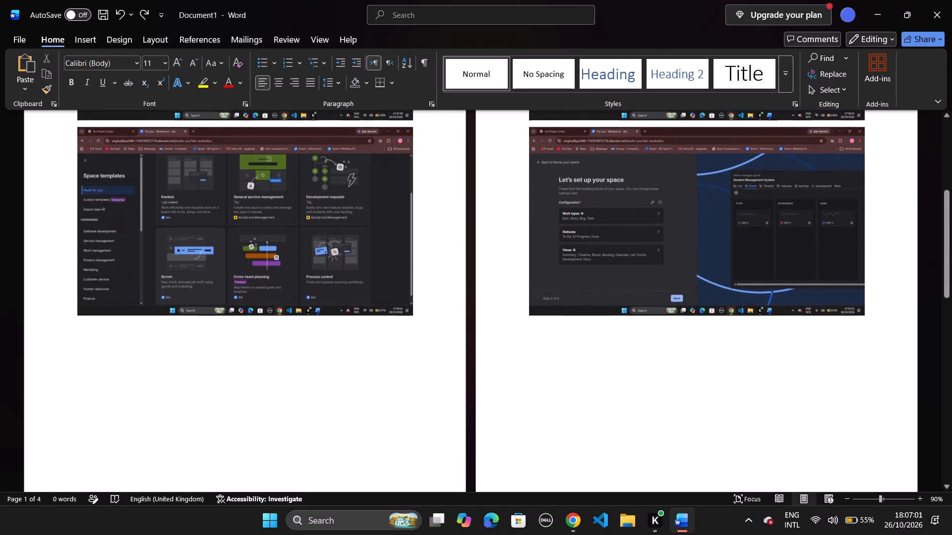
scroll(462, 383, down, 1)
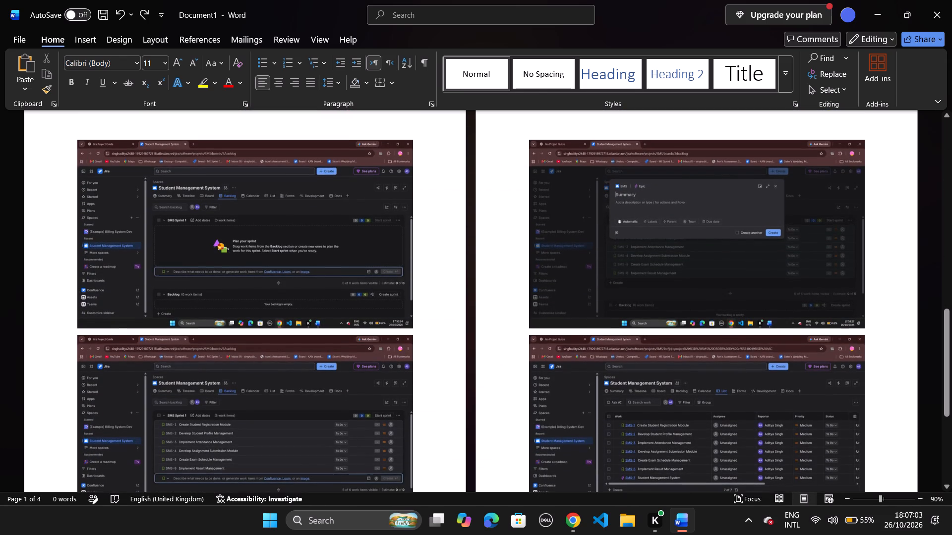
scroll(462, 383, down, 3)
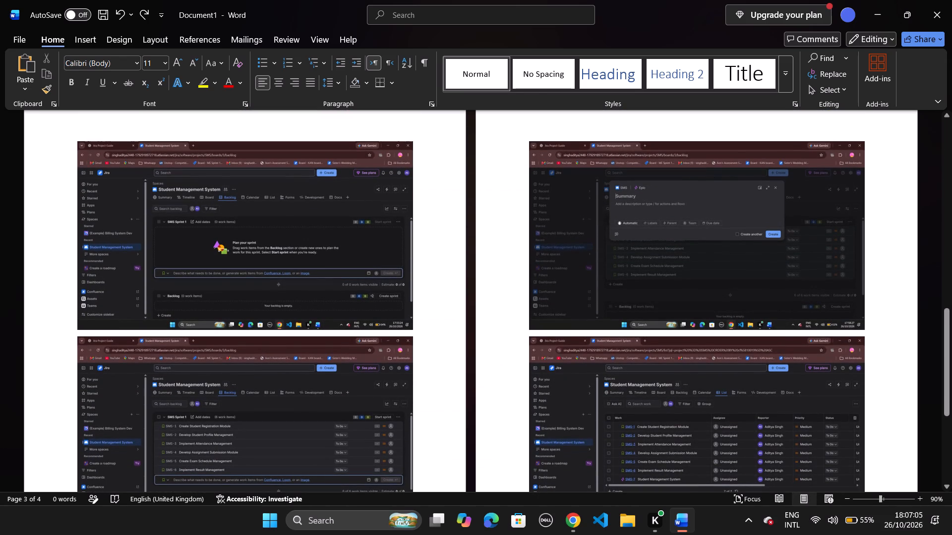
scroll(462, 383, down, 1)
scroll(462, 383, up, 1)
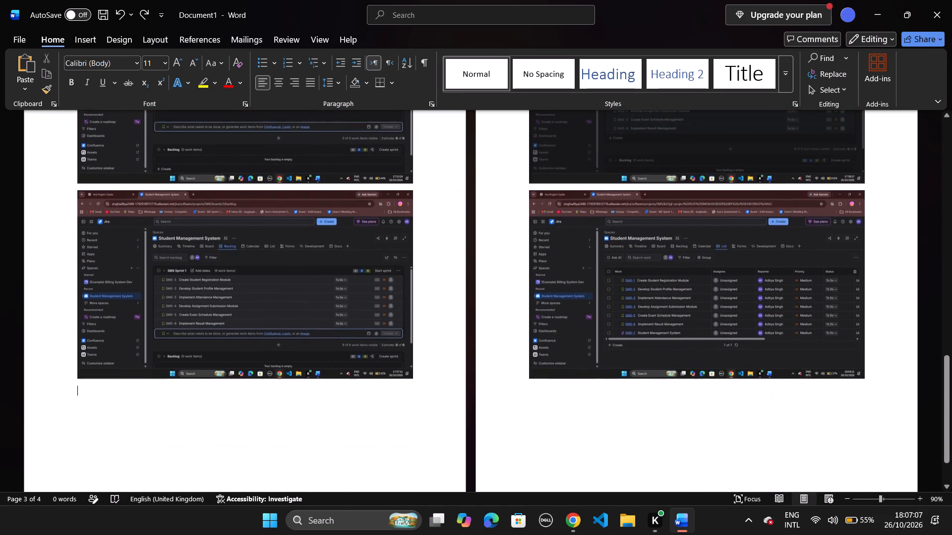
scroll(462, 383, up, 6)
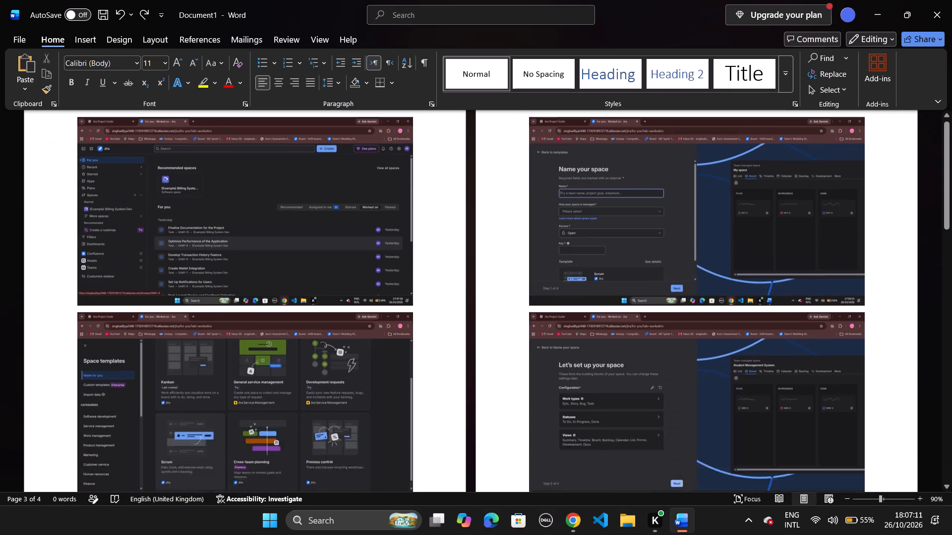
scroll(462, 383, up, 1)
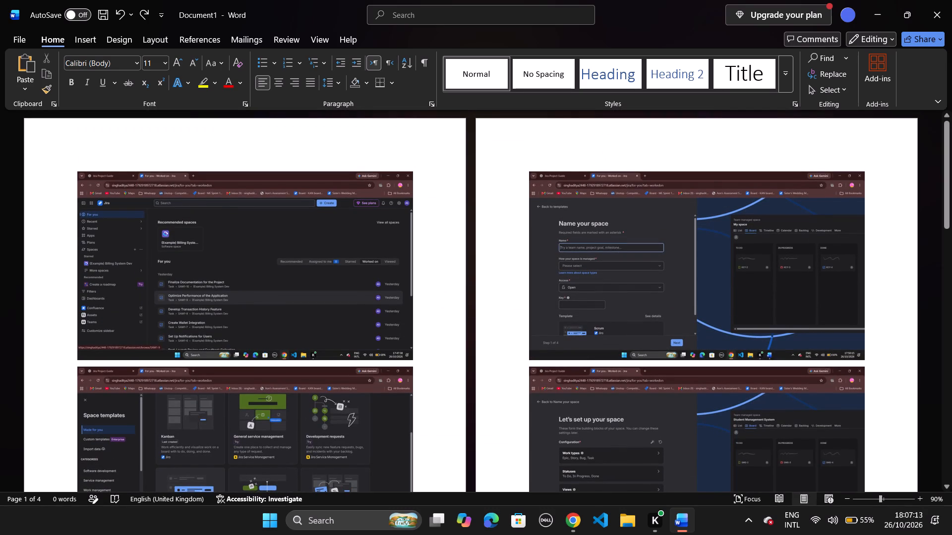
scroll(462, 383, down, 1)
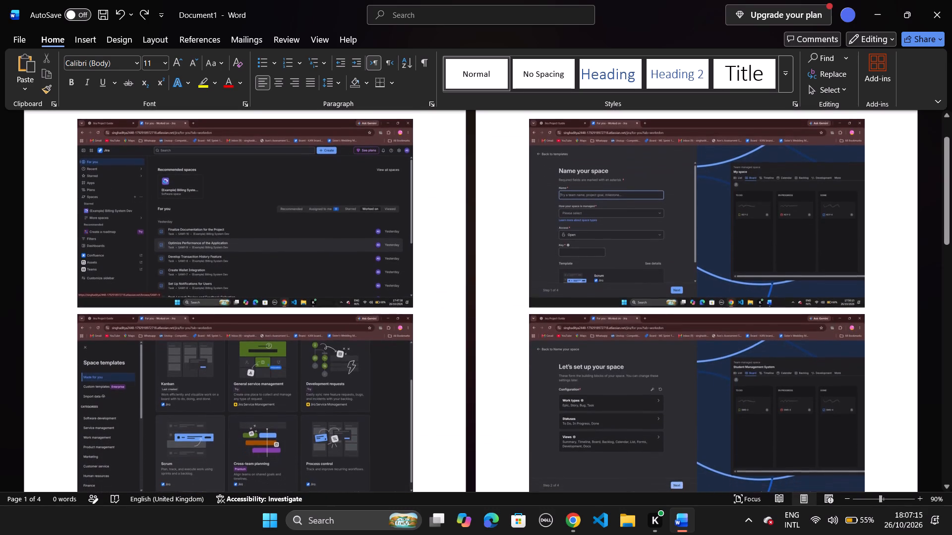
scroll(462, 383, down, 2)
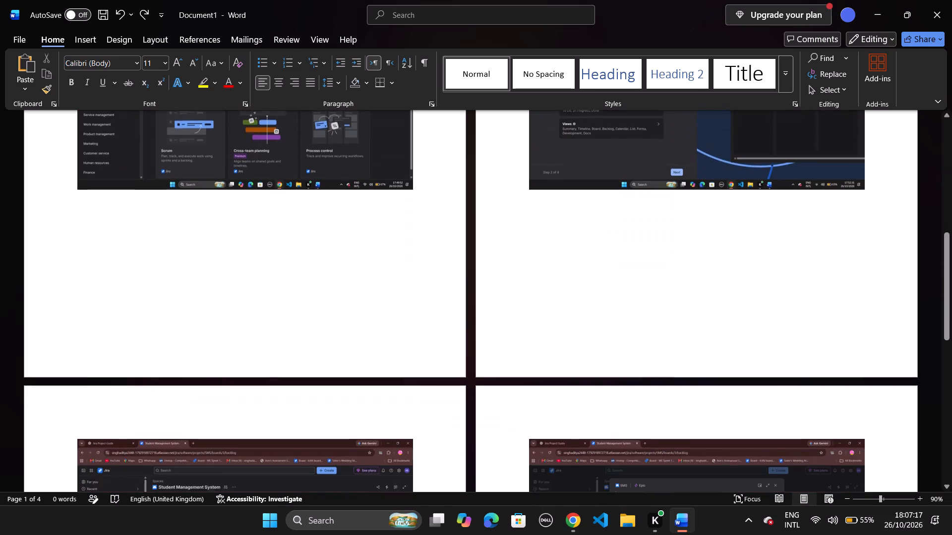
scroll(462, 383, down, 1)
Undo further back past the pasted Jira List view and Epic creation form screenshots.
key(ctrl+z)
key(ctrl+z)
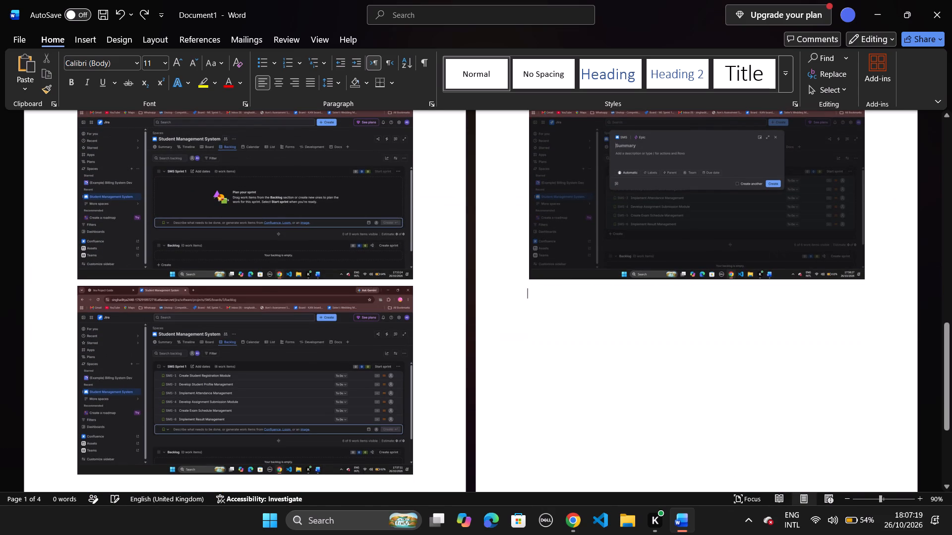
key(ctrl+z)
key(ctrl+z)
Review the document from the first page to the backlog screenshots, checking the remaining content.
scroll(462, 383, down, 2)
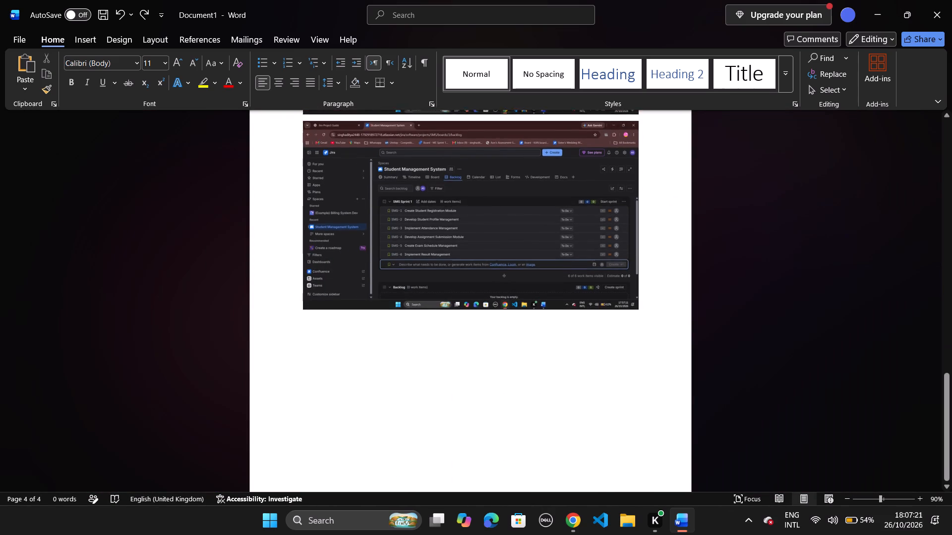
scroll(462, 383, down, 3)
scroll(462, 383, up, 8)
ctrl+scroll(462, 383, up, 8)
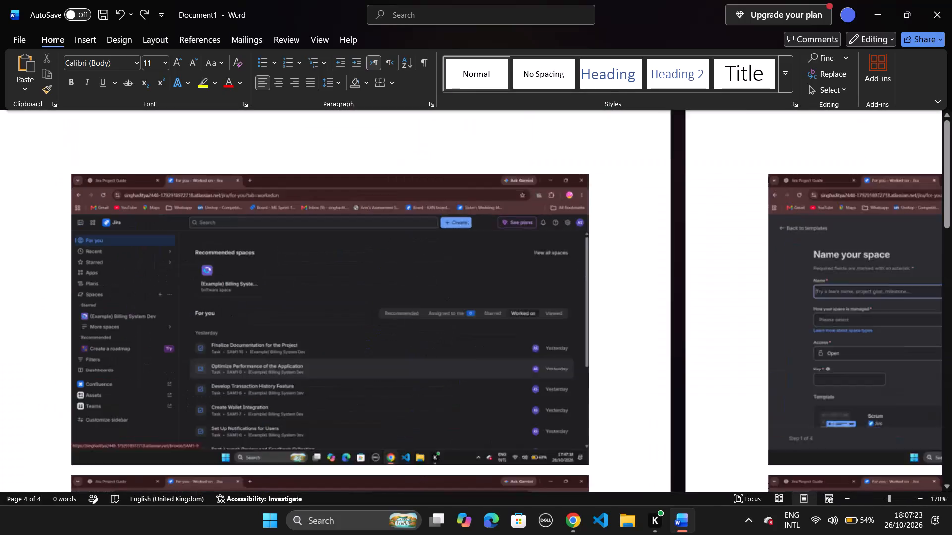
scroll(462, 383, up, 1)
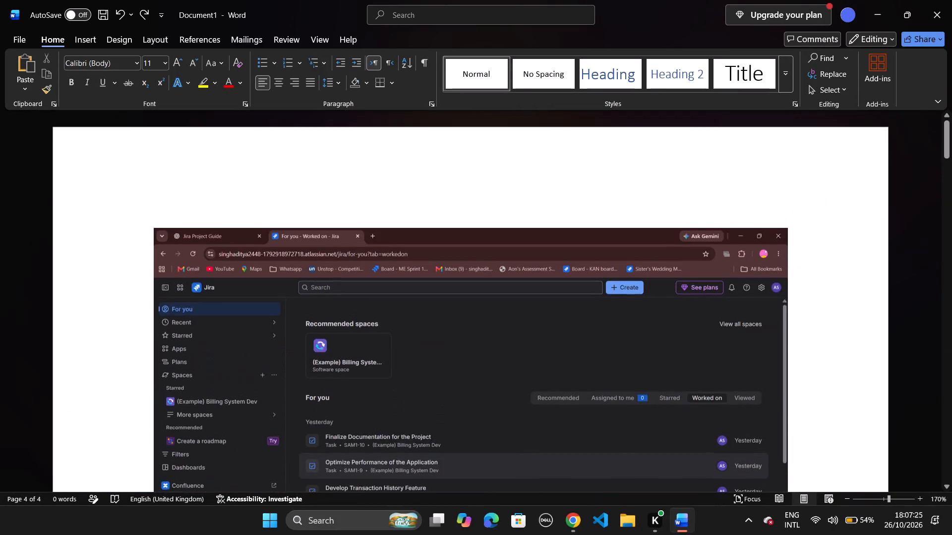
scroll(462, 383, down, 2)
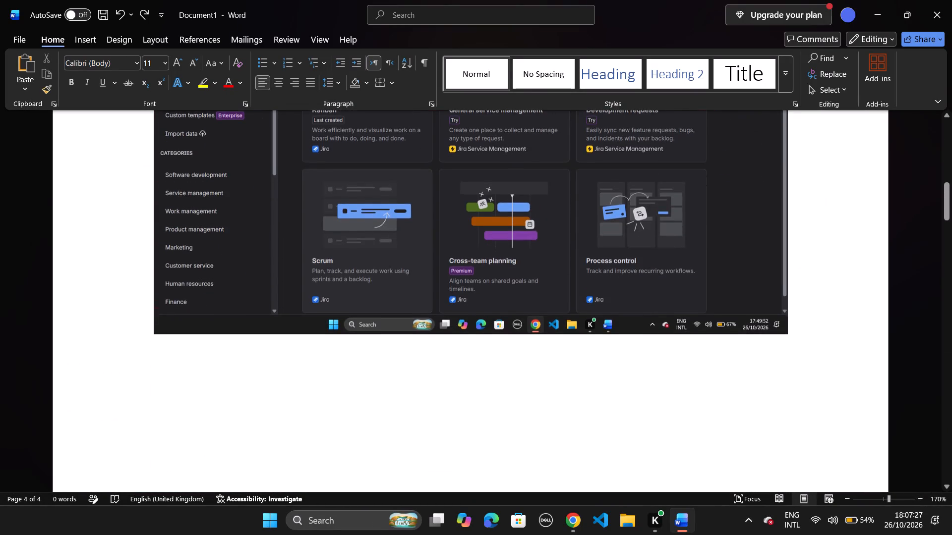
scroll(462, 383, down, 1)
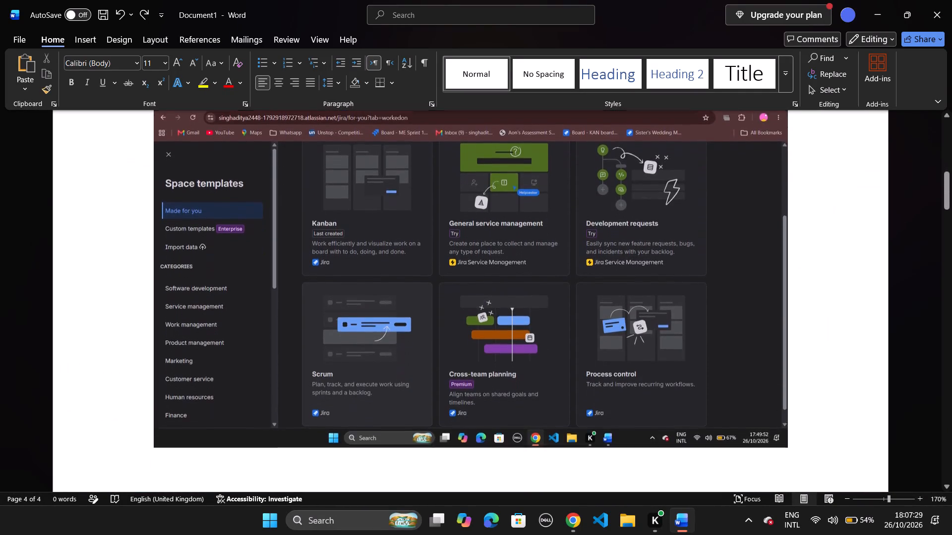
scroll(462, 383, down, 2)
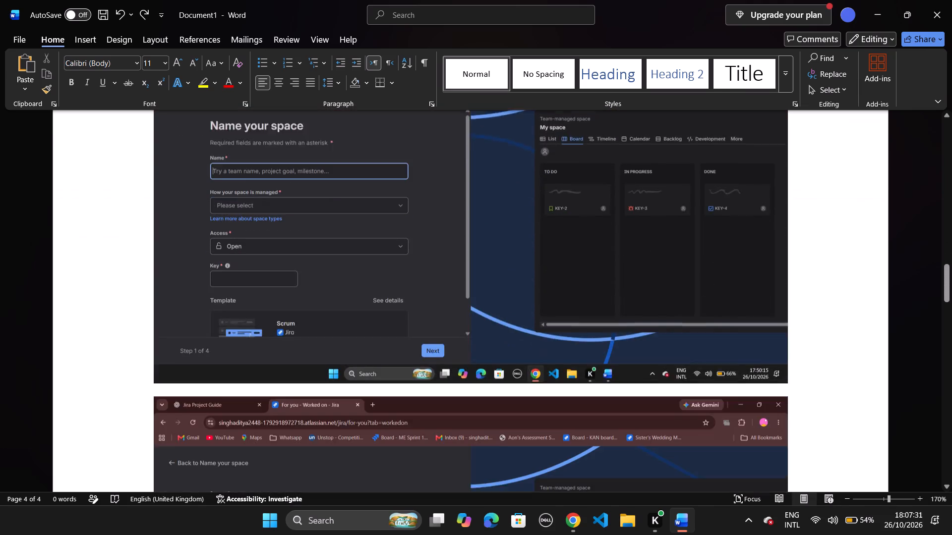
scroll(462, 383, down, 2)
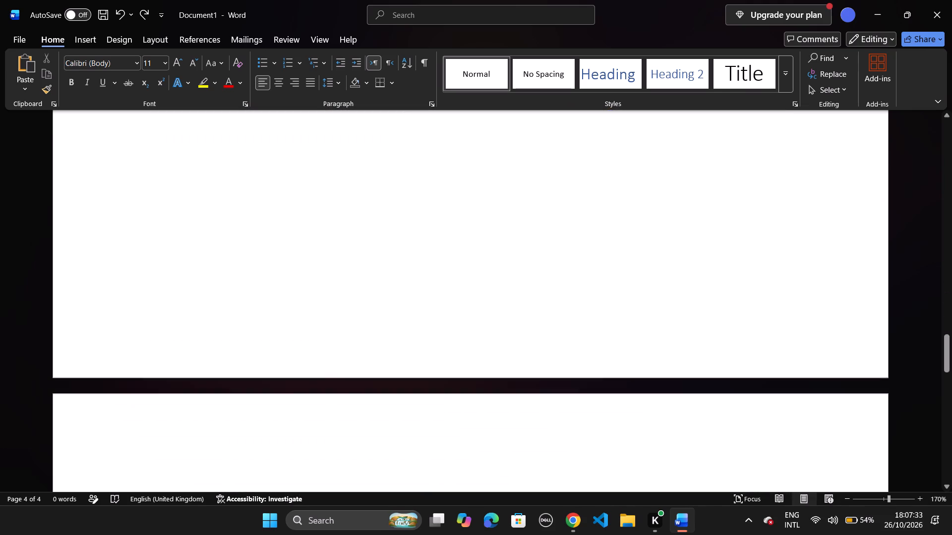
scroll(462, 383, down, 2)
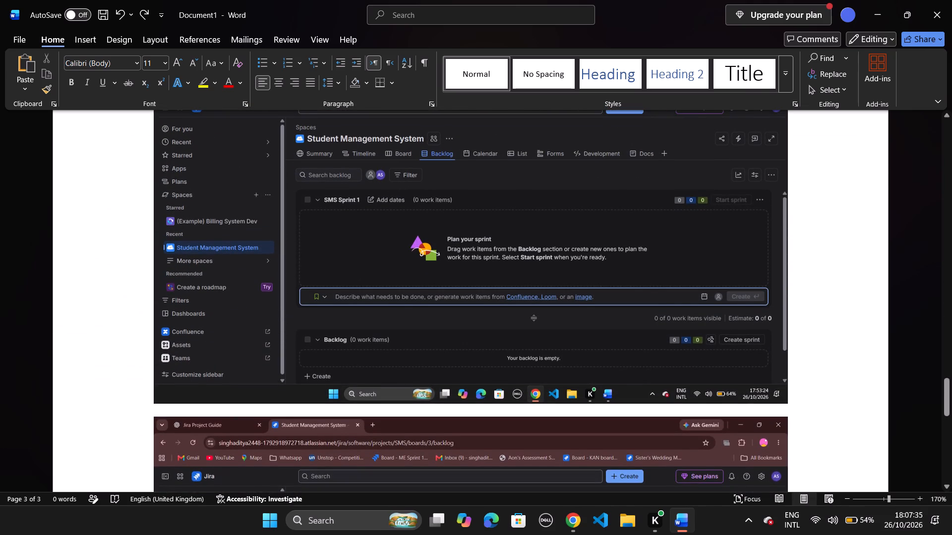
scroll(462, 383, down, 1)
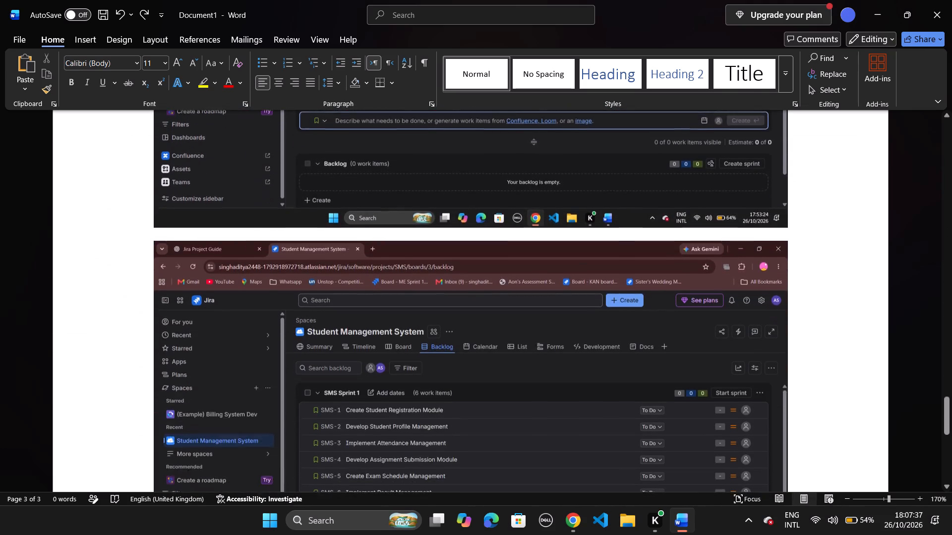
scroll(462, 383, down, 6)
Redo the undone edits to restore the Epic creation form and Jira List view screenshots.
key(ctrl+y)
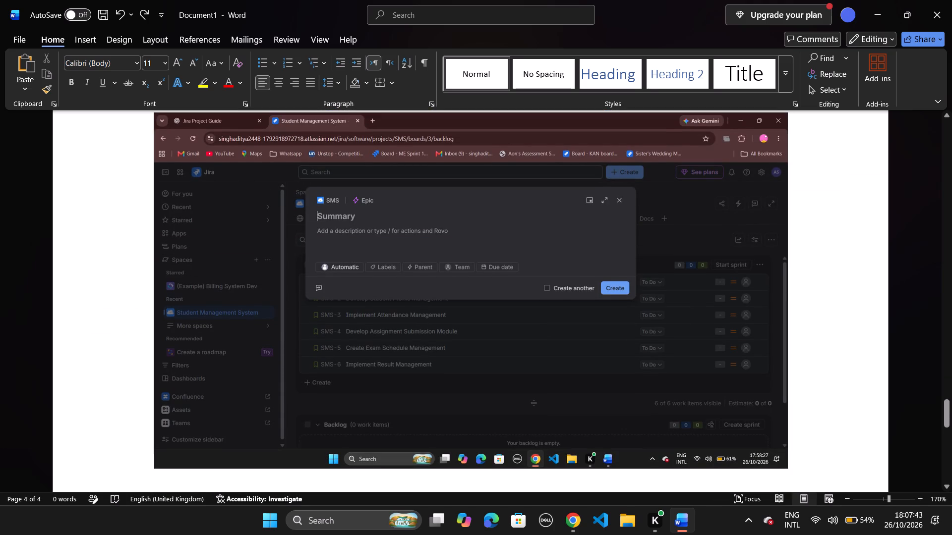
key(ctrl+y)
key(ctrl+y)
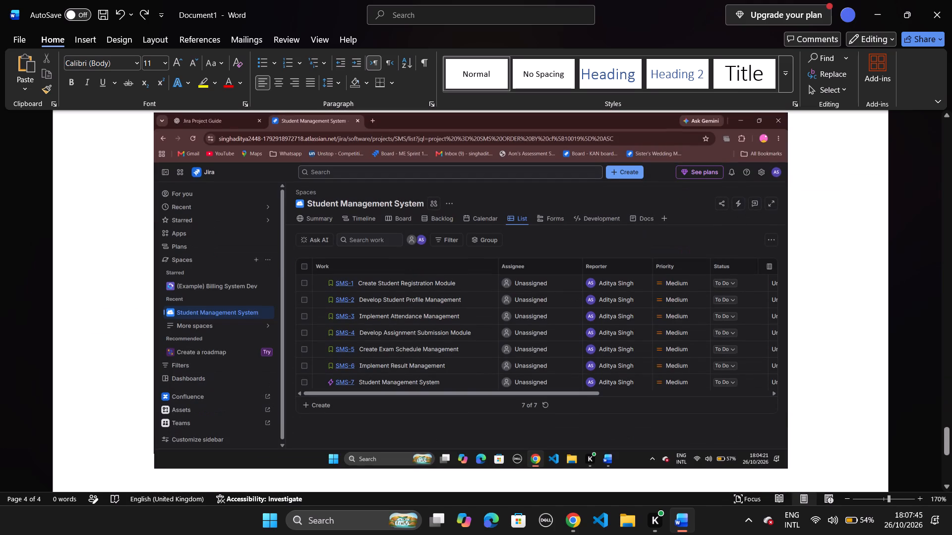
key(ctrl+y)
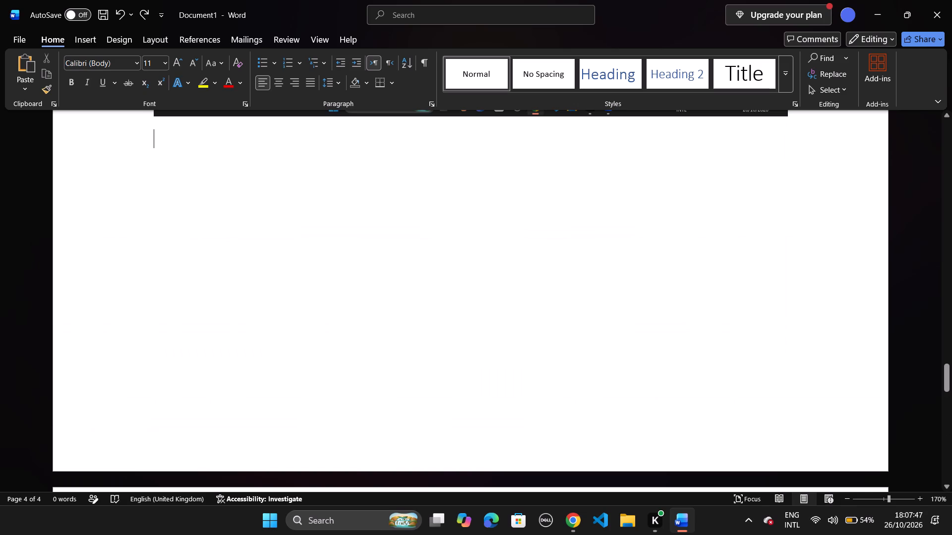
Redo the last undone edit to restore the SMS-1 to SMS-7 task list below the backlog screenshot.
key(ctrl+y)
scroll(462, 383, right, 1)
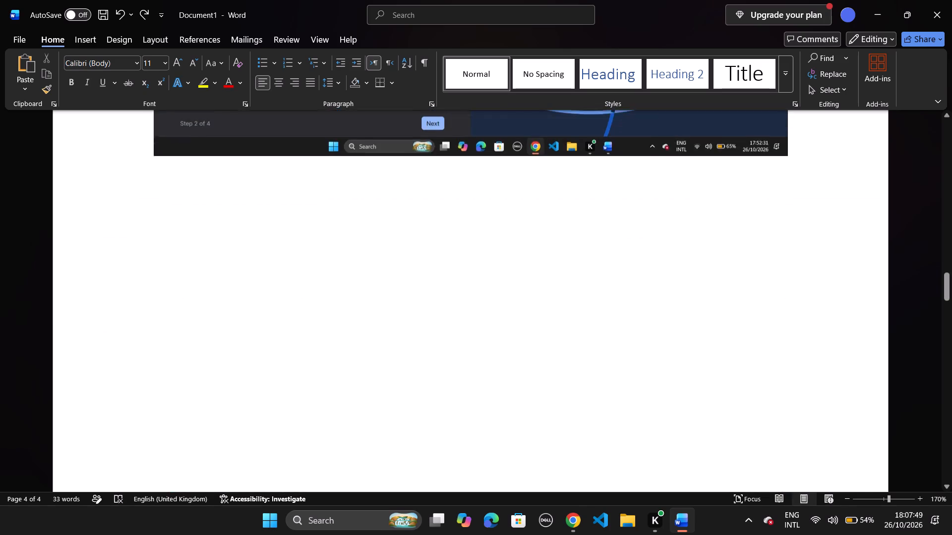
scroll(462, 383, right, 1)
scroll(462, 383, down, 3)
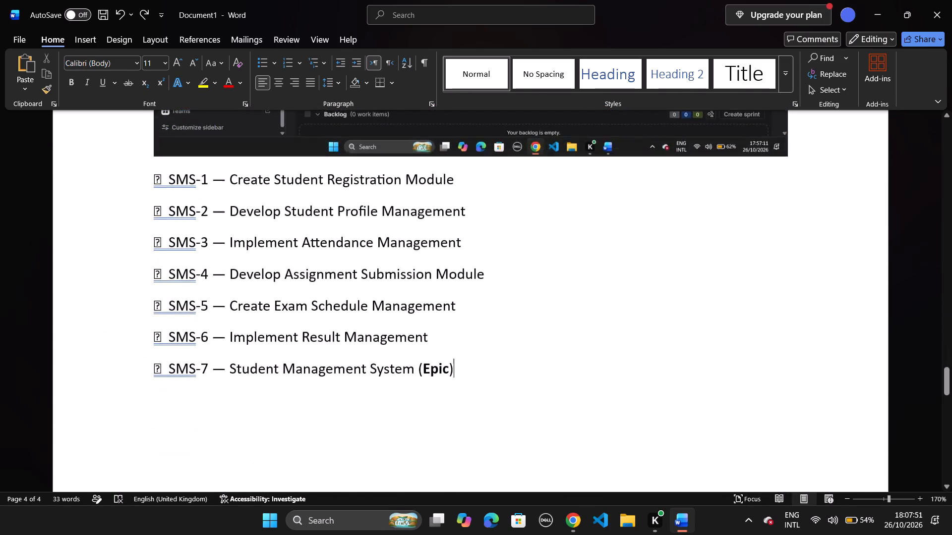
Paste the screenshot of the SMS-1 Create Student Registration Module details on a new line after the Jira List view screenshot.
scroll(462, 383, down, 1)
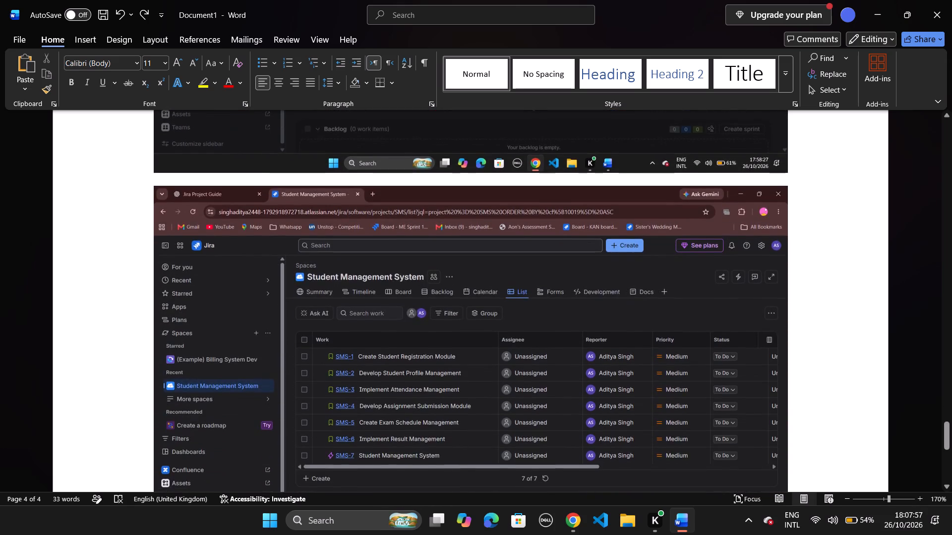
scroll(462, 383, down, 2)
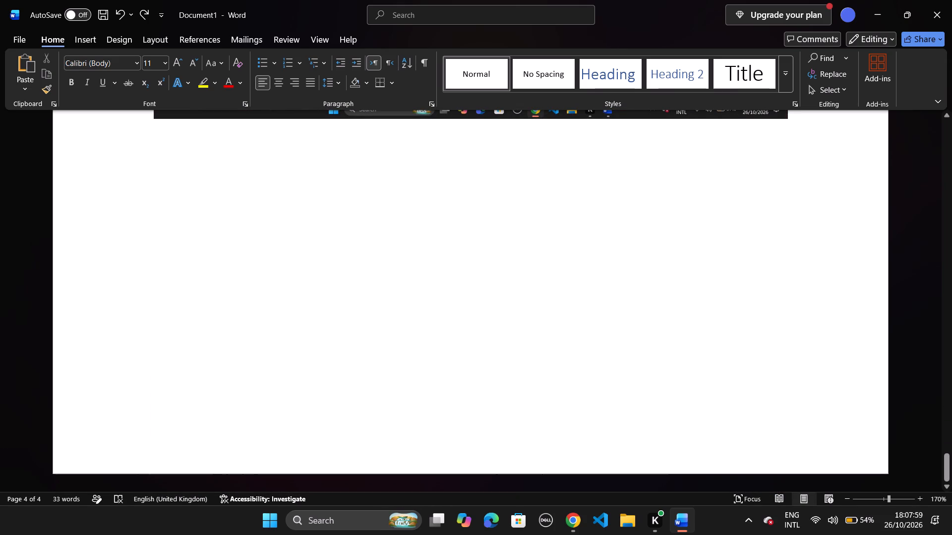
scroll(462, 383, down, 1)
scroll(731, 214, up, 1)
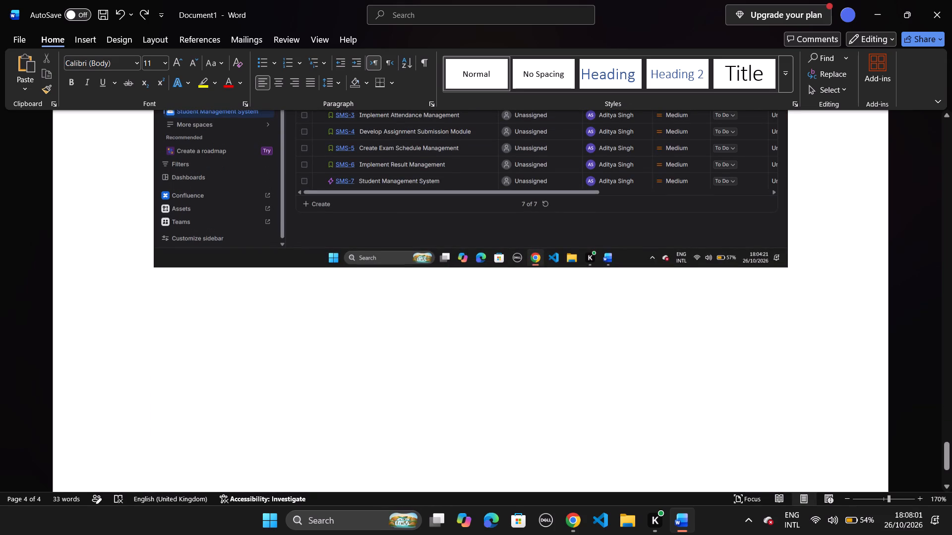
click(804, 240)
key(Return)
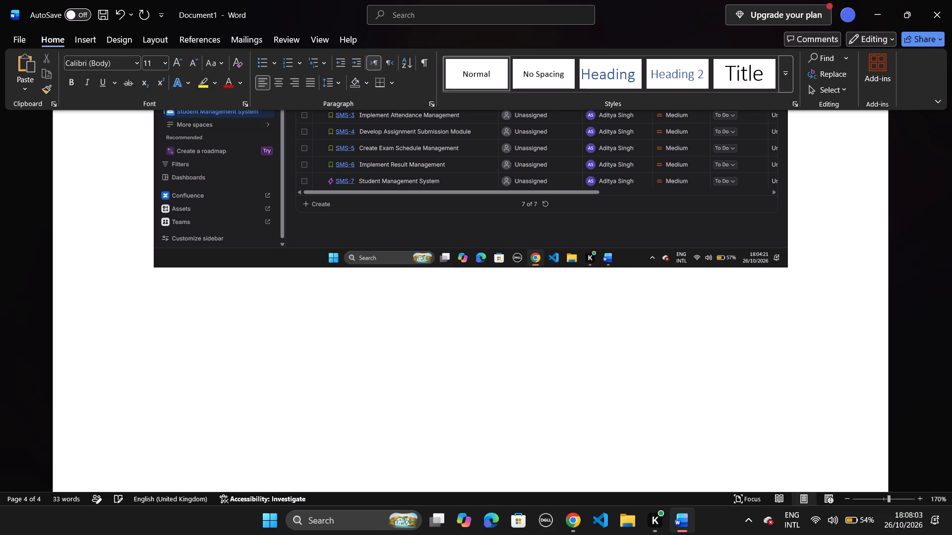
key(ctrl+v)
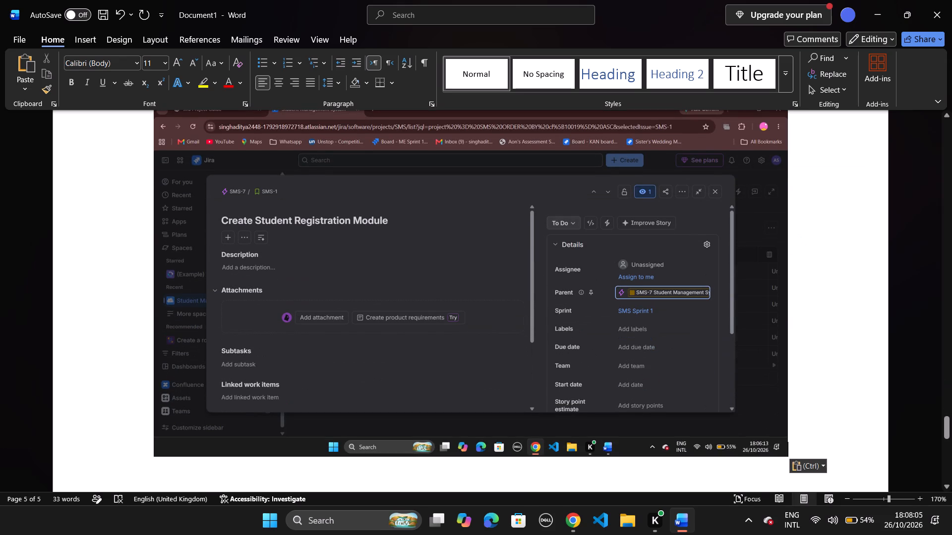
click(574, 528)
click(137, 1)
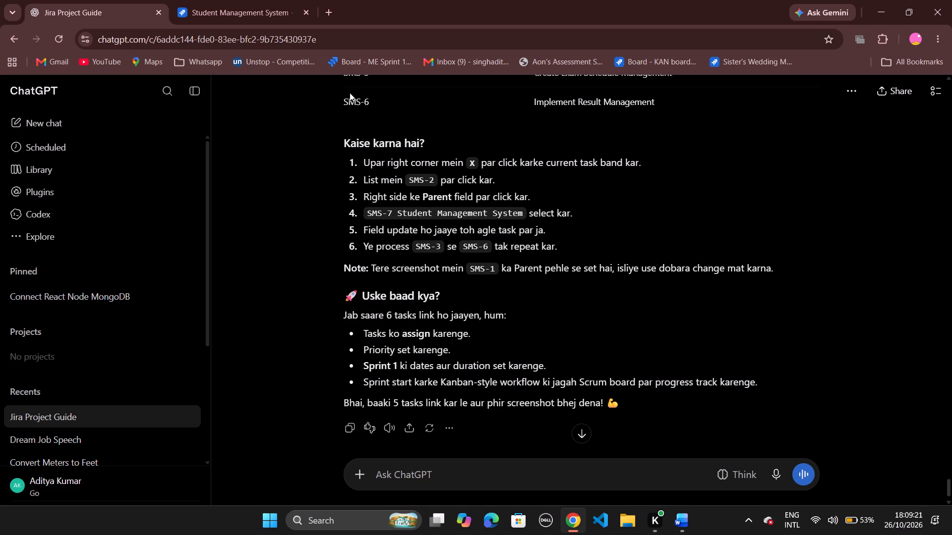
Look over the SMS-1 Create Student Registration Module details in Jira and close the work item.
click(257, 8)
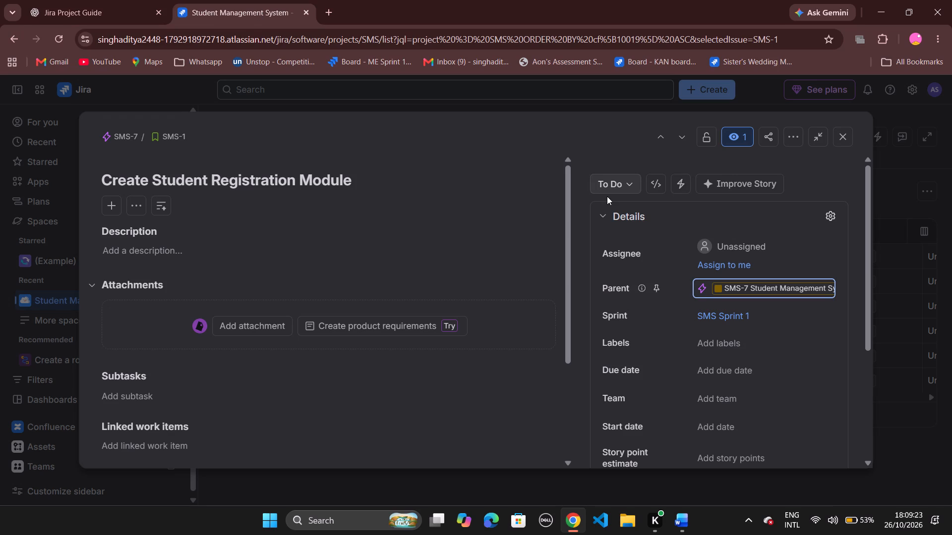
scroll(542, 315, down, 5)
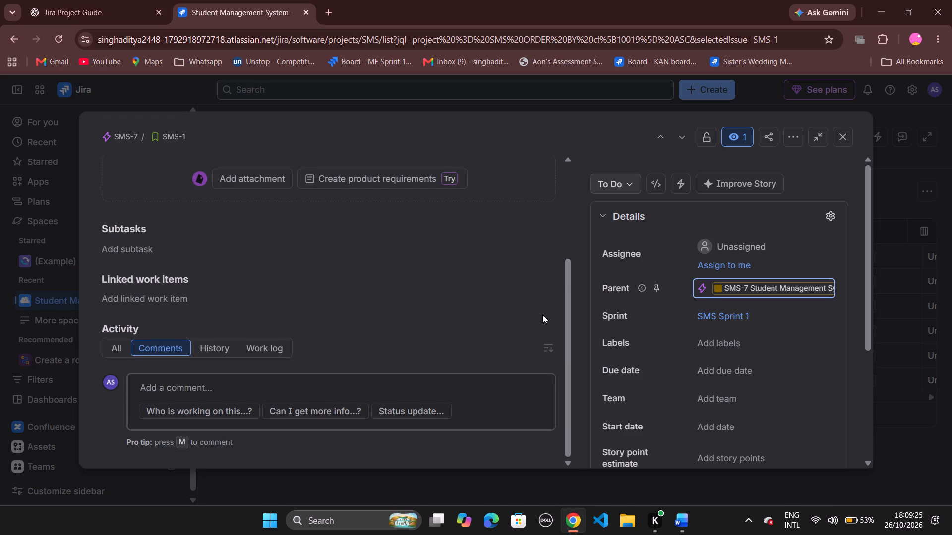
scroll(542, 315, down, 1)
scroll(747, 359, down, 5)
scroll(747, 359, up, 6)
click(843, 139)
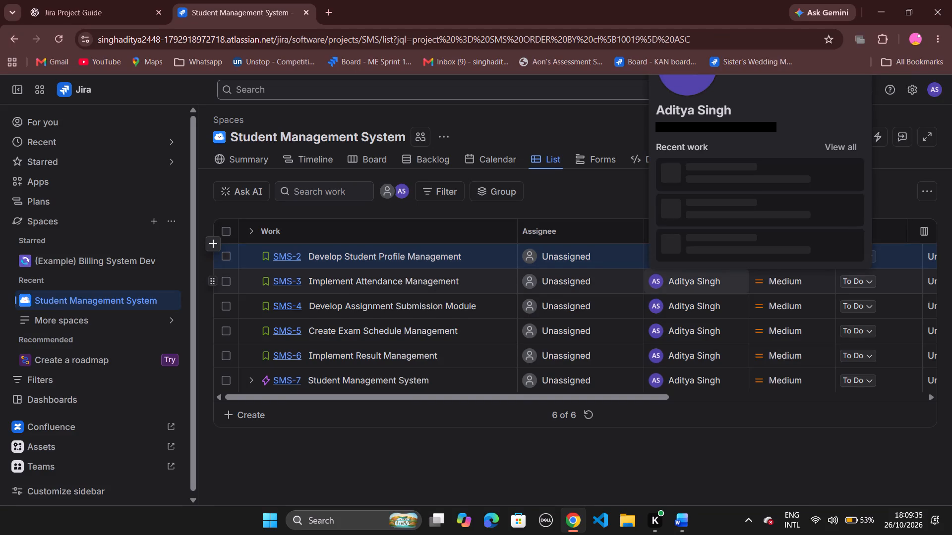
Set the parent of SMS-2 Develop Student Profile Management to the Epic SMS-7 Student Management System.
scroll(438, 289, up, 1)
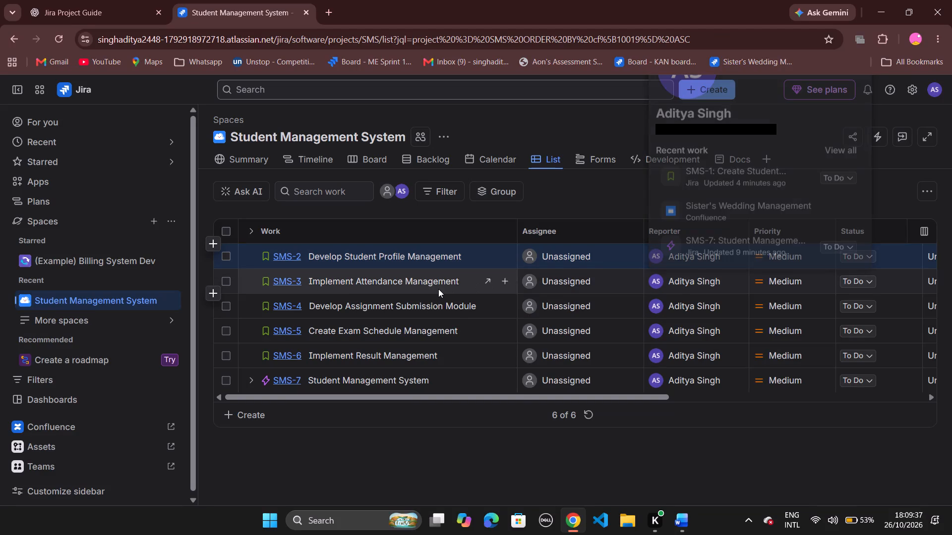
scroll(438, 289, up, 1)
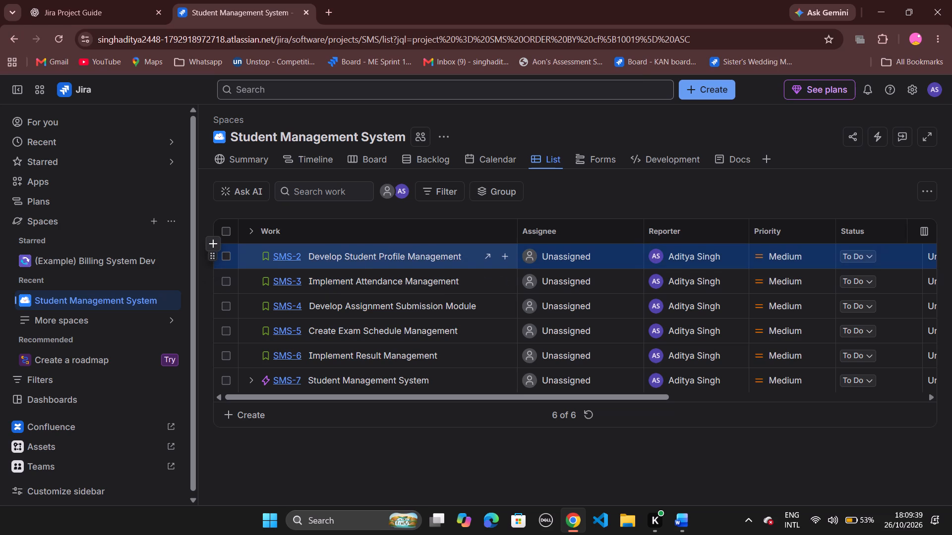
click(286, 260)
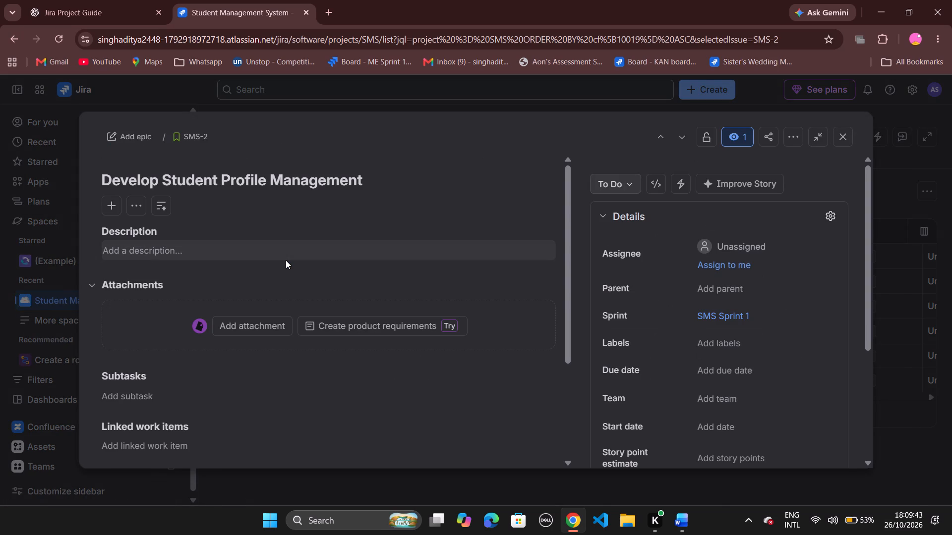
click(709, 291)
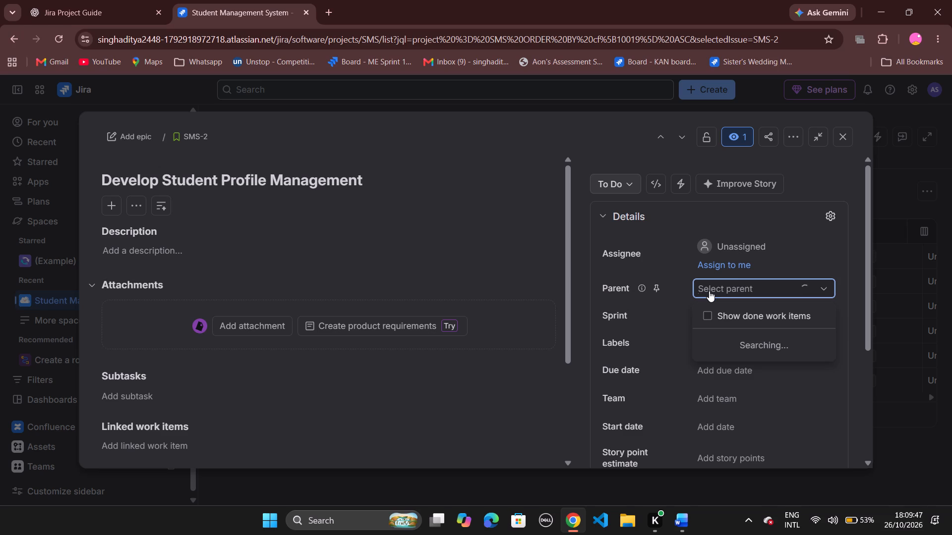
click(734, 344)
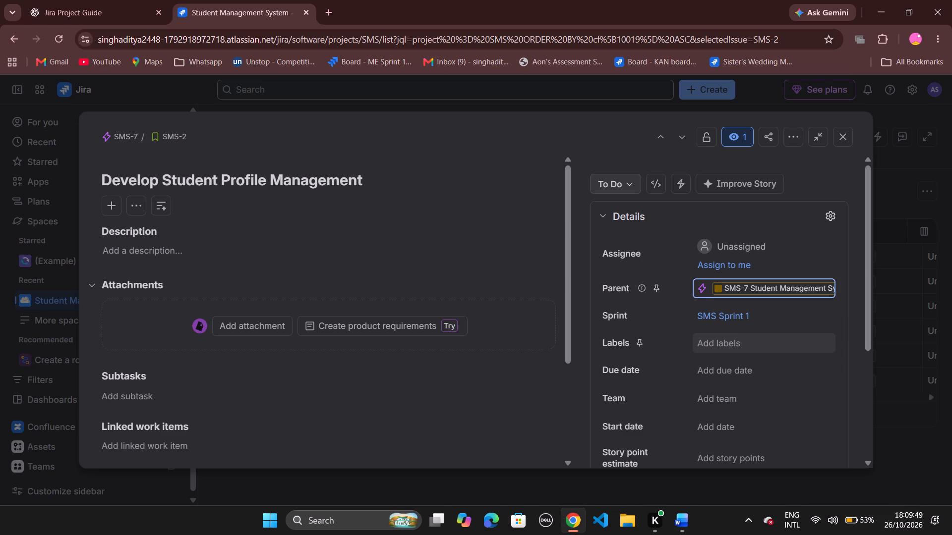
Close the SMS-2 Develop Student Profile Management work item.
scroll(734, 344, down, 4)
scroll(734, 344, up, 6)
click(840, 136)
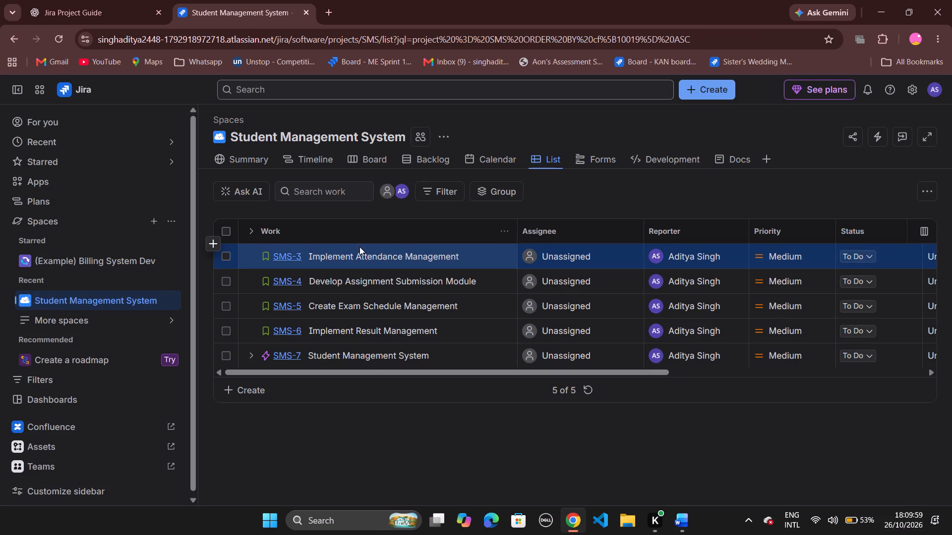
Set the parent of SMS-3 Implement Attendance Management to the Epic SMS-7 Student Management System and close the work item.
click(287, 257)
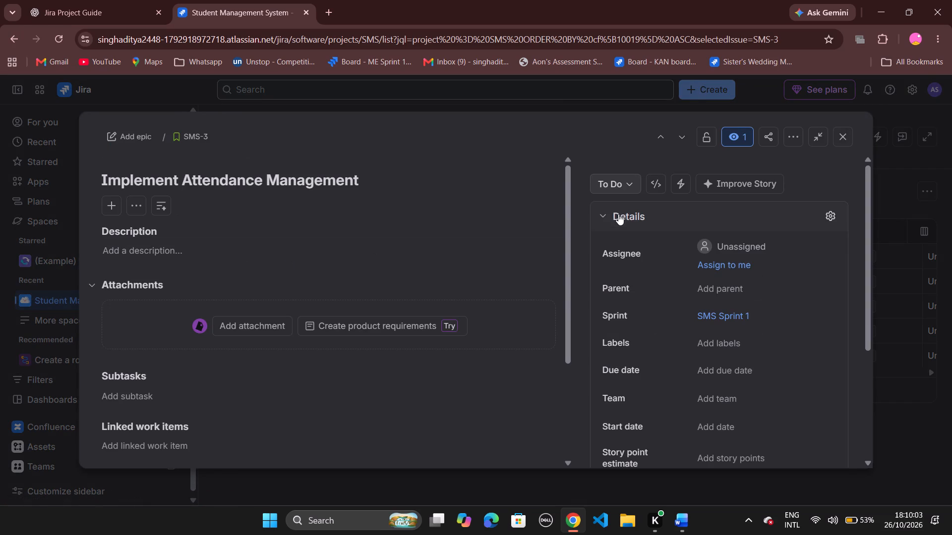
click(714, 285)
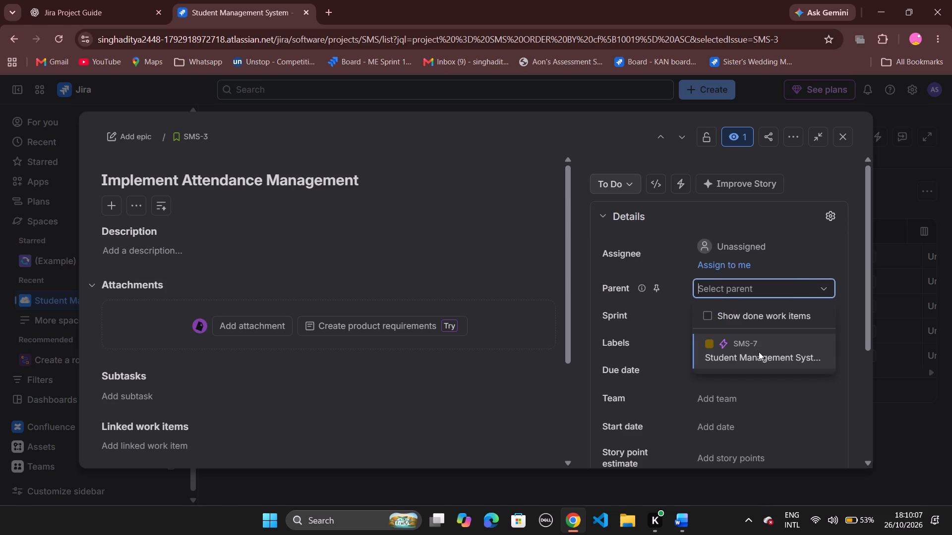
click(759, 352)
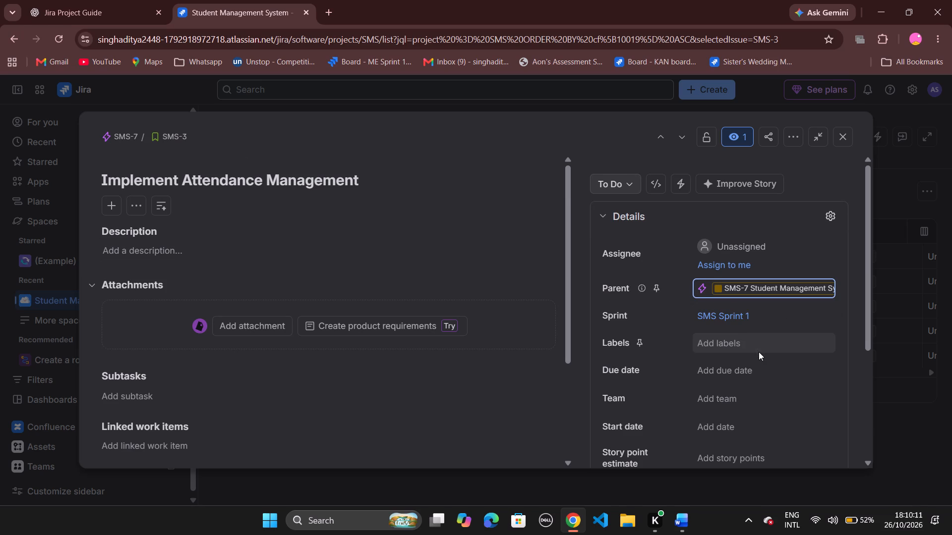
click(843, 140)
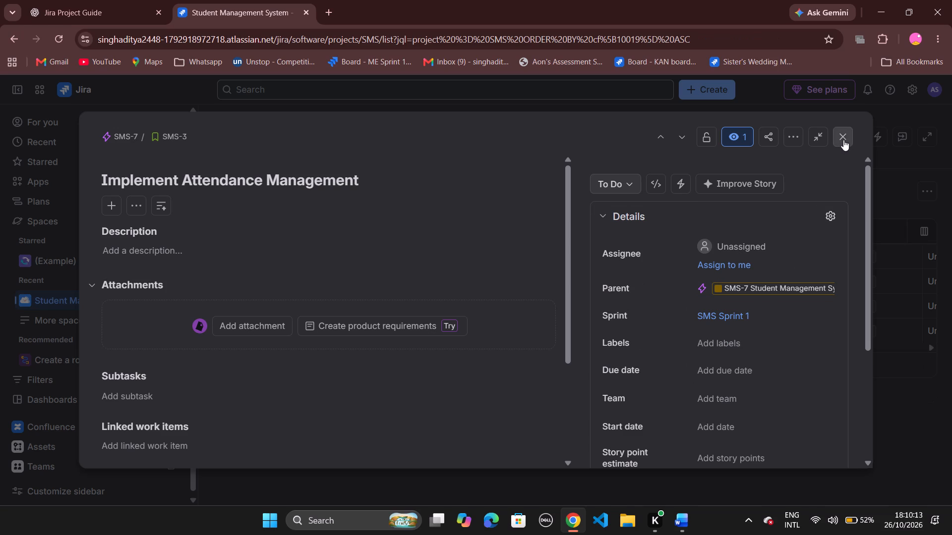
Set the parent of SMS-4 Develop Assignment Submission Module to the Epic SMS-7 Student Management System and close the work item.
click(289, 255)
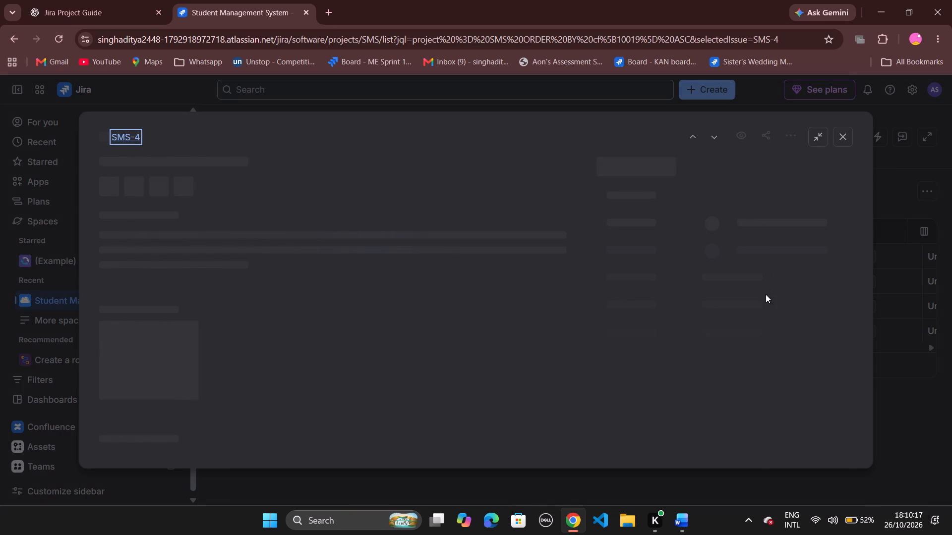
click(714, 294)
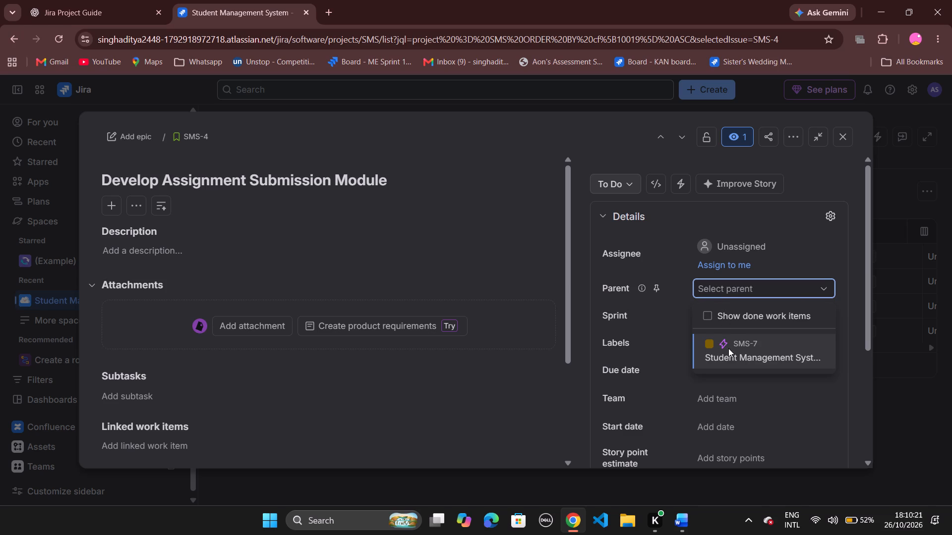
click(728, 348)
click(841, 139)
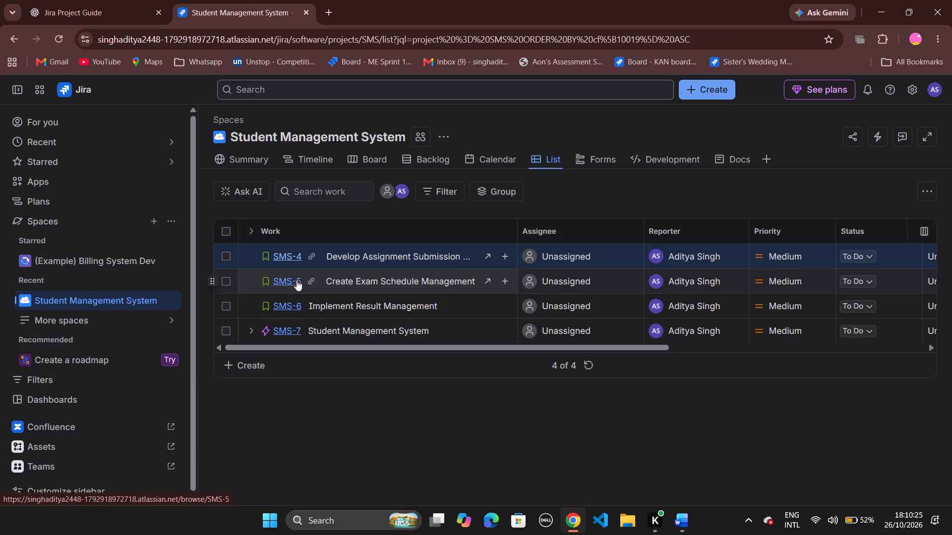
Set the parent of SMS-5 Create Exam Schedule Management to the Epic SMS-7 Student Management System and close the work item.
scroll(297, 280, down, 1)
scroll(297, 280, up, 1)
click(286, 253)
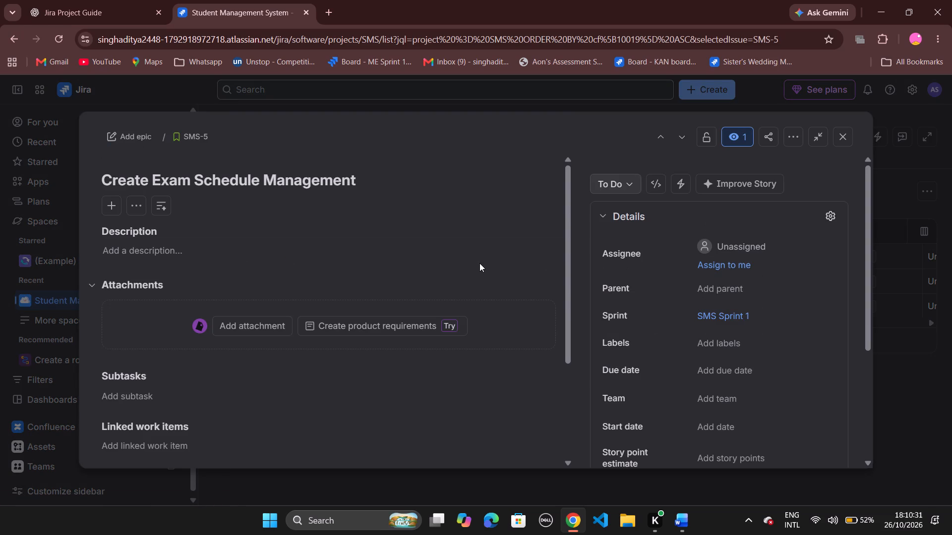
click(720, 291)
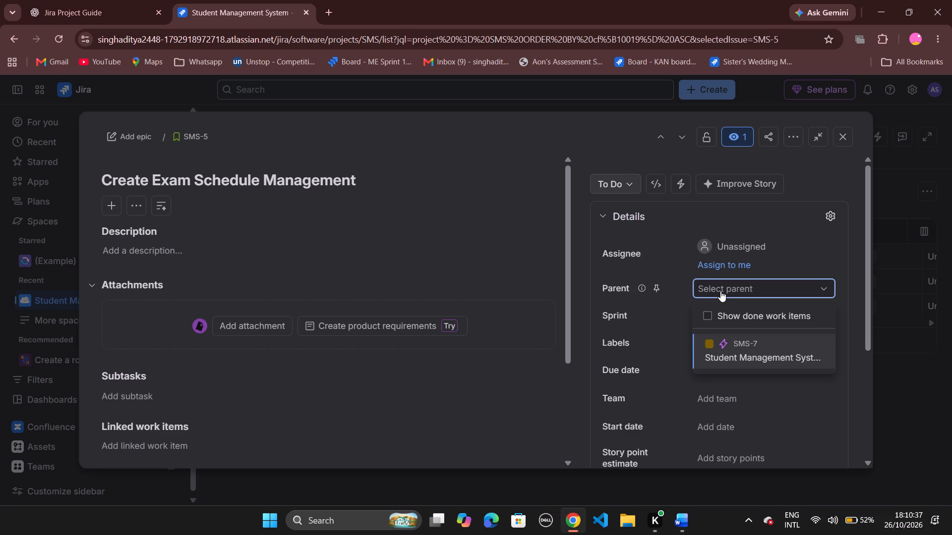
click(741, 347)
scroll(741, 347, down, 3)
scroll(741, 347, up, 7)
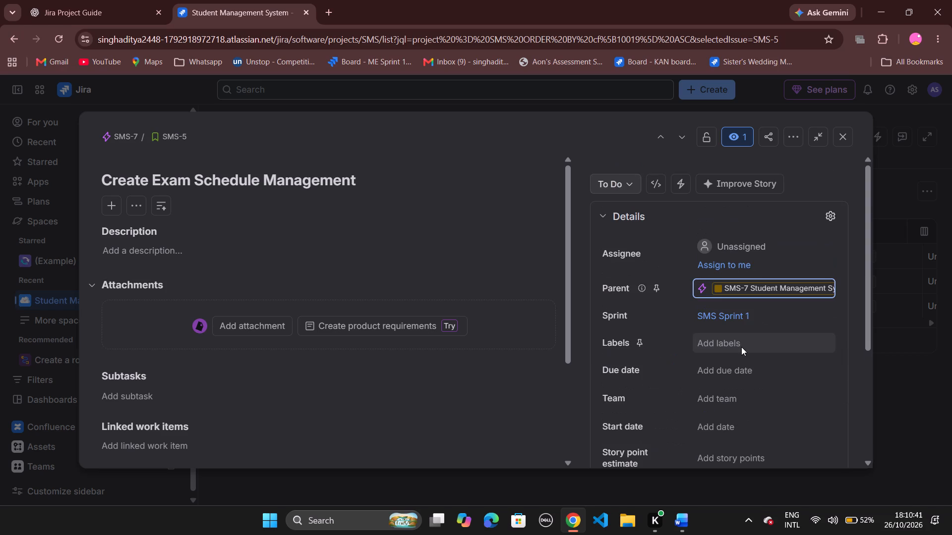
click(845, 134)
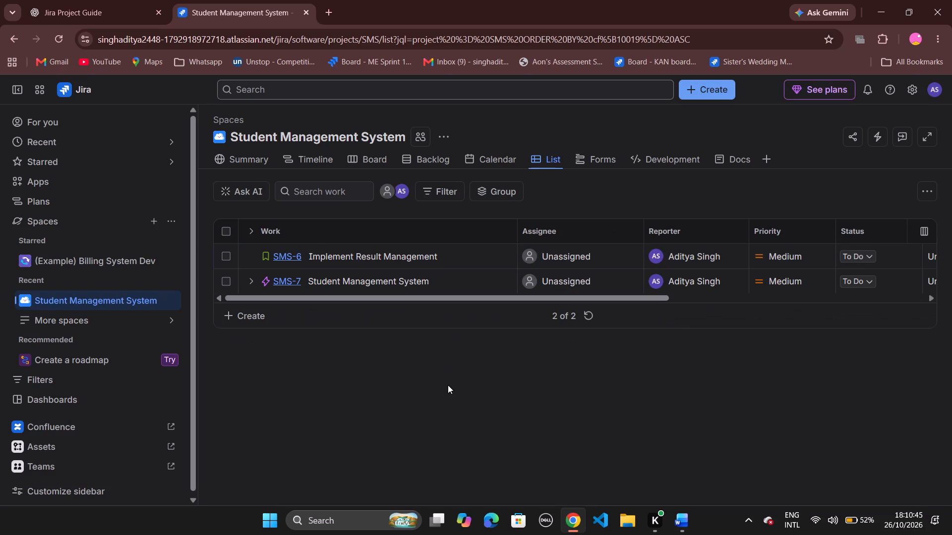
Set the parent of SMS-6 Implement Result Management to the Epic SMS-7 Student Management System and close the work item.
click(287, 255)
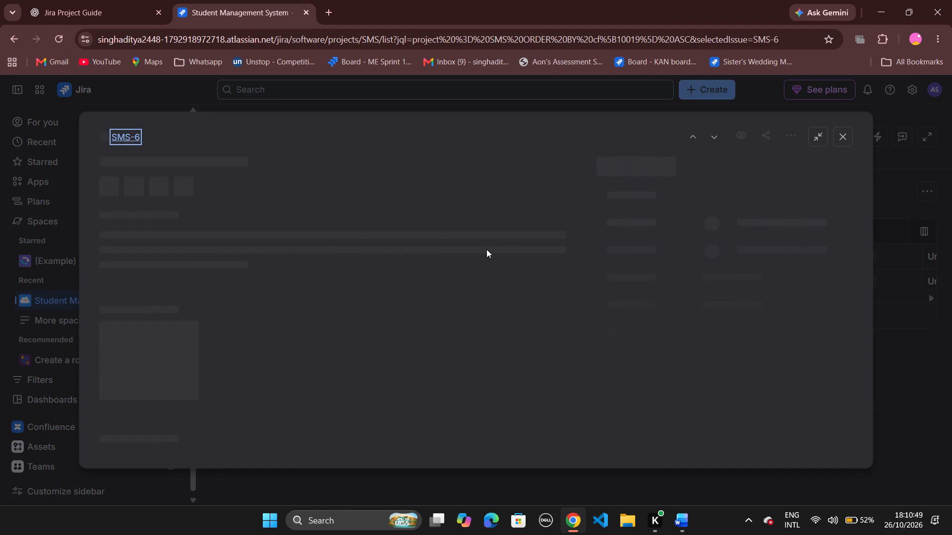
click(708, 295)
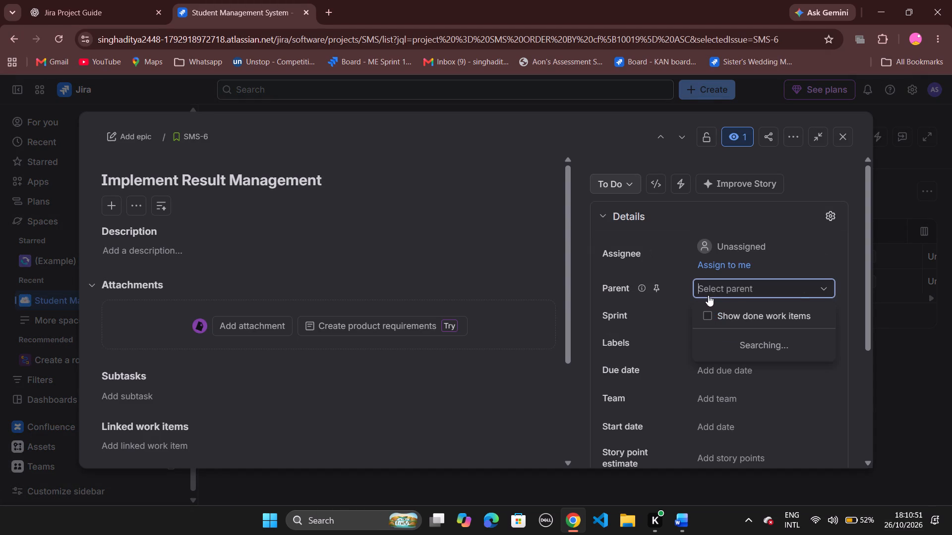
click(742, 340)
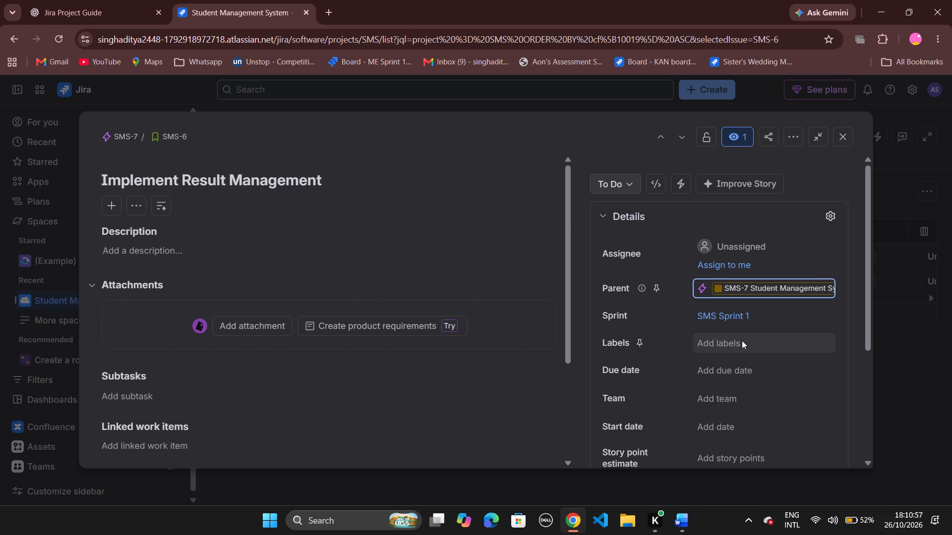
click(837, 139)
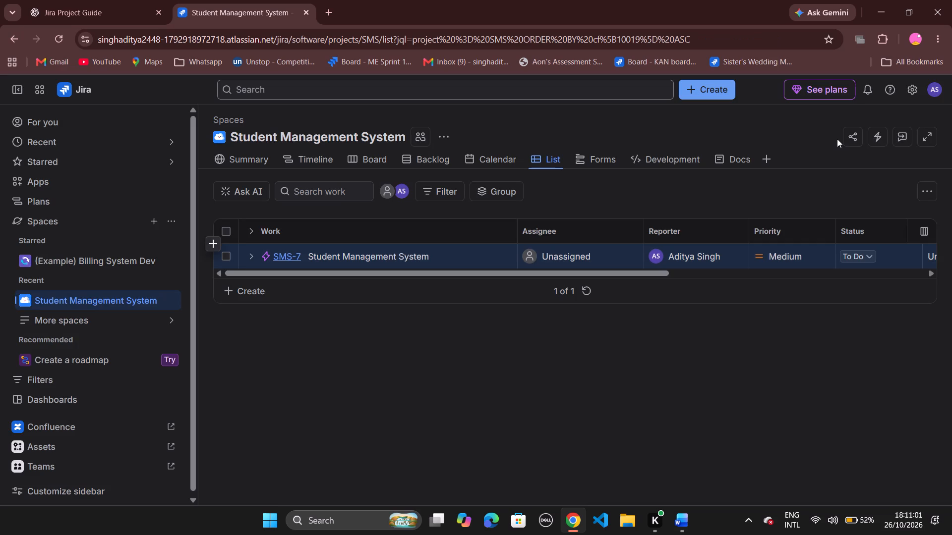
Look over the SMS-7 Epic's row in the Student Management System list and capture a full-screen screenshot of it.
scroll(756, 262, left, 8)
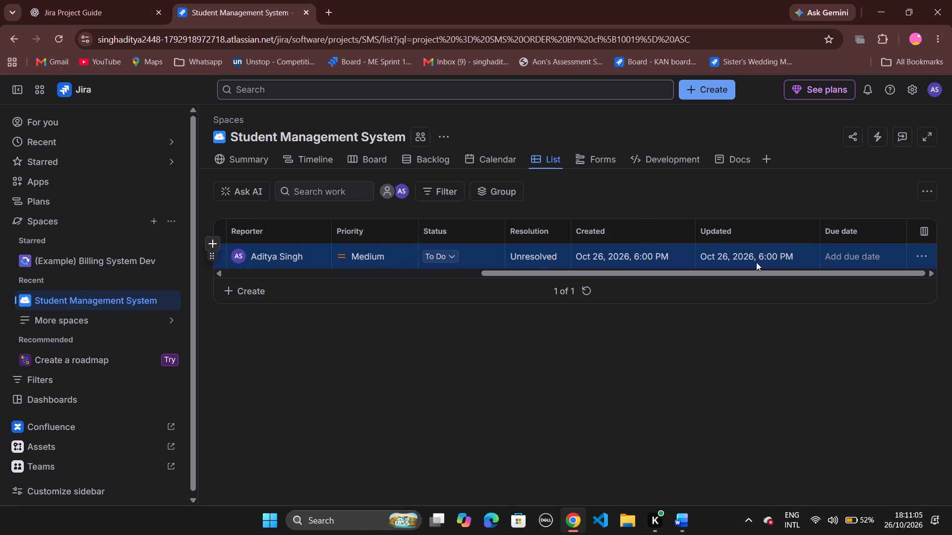
scroll(756, 262, right, 6)
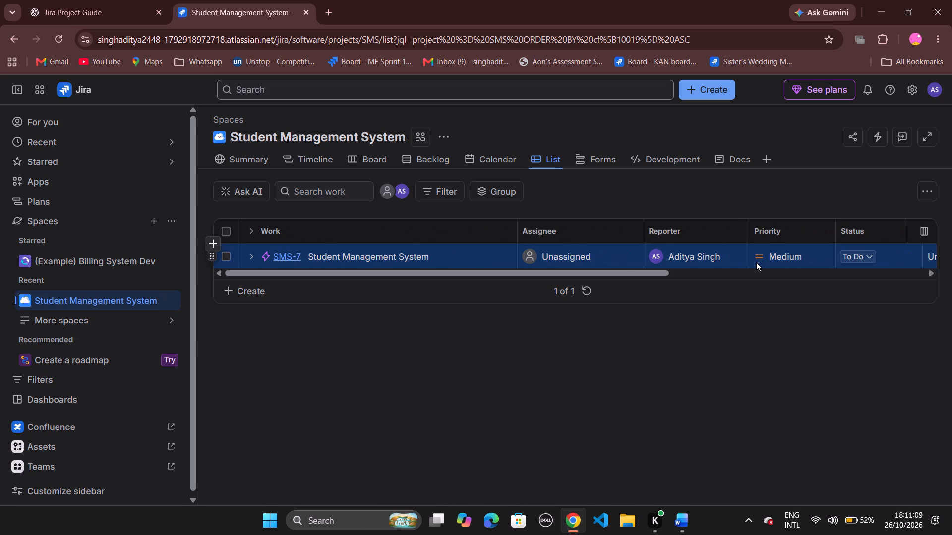
scroll(756, 262, up, 2)
scroll(756, 262, left, 6)
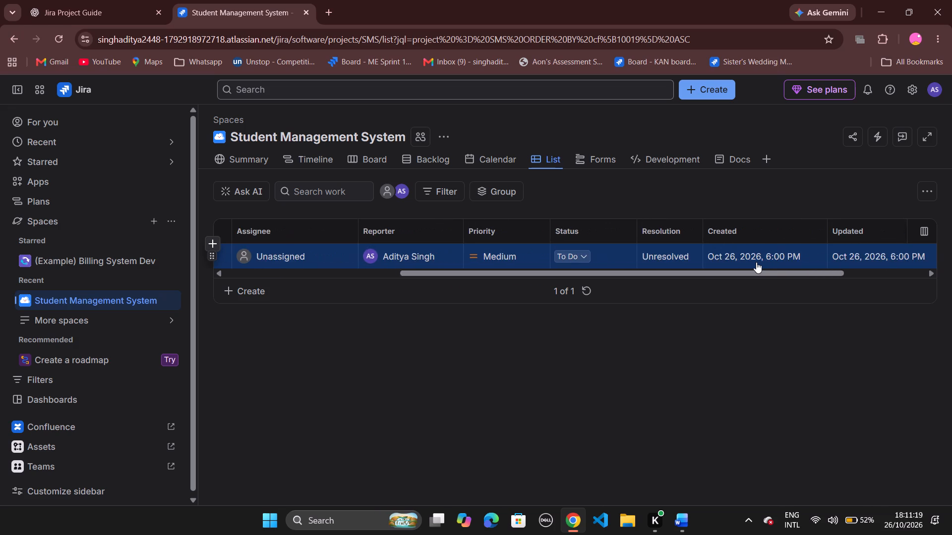
scroll(756, 262, left, 3)
scroll(756, 262, right, 9)
key(Print)
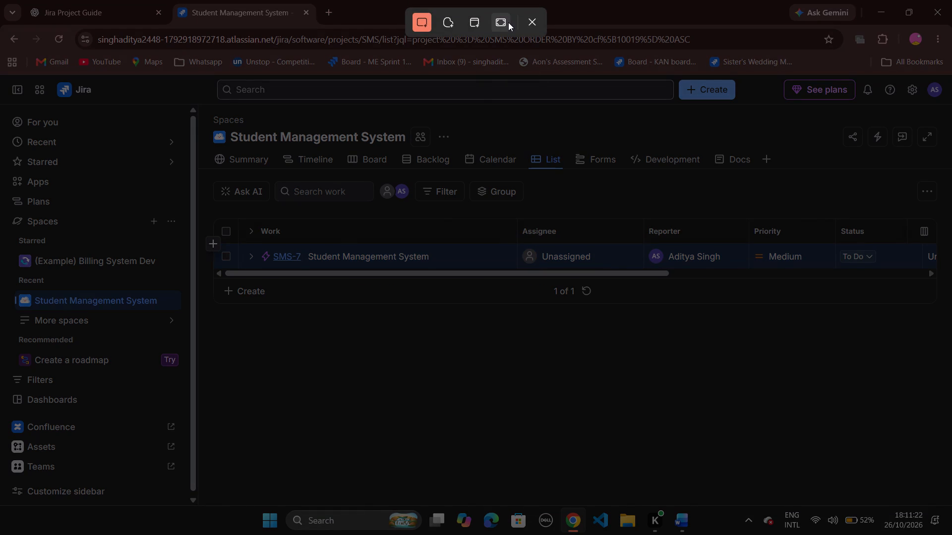
click(506, 22)
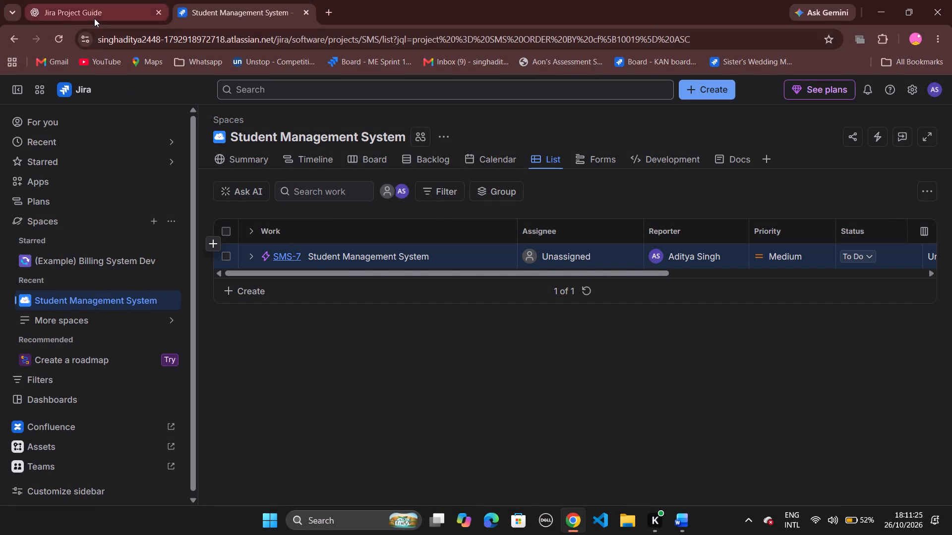
Switch to the ChatGPT Jira Project Guide conversation and send the list screenshot with the message "link kar diya huu bhai".
click(94, 18)
click(422, 477)
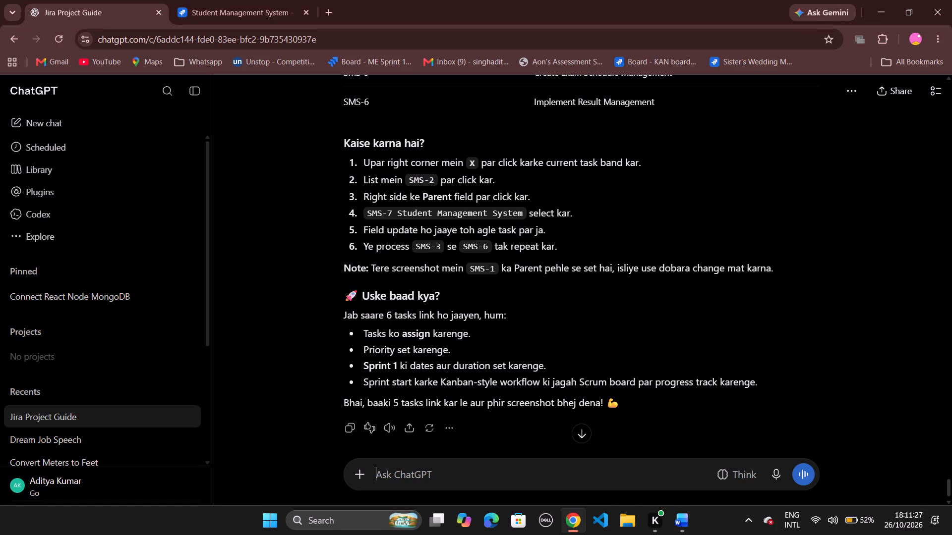
key(ctrl+v)
text(link kar diya huu bhai)
key(Return)
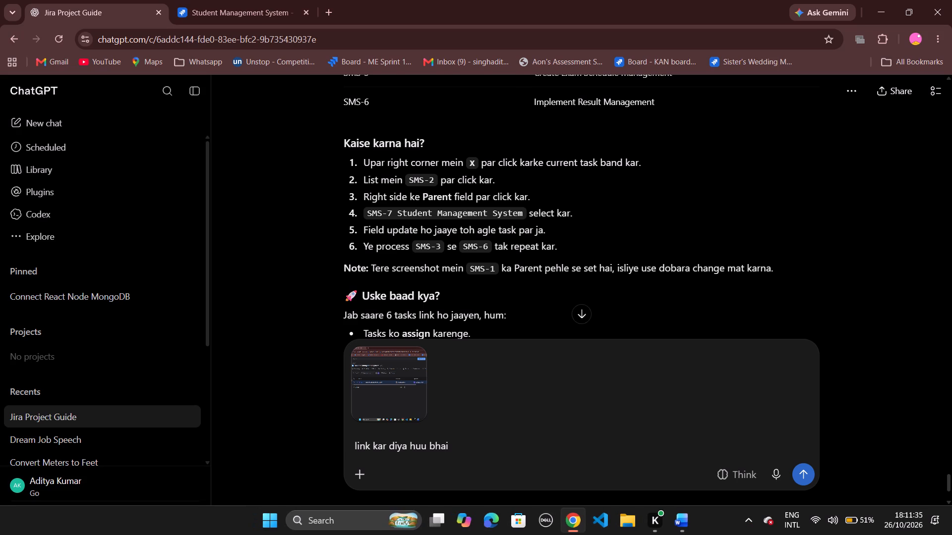
Switch to the Word document and add the caption "Link all the task." below the SMS-1 details screenshot.
click(683, 522)
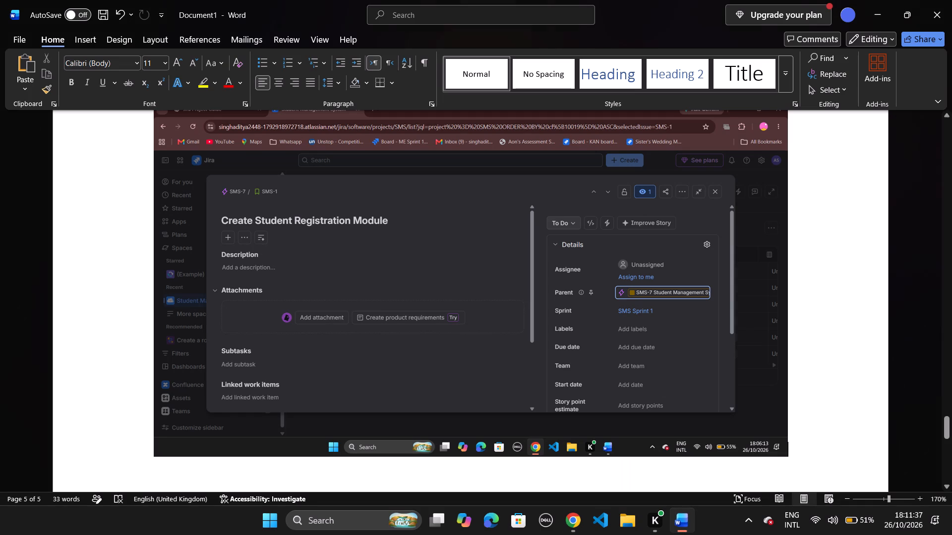
scroll(604, 421, down, 1)
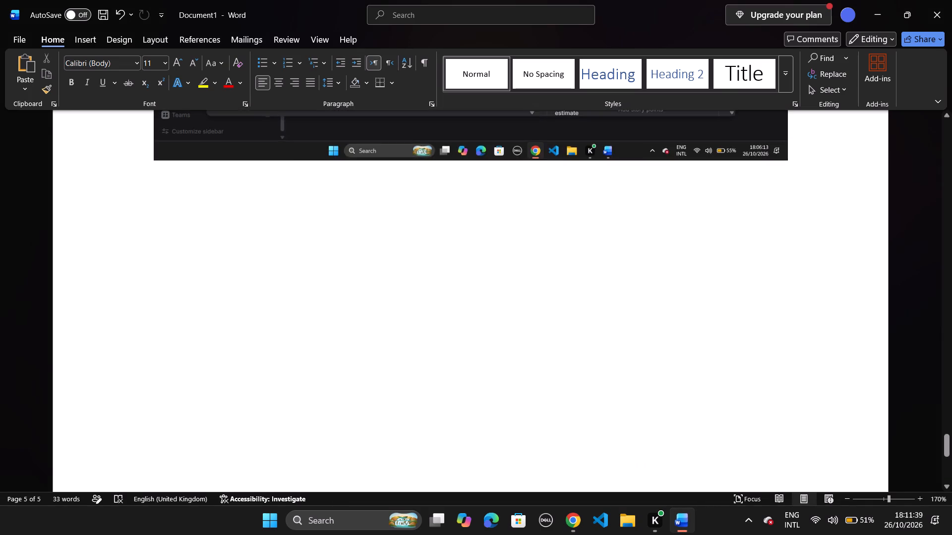
ctrl+scroll(604, 421, down, 7)
scroll(604, 421, down, 1)
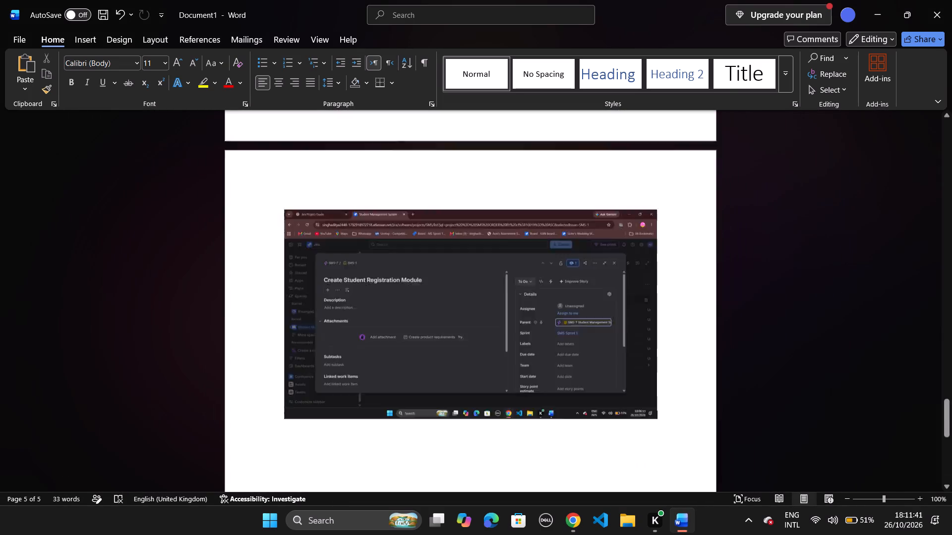
scroll(604, 421, down, 2)
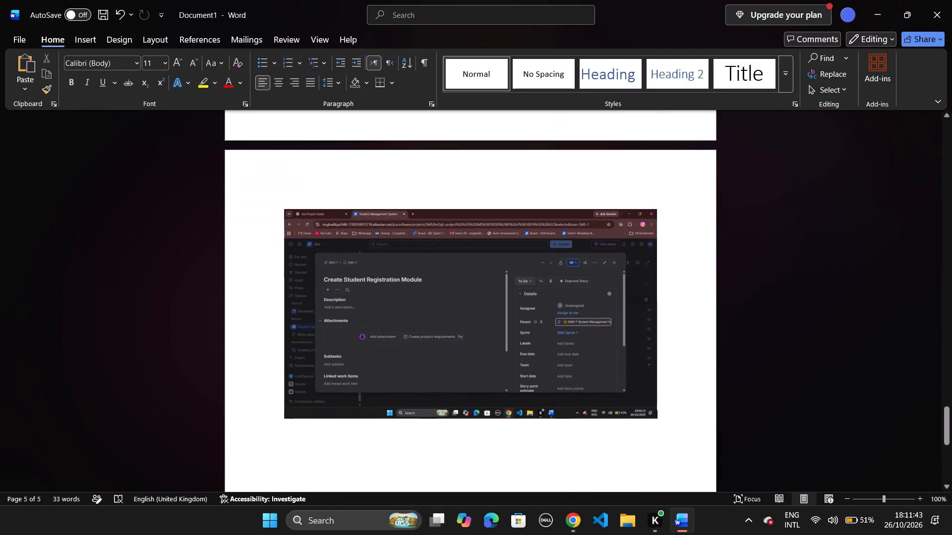
scroll(604, 421, down, 1)
key(Return)
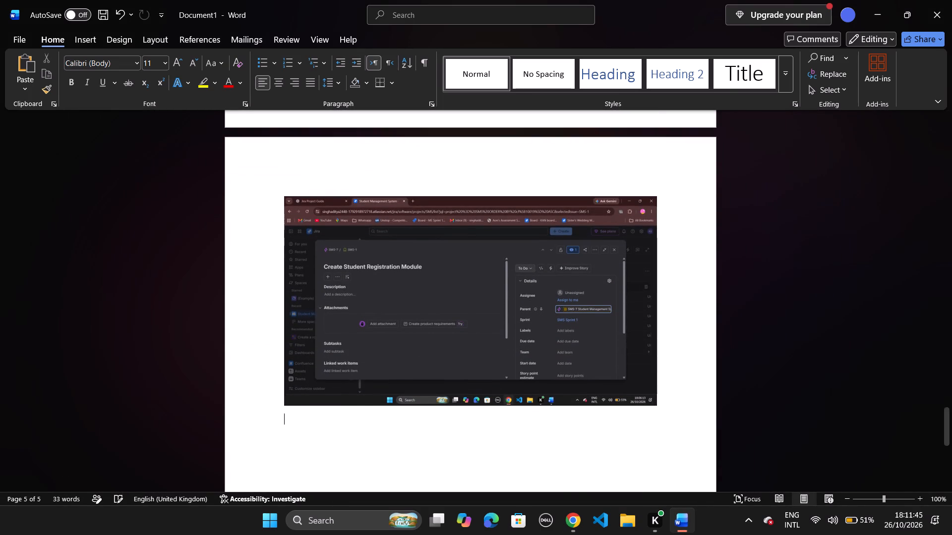
text(Lo)
key(BackSpace)
text(Ink all the task)
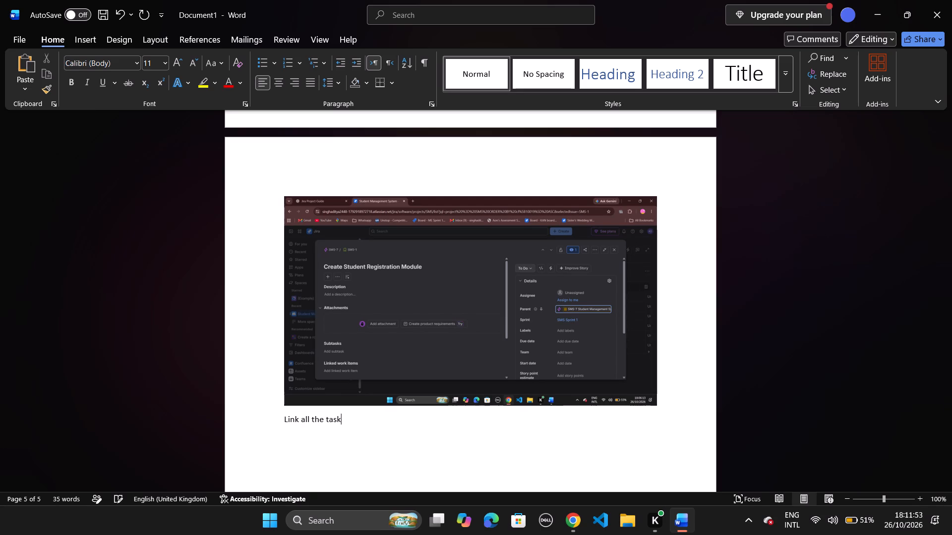
key(period)
Paste the Student Management System list screenshot on a new line below the "Link all the task." caption.
key(Return)
key(ctrl+v)
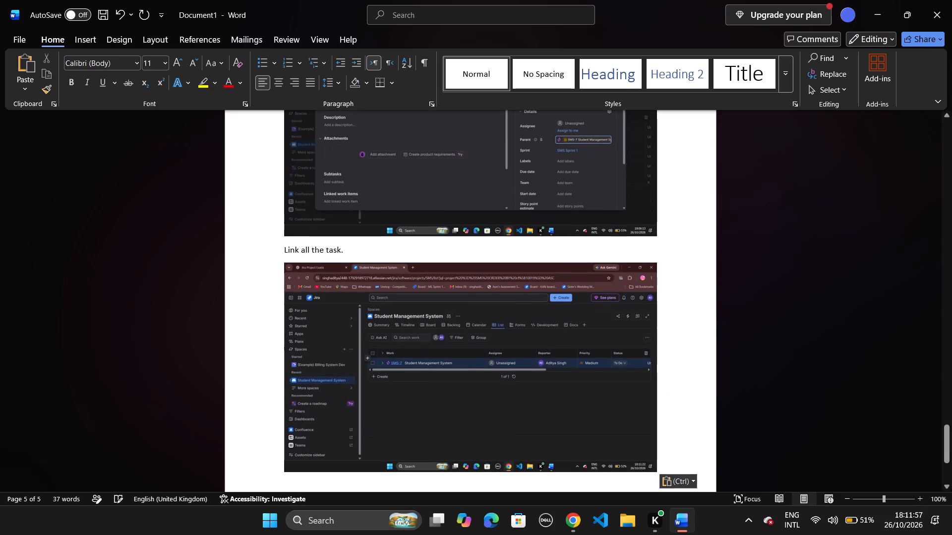
Switch to the ChatGPT Jira Project Guide conversation and read the Step 6 instructions for checking that all tasks are linked.
click(582, 522)
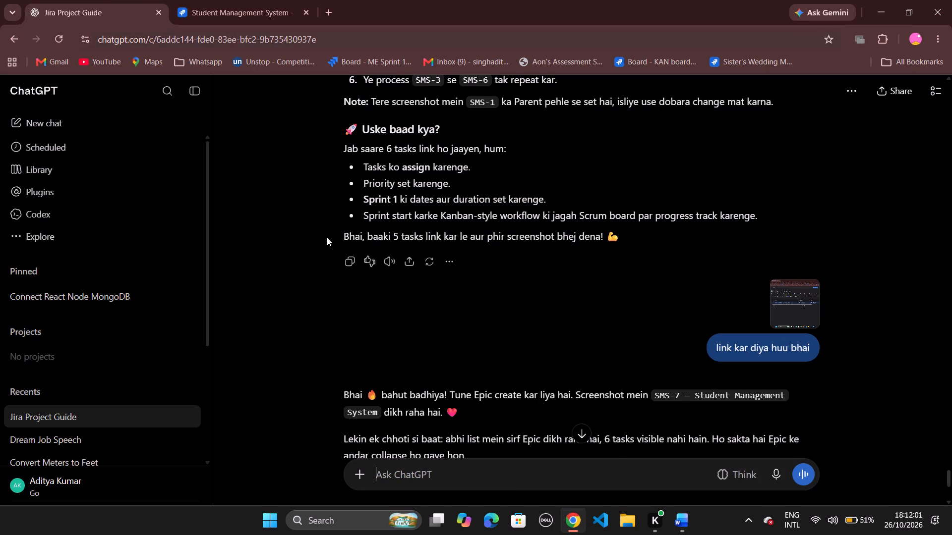
scroll(365, 317, down, 1)
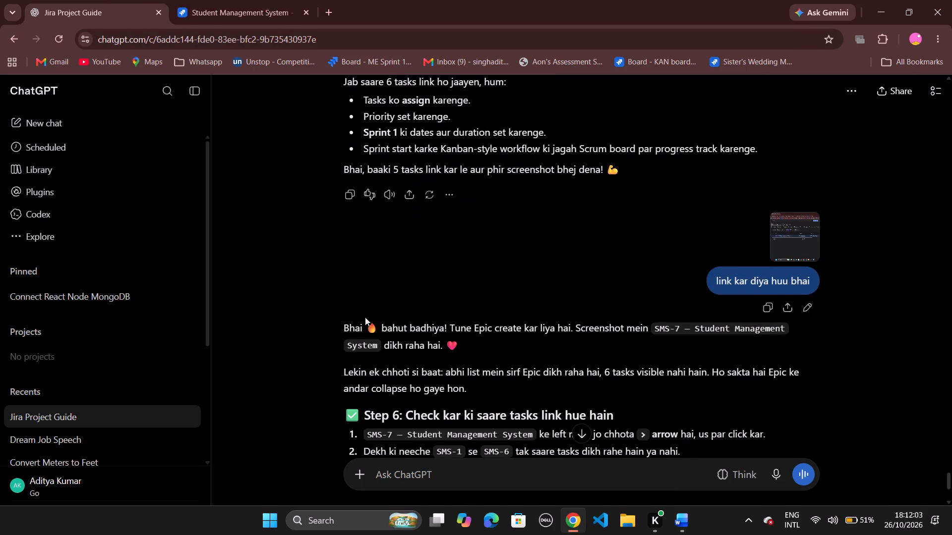
scroll(365, 317, down, 2)
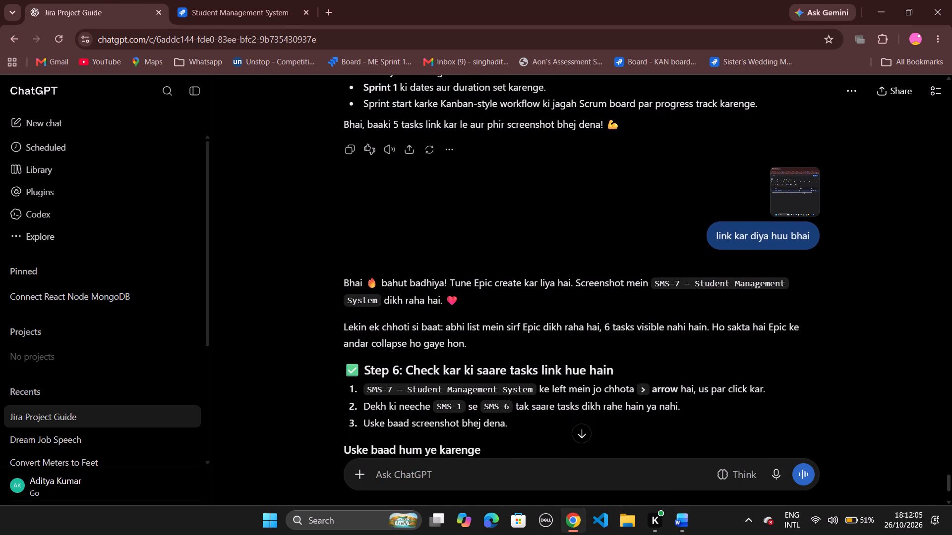
scroll(365, 317, down, 2)
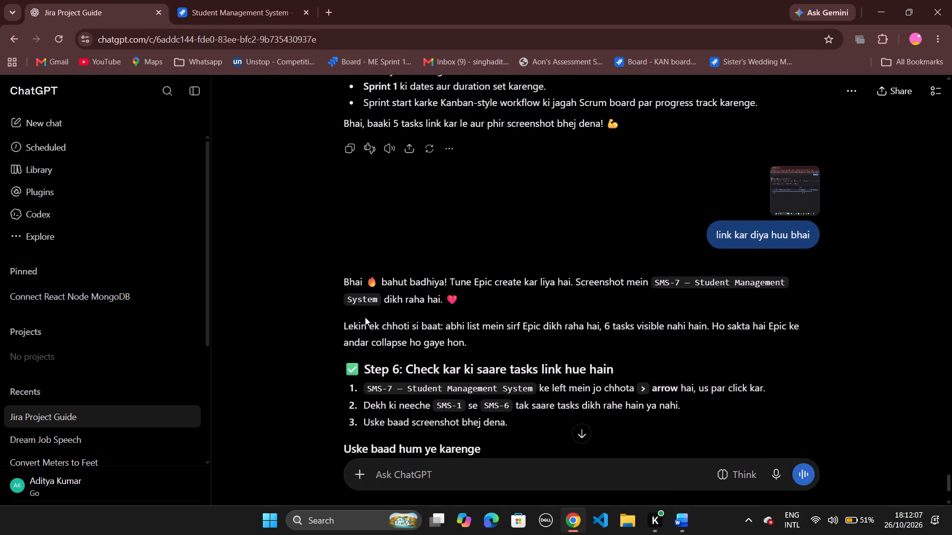
scroll(365, 317, down, 1)
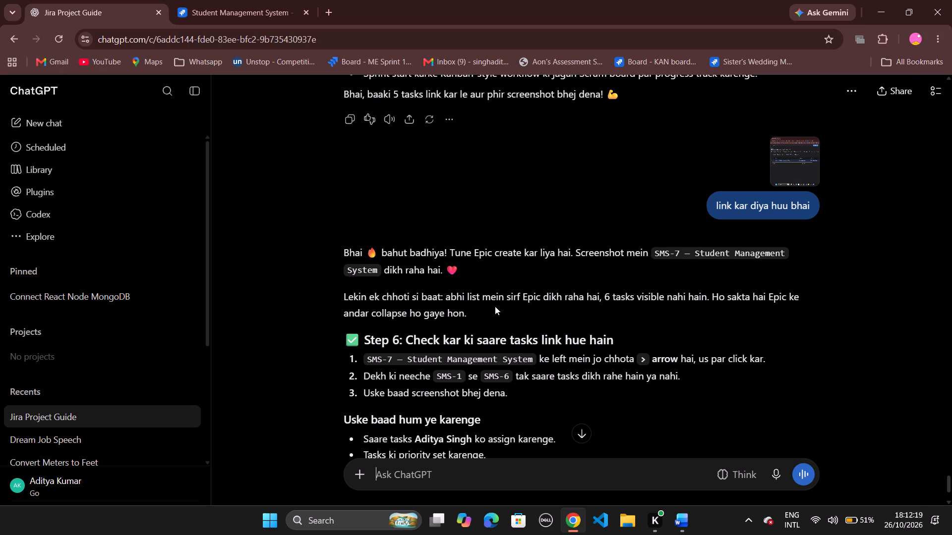
scroll(487, 319, down, 1)
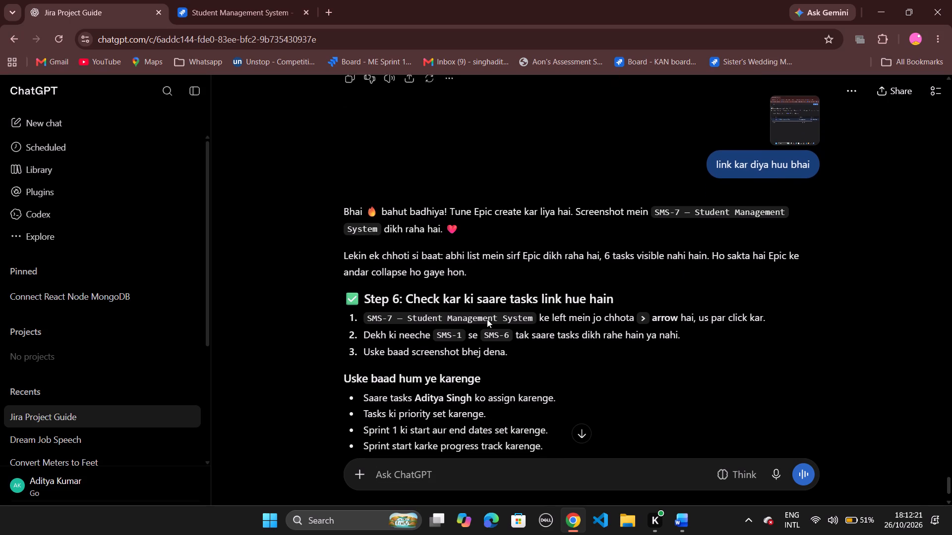
scroll(487, 319, down, 1)
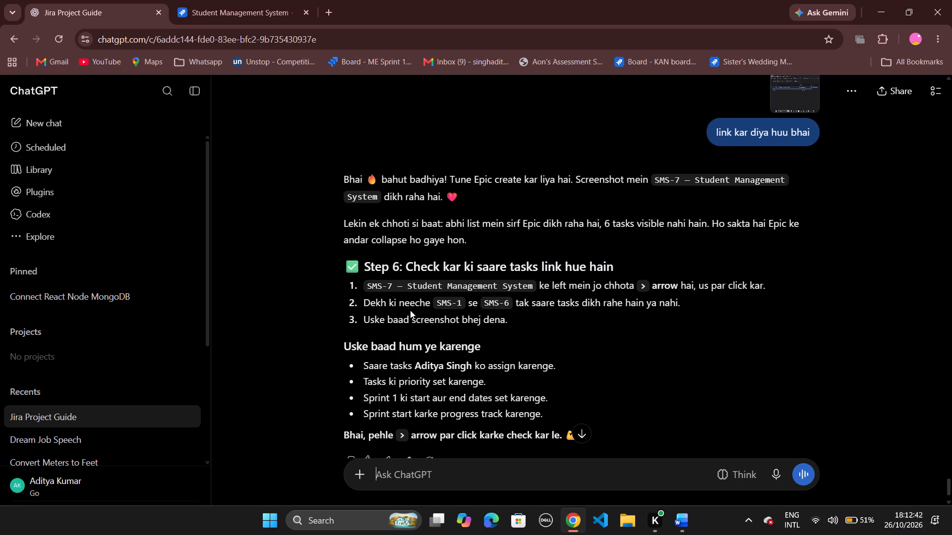
Switch to the Student Management System list in Jira and expand the SMS-7 Epic to show its child tasks.
click(245, 9)
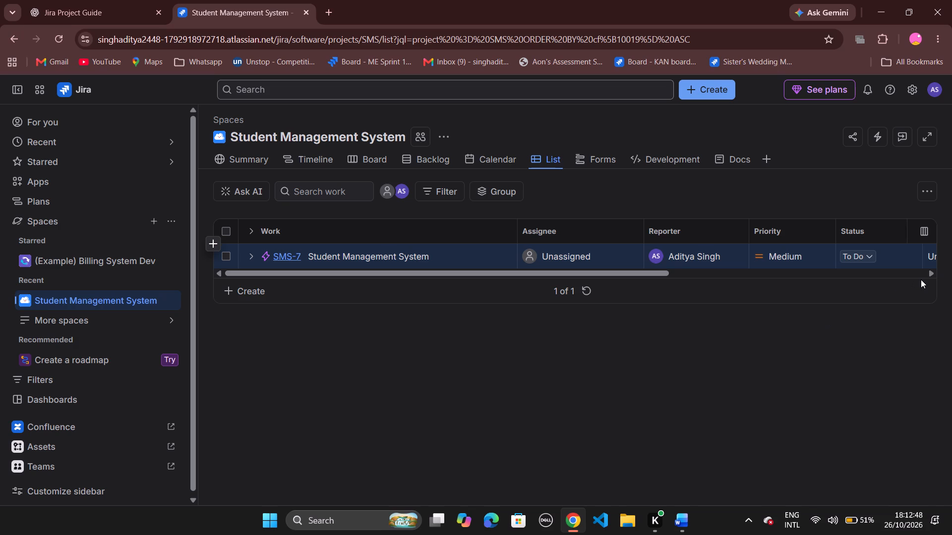
click(932, 273)
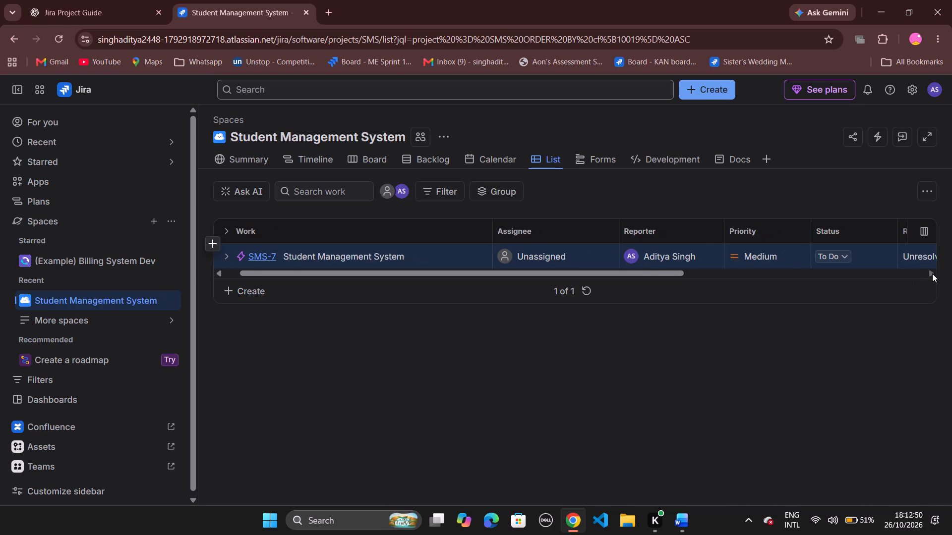
click(932, 273)
click(932, 273)
click(932, 273)
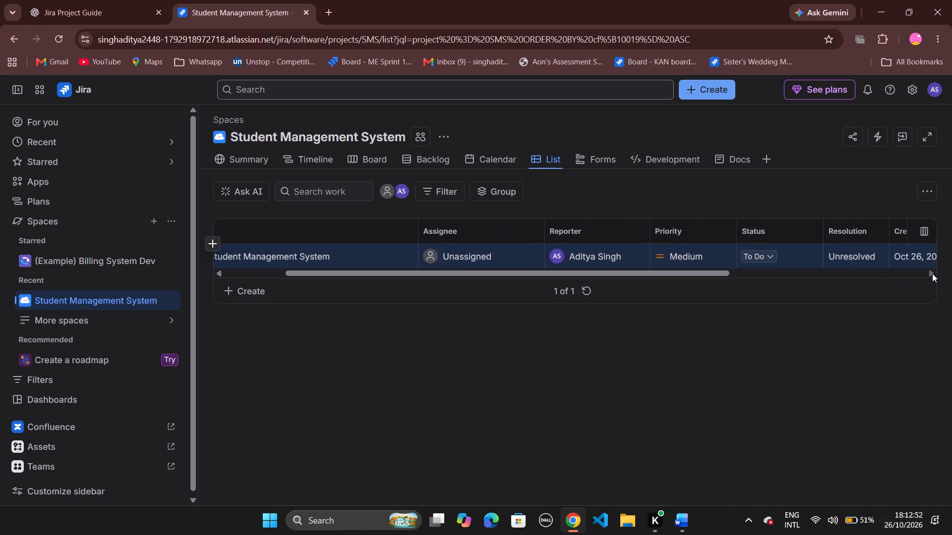
click(932, 273)
click(932, 273)
triple_click(932, 273)
triple_click(932, 273)
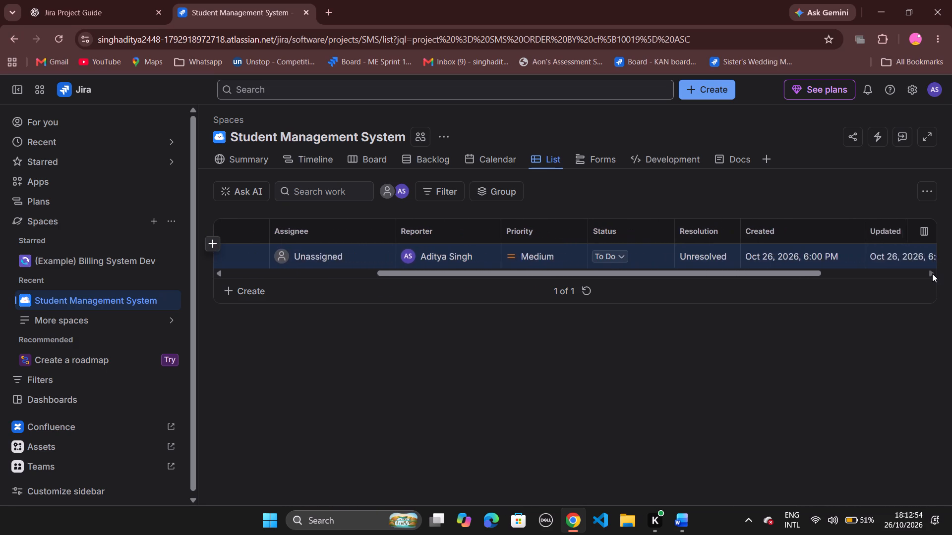
triple_click(932, 273)
triple_click(932, 273)
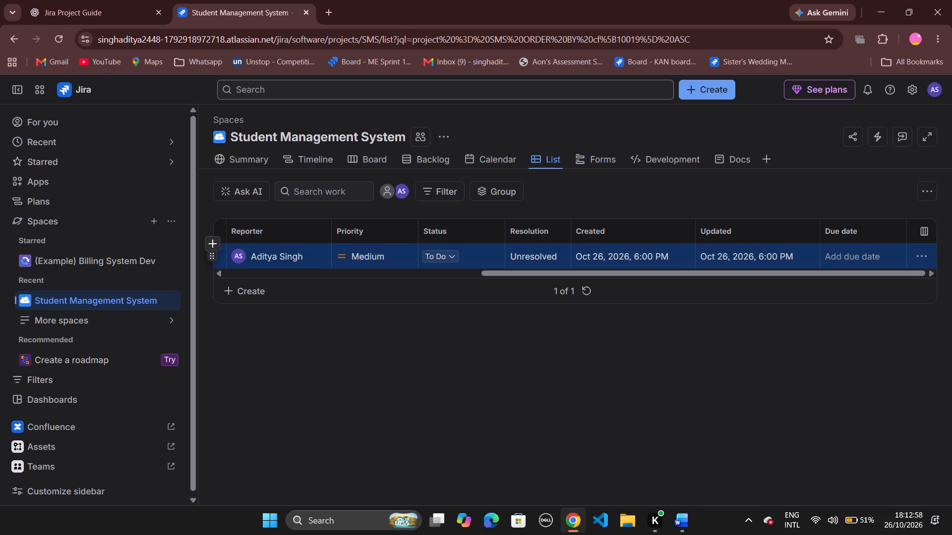
scroll(628, 259, right, 7)
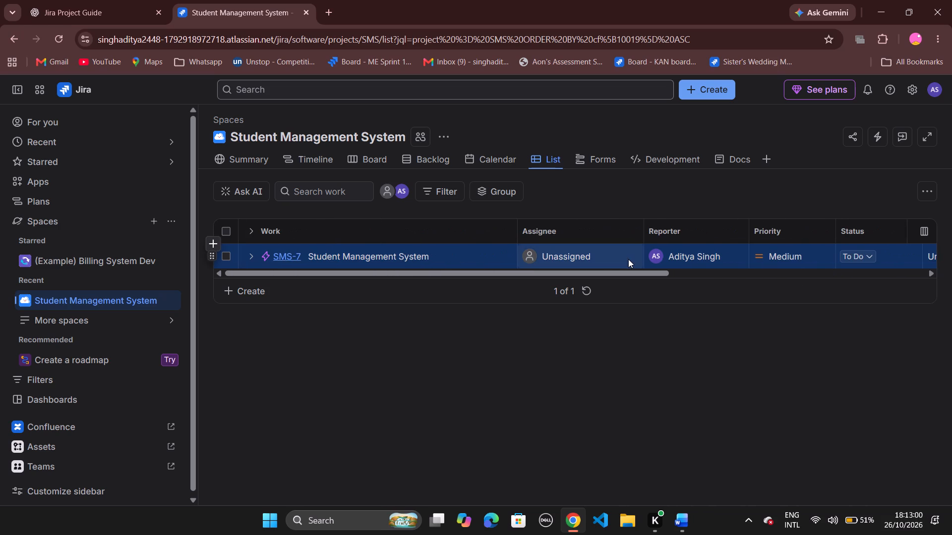
click(249, 258)
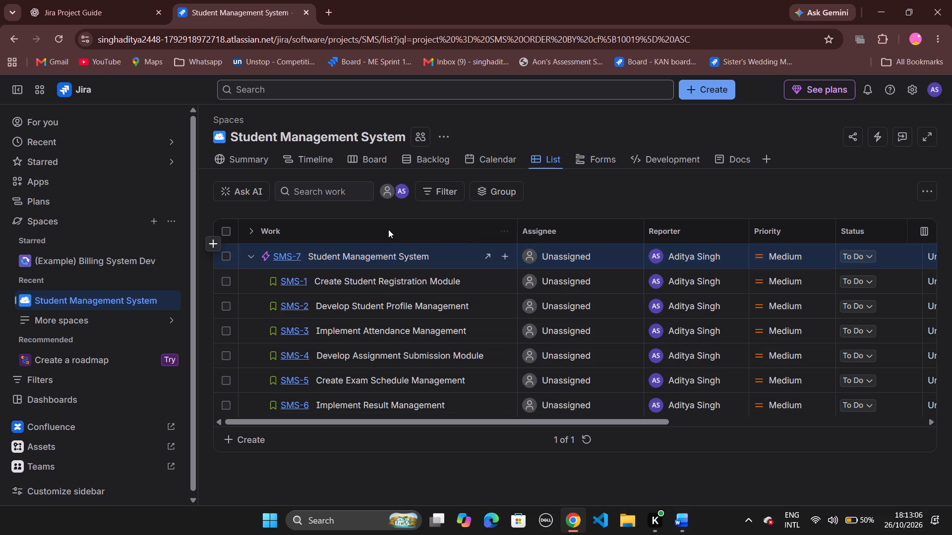
Capture a full-screen screenshot of the expanded SMS-7 list and paste it on a new line at the end of the Word document.
key(Print)
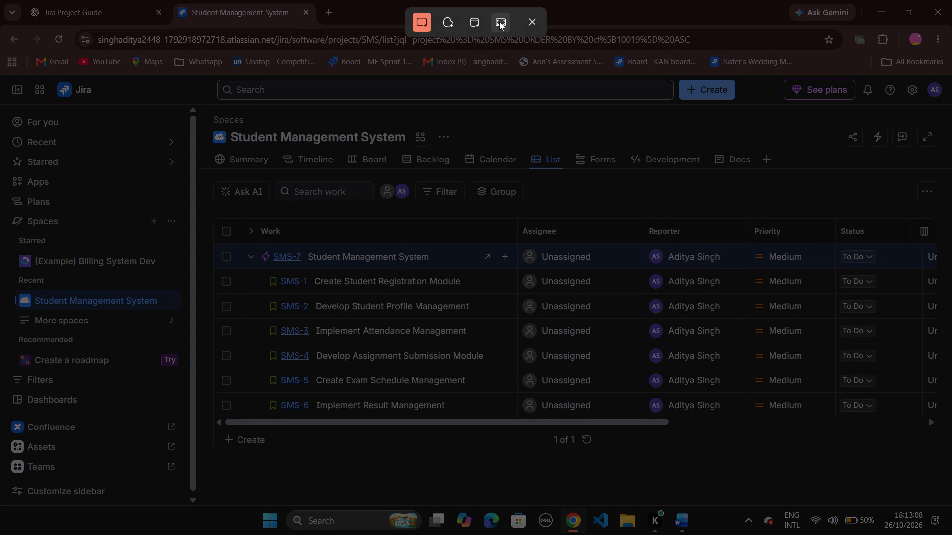
click(499, 22)
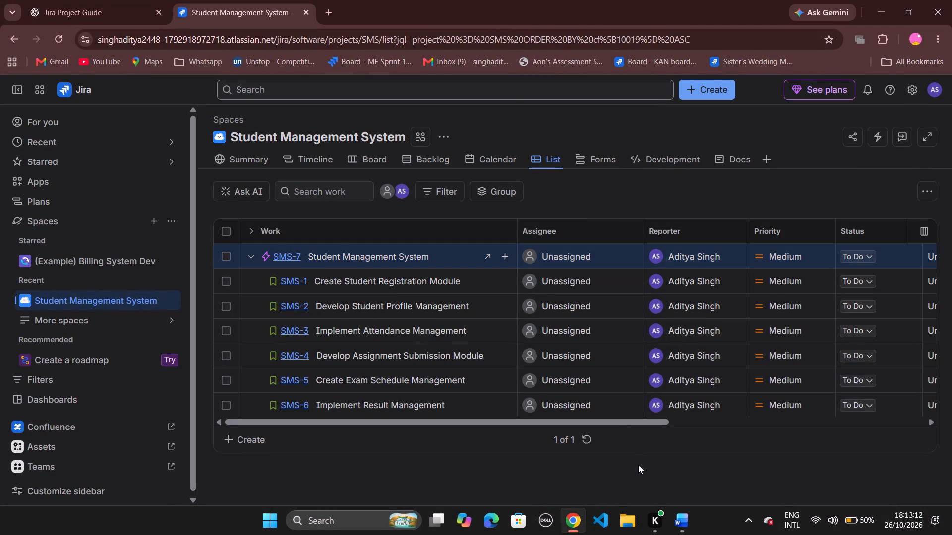
click(686, 521)
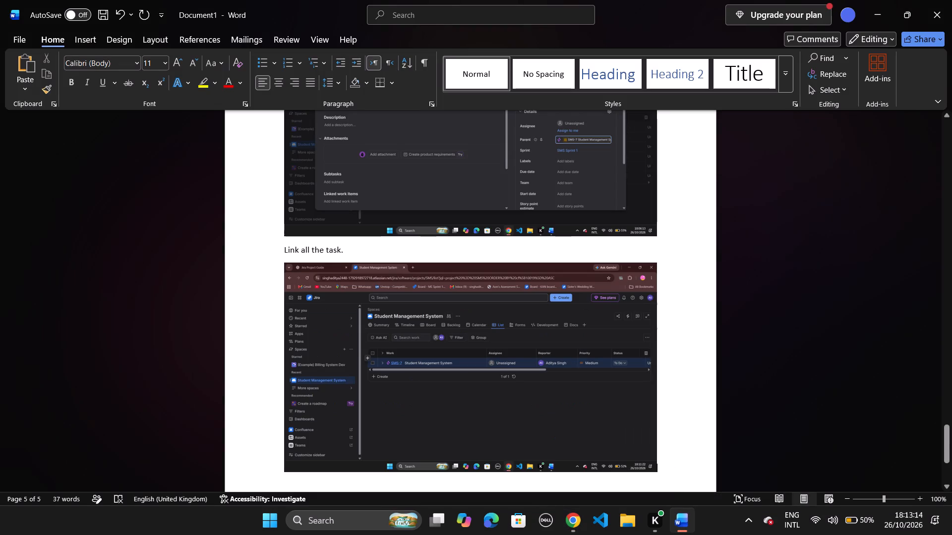
scroll(659, 449, down, 1)
key(Return)
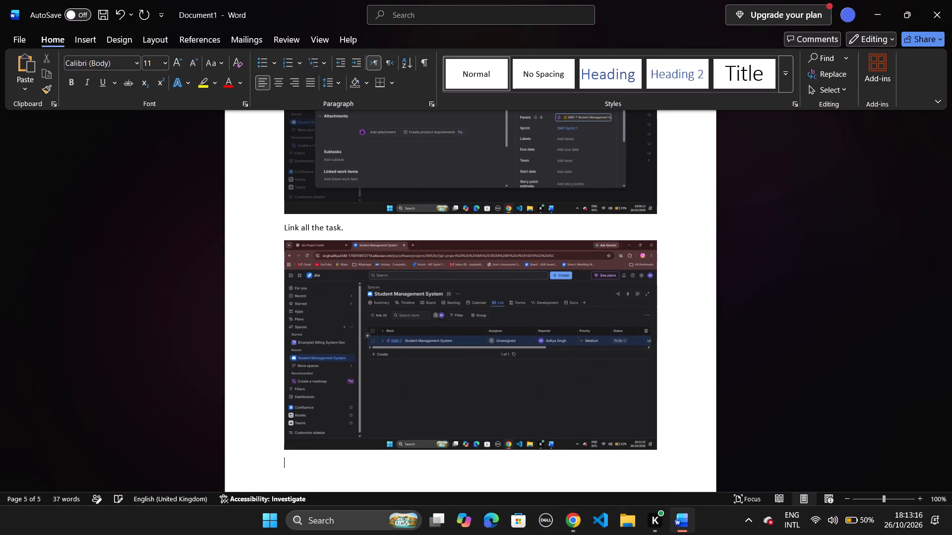
key(ctrl+v)
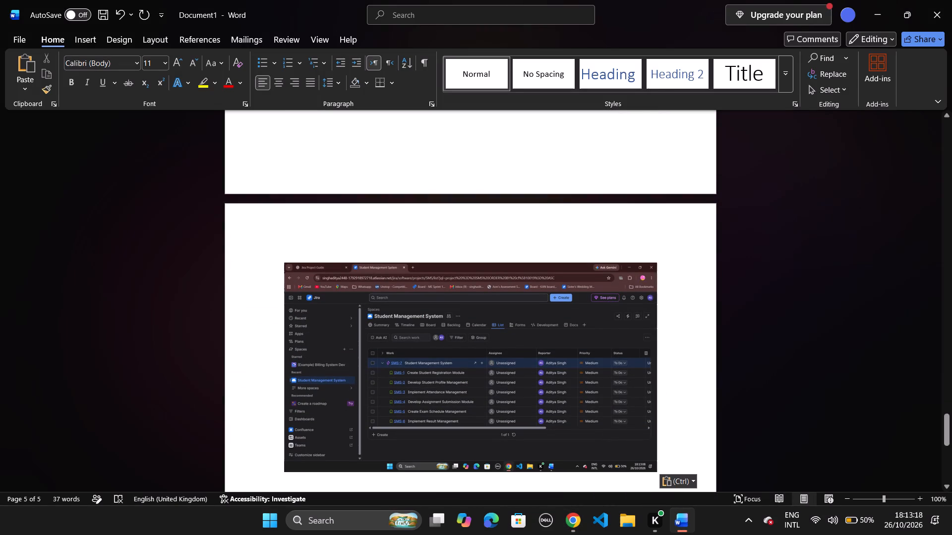
click(575, 519)
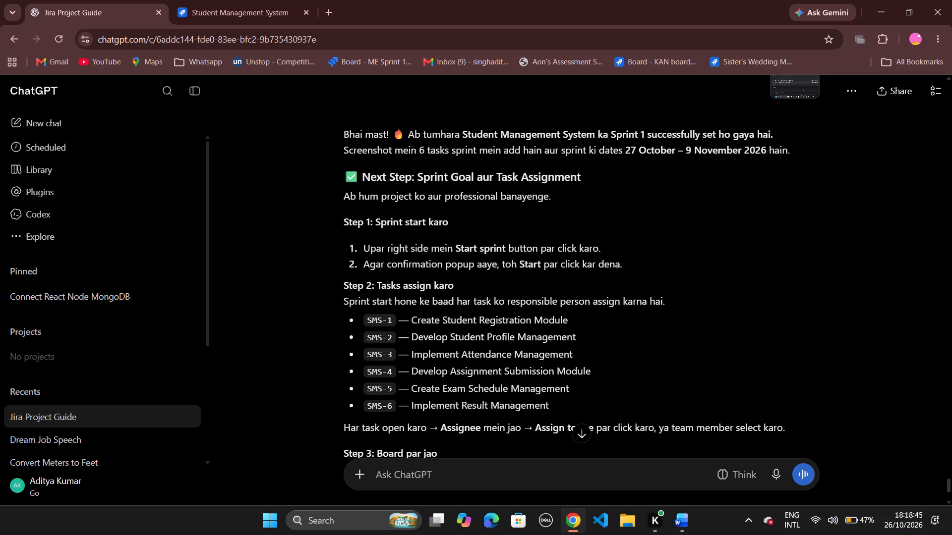
Open the Start Sprint dialog for SMS Sprint 1 in Jira and capture a full-screen screenshot of it.
click(245, 19)
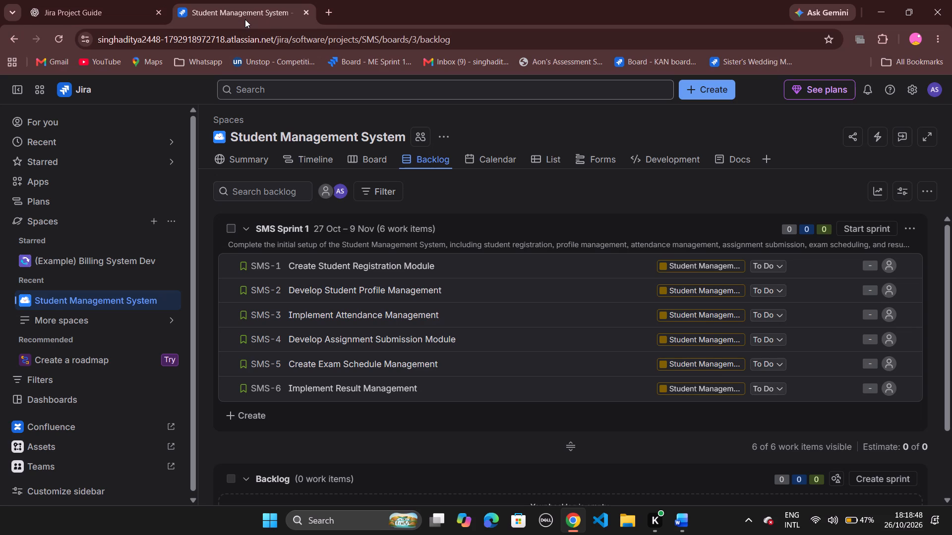
click(867, 233)
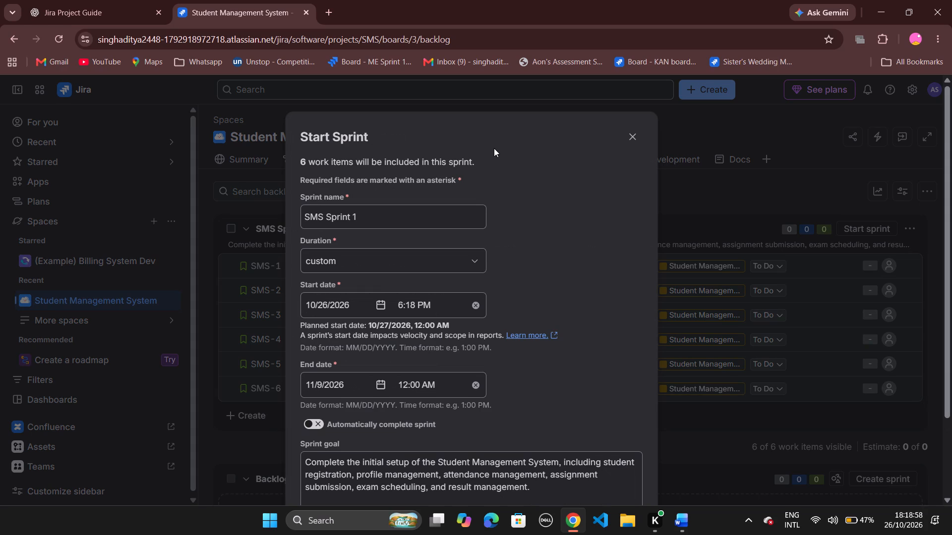
scroll(496, 260, down, 2)
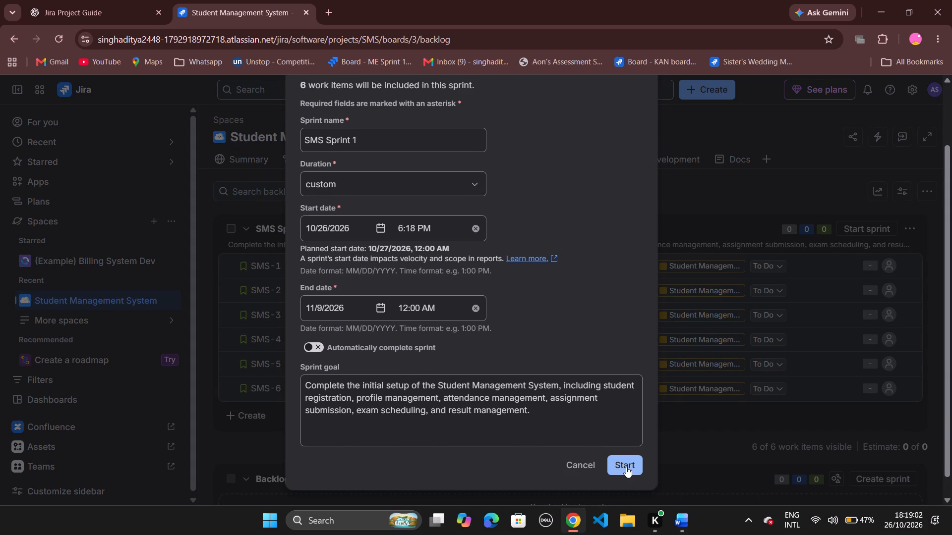
scroll(626, 467, up, 1)
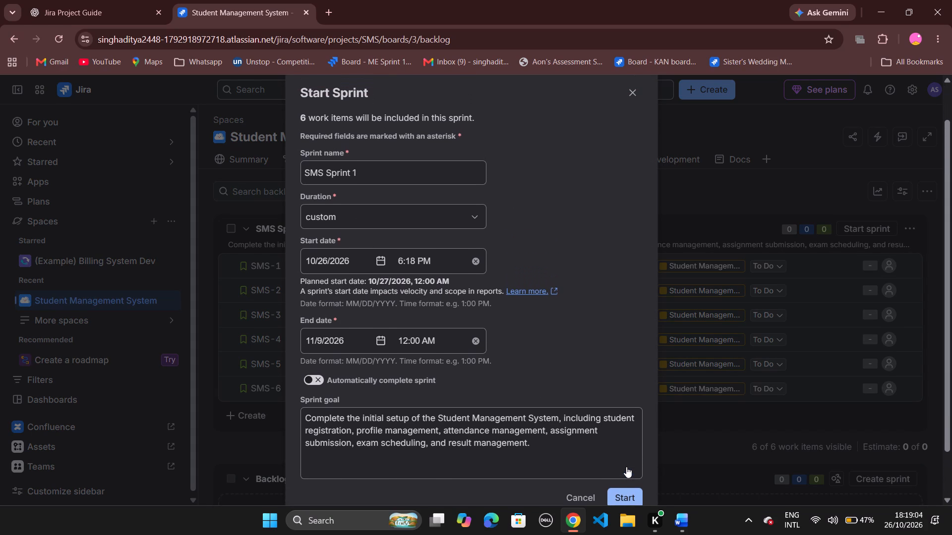
scroll(626, 467, up, 1)
key(Print)
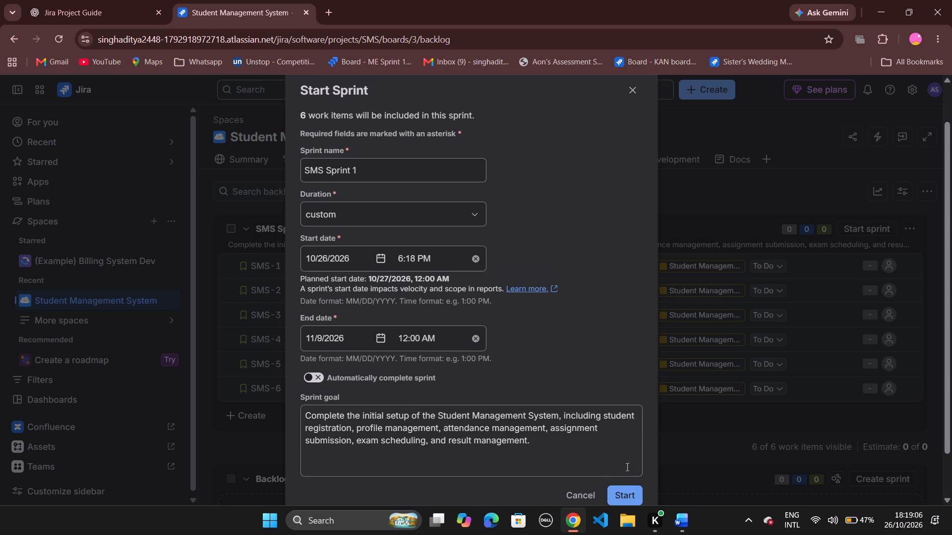
click(497, 24)
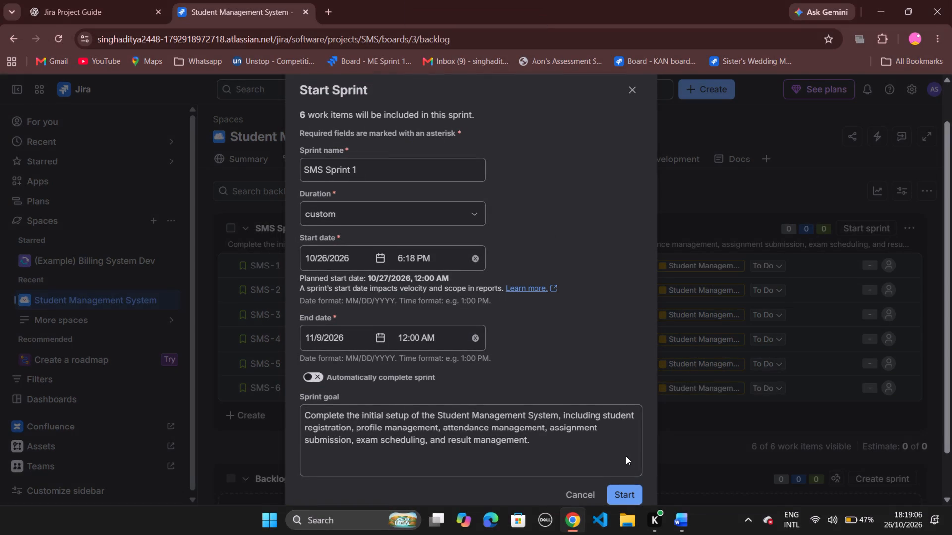
Switch to Word and paste the Start Sprint screenshot on a new line at the end of the document.
click(681, 520)
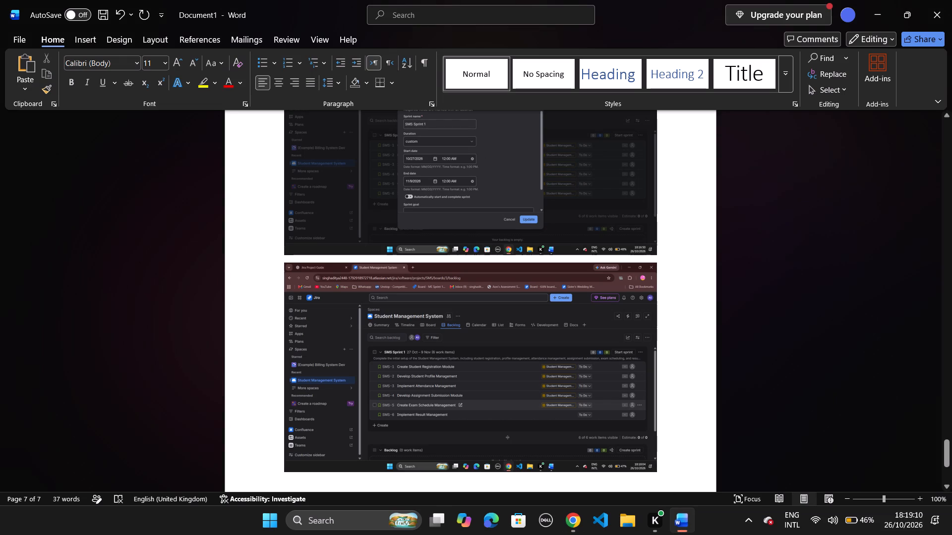
key(Return)
key(ctrl+v)
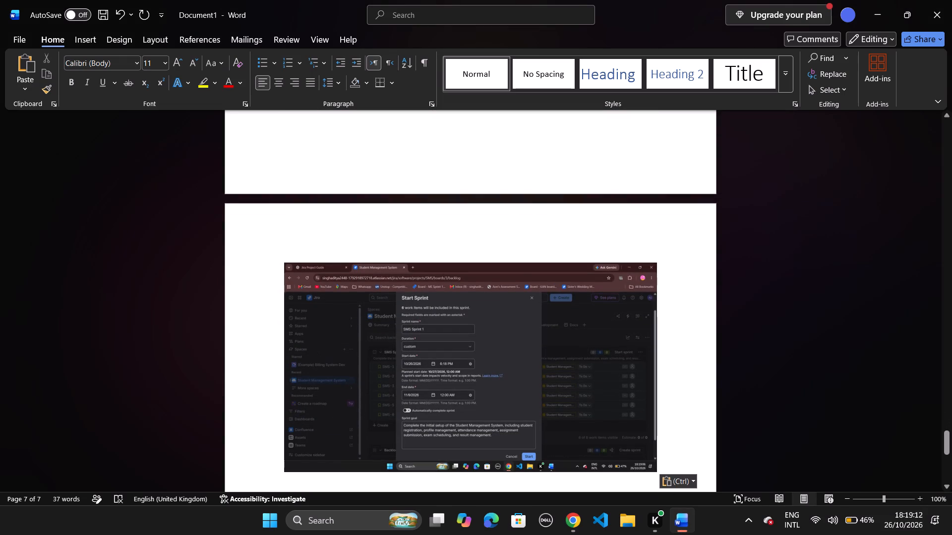
Return to Jira, review the Start Sprint dialog and start SMS Sprint 1.
click(569, 514)
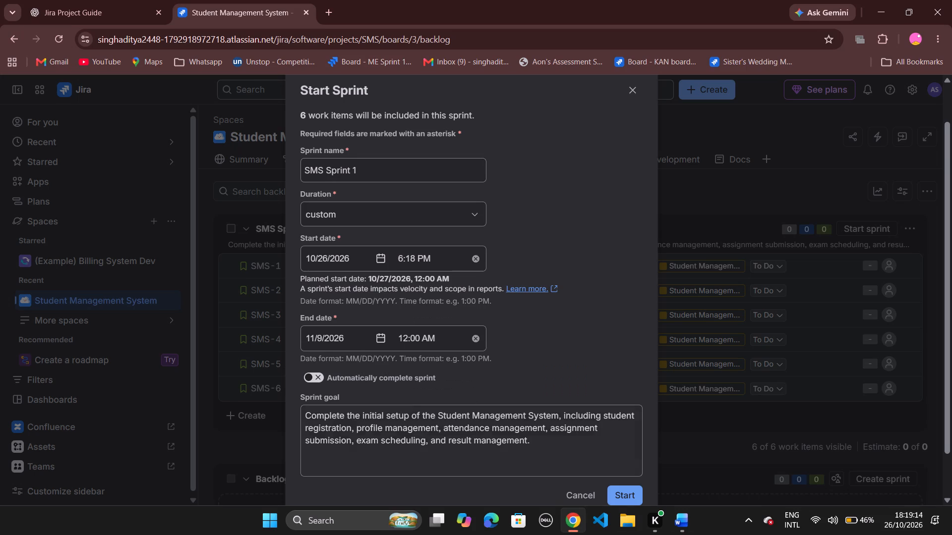
scroll(616, 426, down, 1)
scroll(616, 426, up, 1)
scroll(616, 426, down, 1)
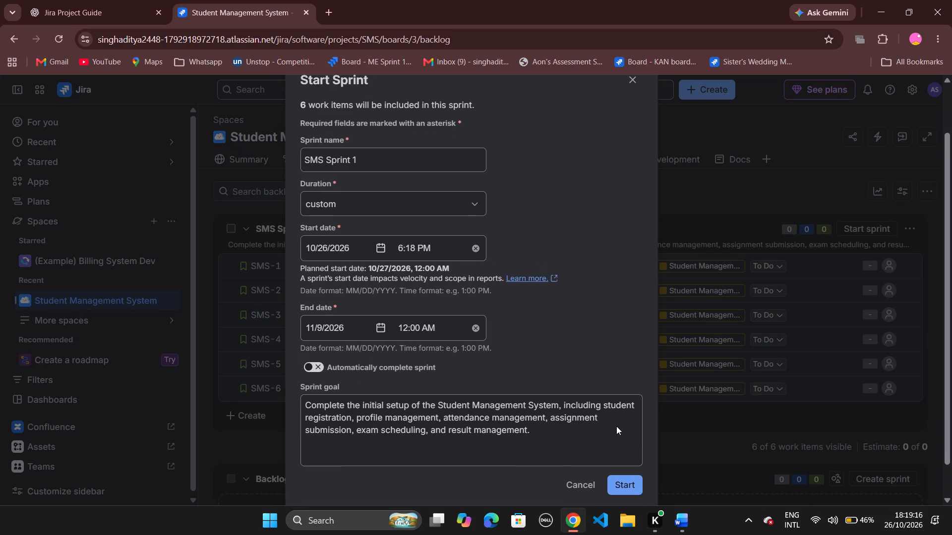
scroll(616, 426, down, 1)
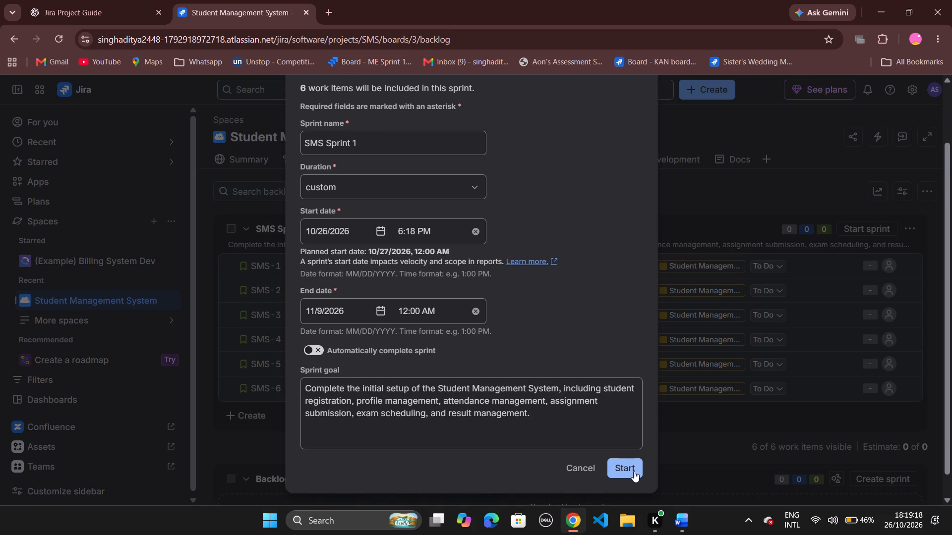
click(634, 471)
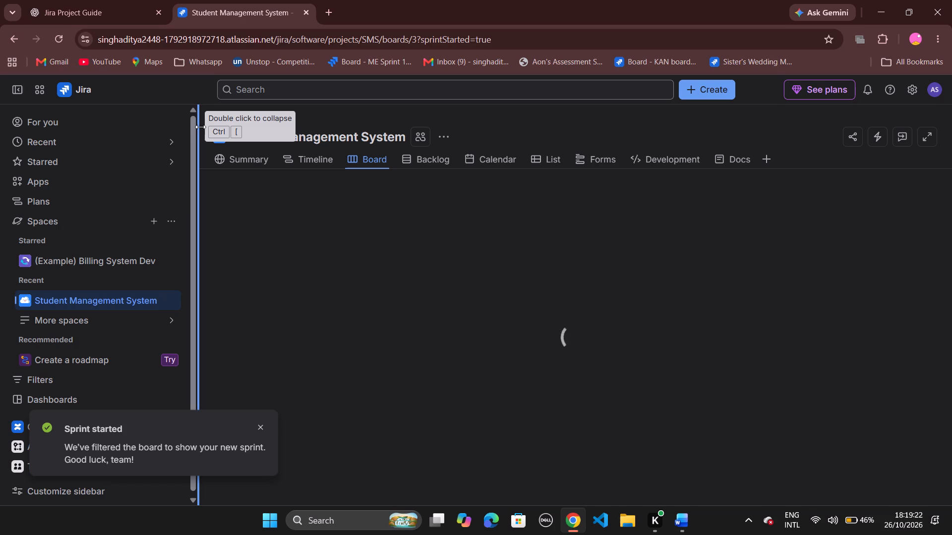
Switch to ChatGPT and reread its instructions on task assignment, the board and the screenshot to send after starting the sprint.
click(105, 12)
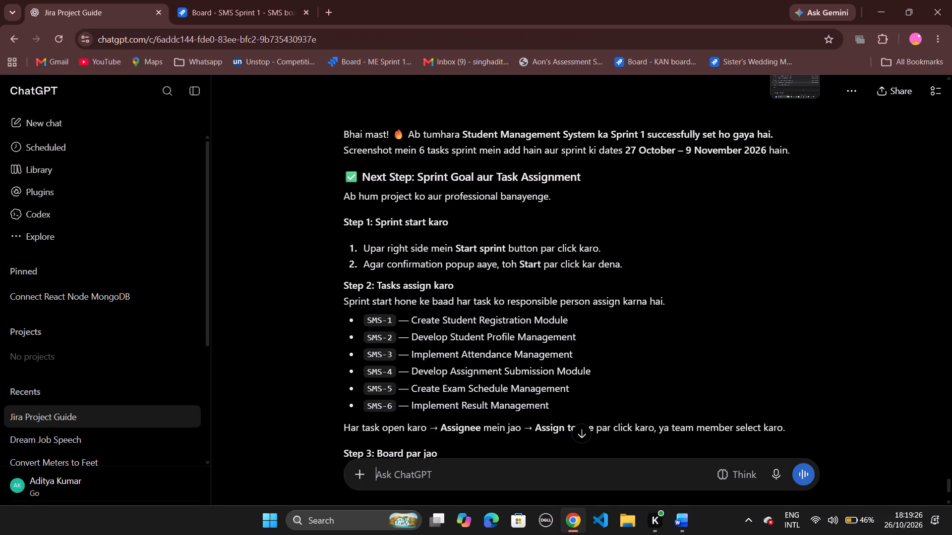
scroll(374, 259, down, 1)
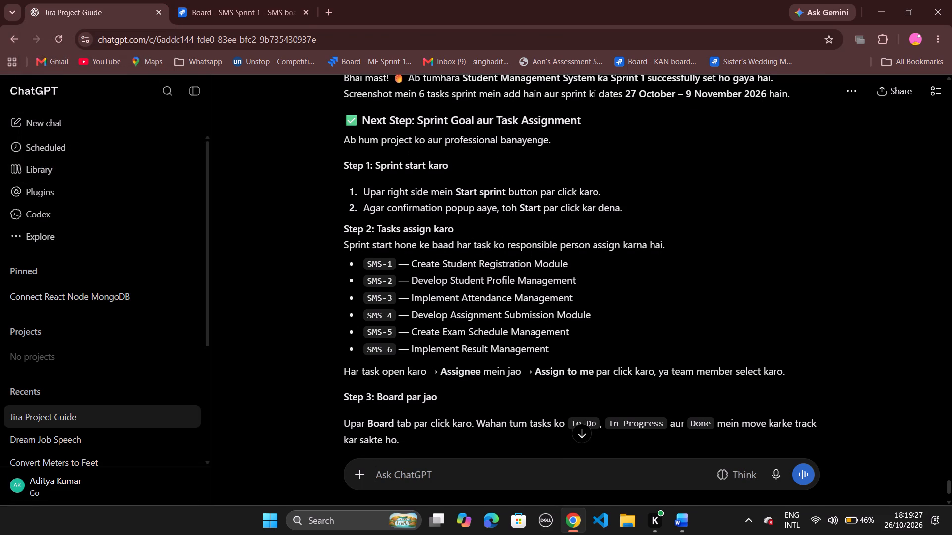
scroll(521, 362, down, 1)
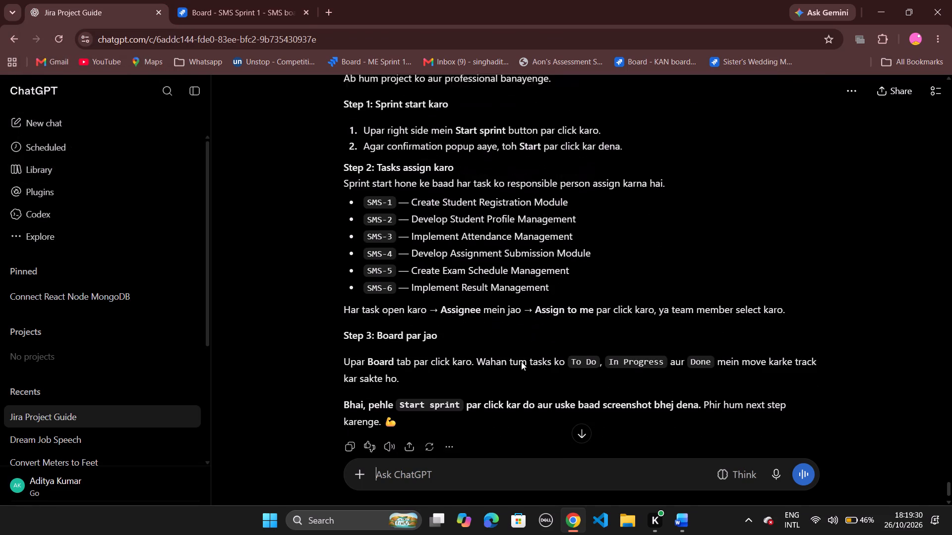
scroll(521, 362, down, 1)
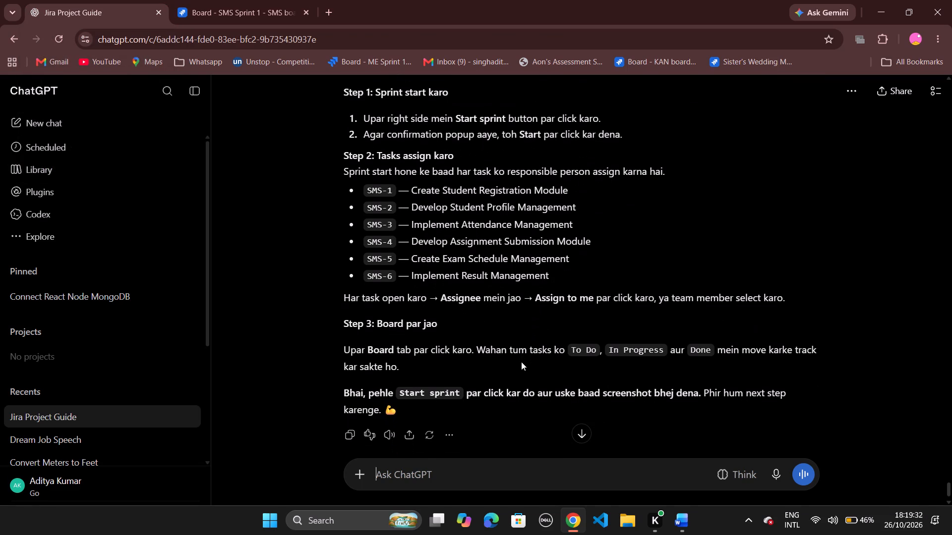
scroll(521, 362, down, 3)
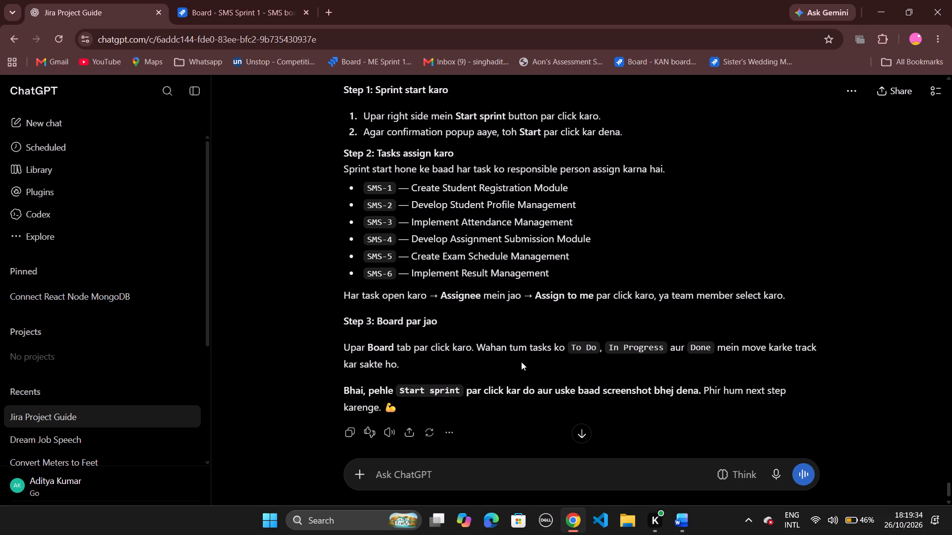
Return to Jira, review the To Do cards on the SMS Sprint 1 board and capture a full-screen screenshot of it.
click(271, 9)
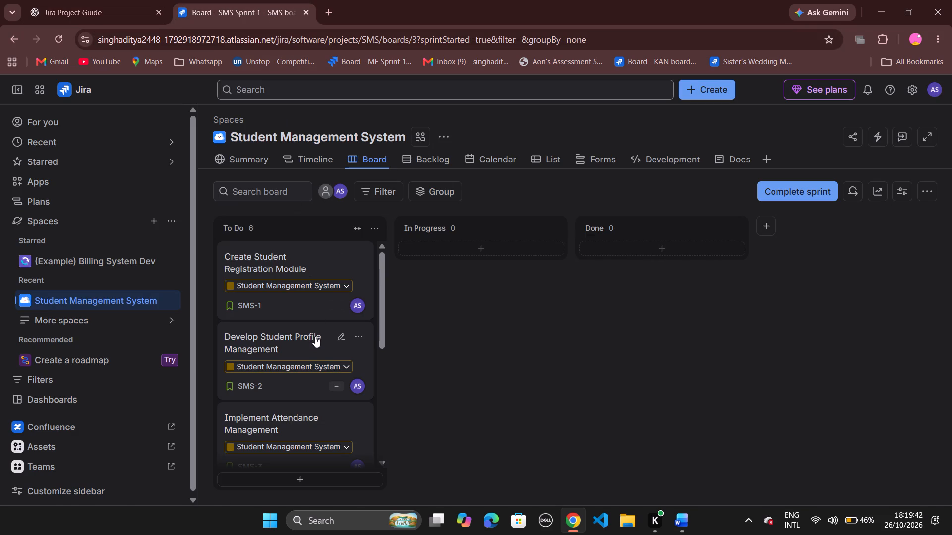
scroll(315, 336, down, 9)
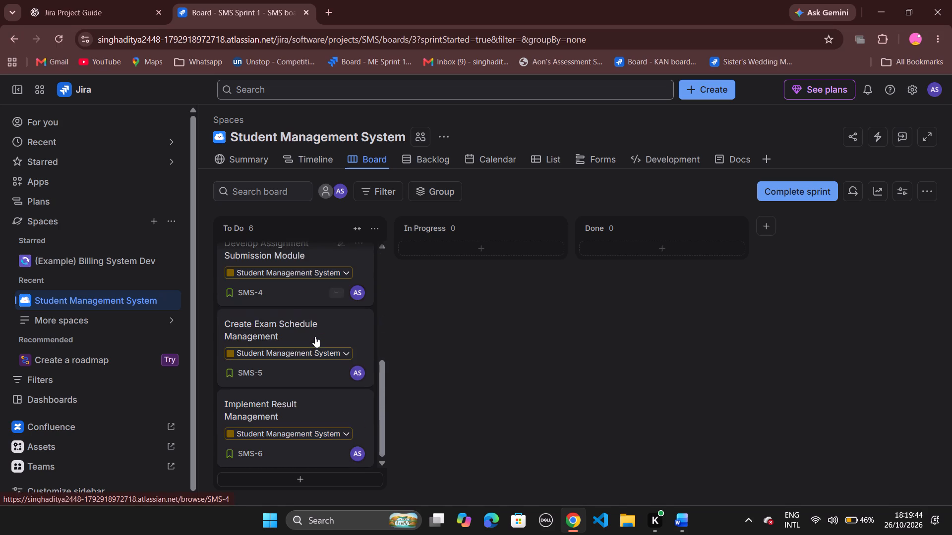
scroll(315, 336, down, 3)
scroll(315, 336, up, 9)
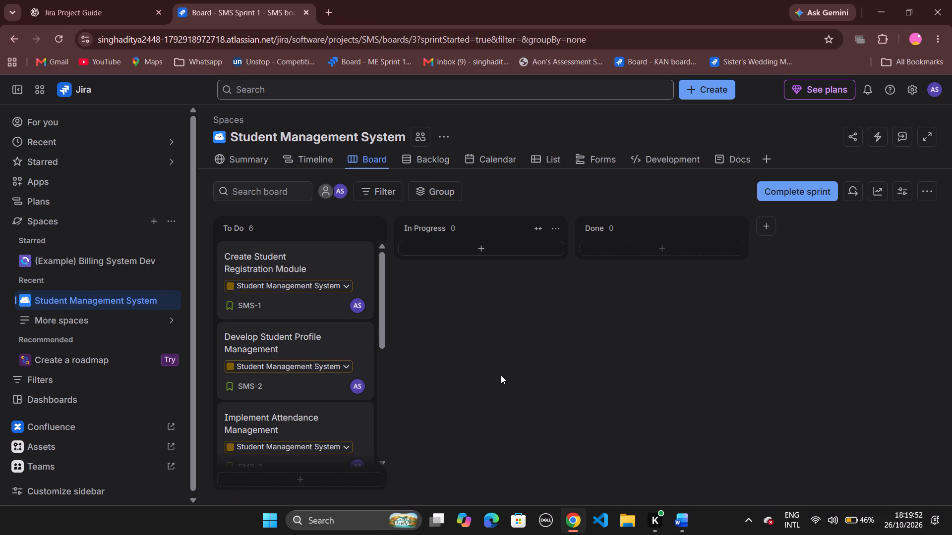
key(Print)
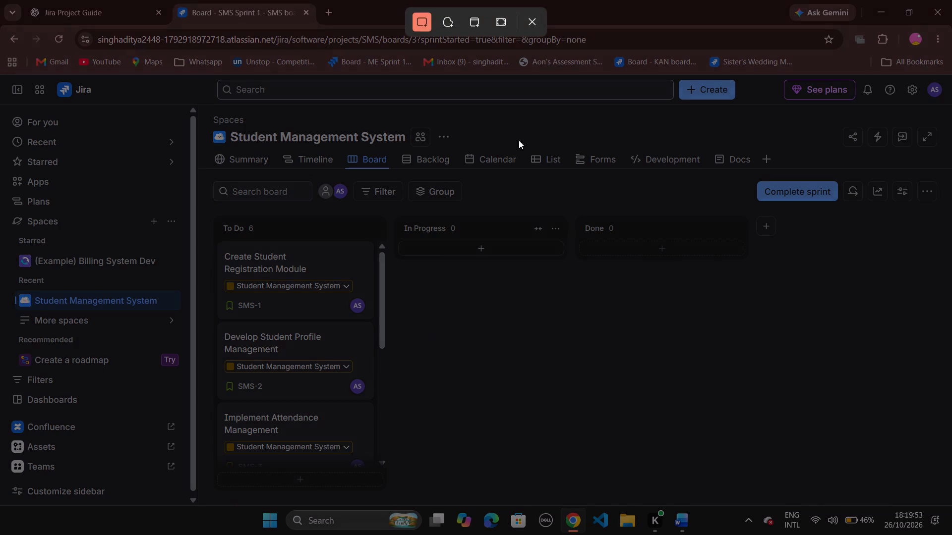
click(504, 21)
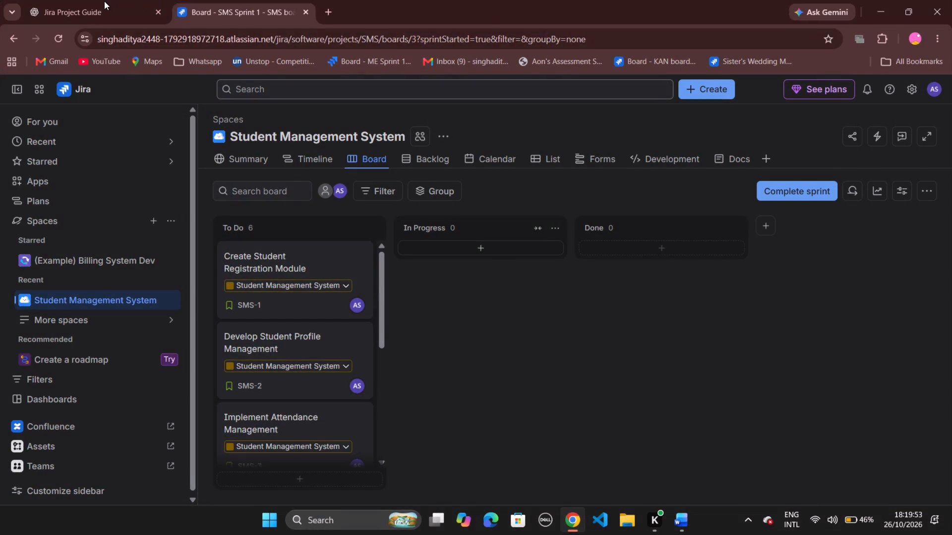
Send the board screenshot to ChatGPT in the Jira Project Guide chat.
click(101, 0)
key(ctrl+v)
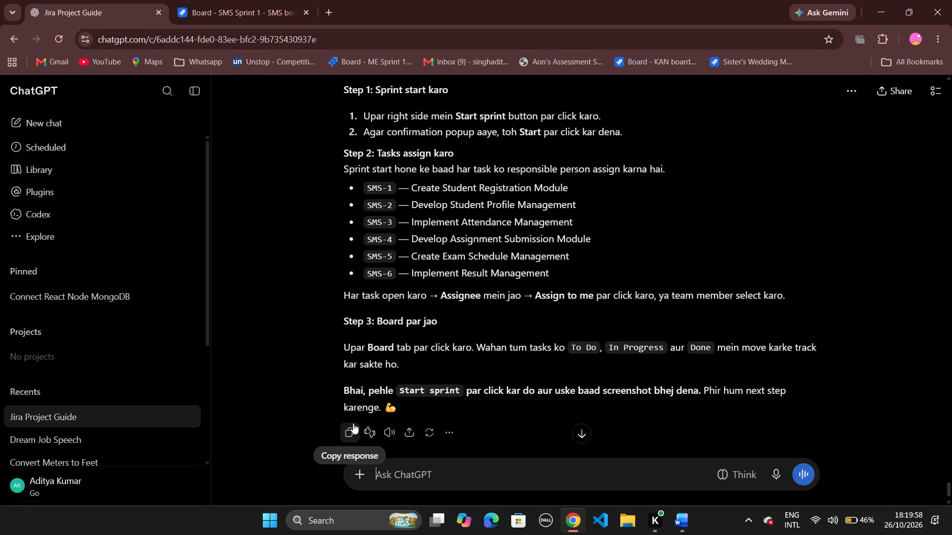
key(Return)
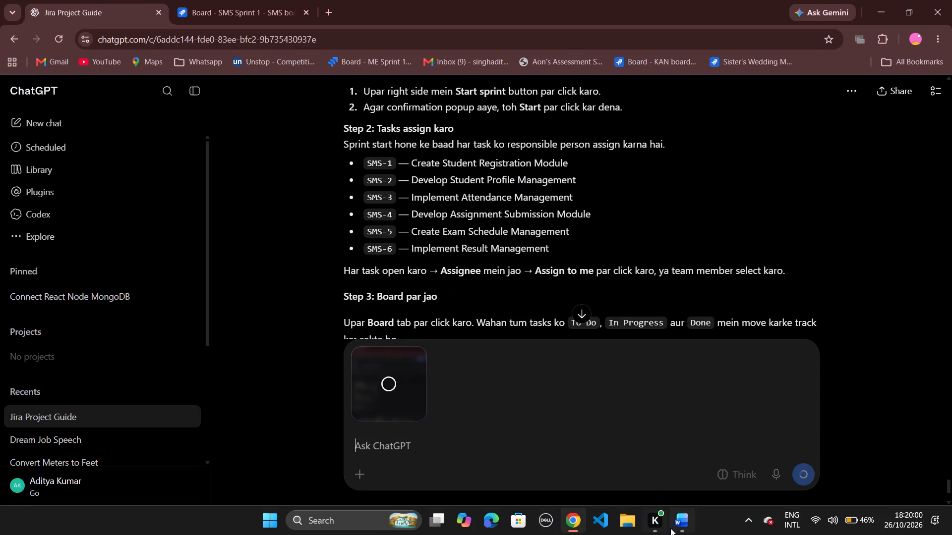
Switch to Word and paste the sprint board screenshot on a new line below the Start Sprint screenshot.
click(674, 523)
click(663, 468)
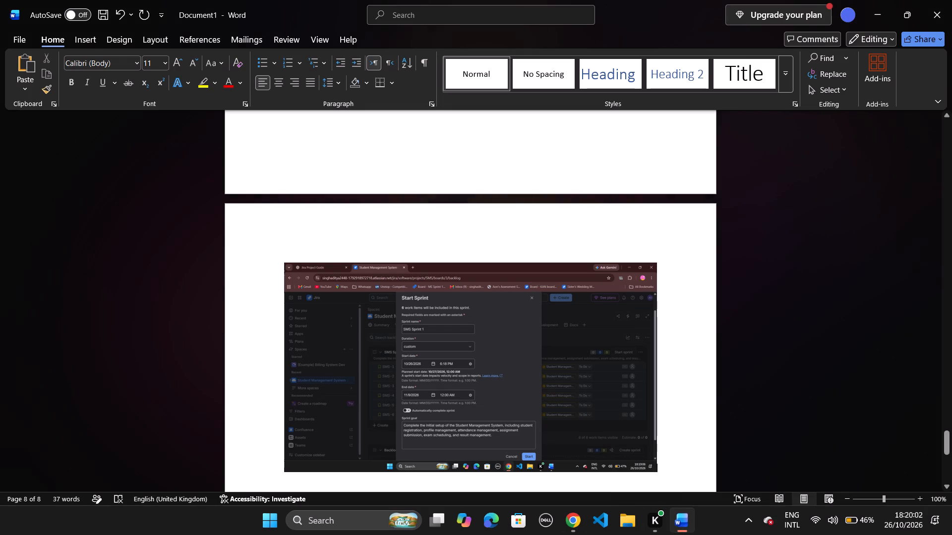
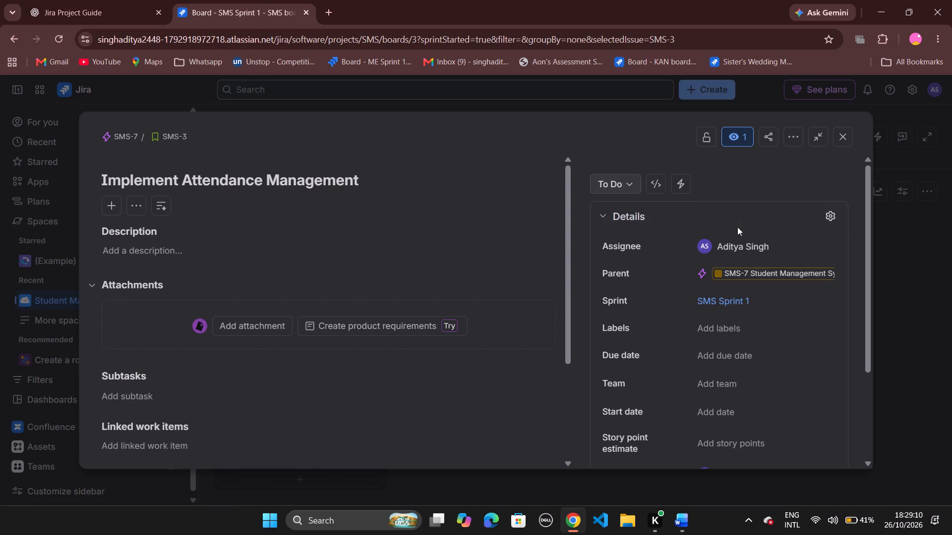
click(629, 184)
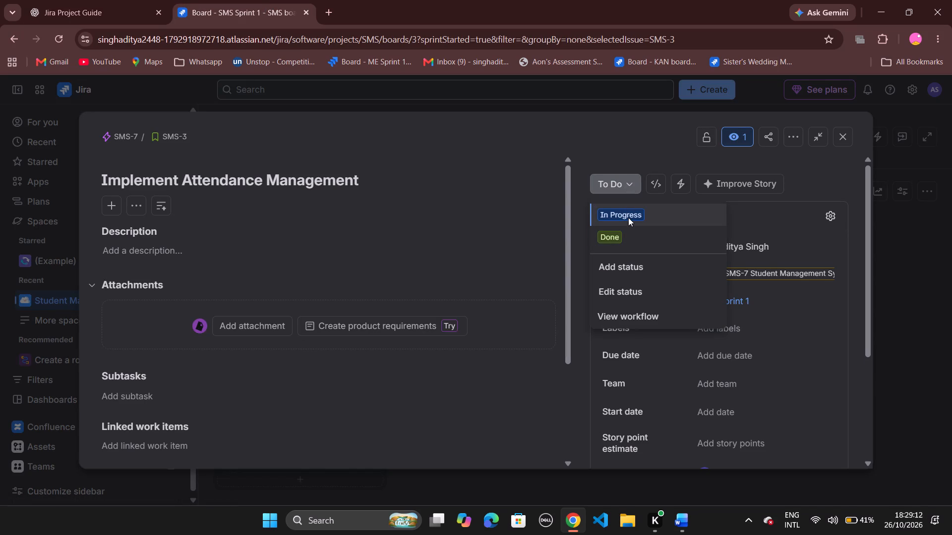
click(628, 217)
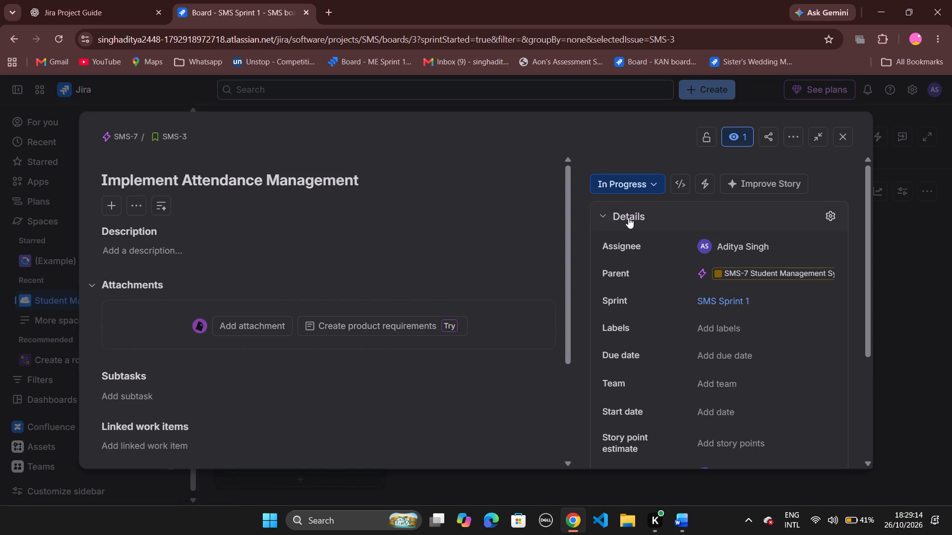
click(845, 141)
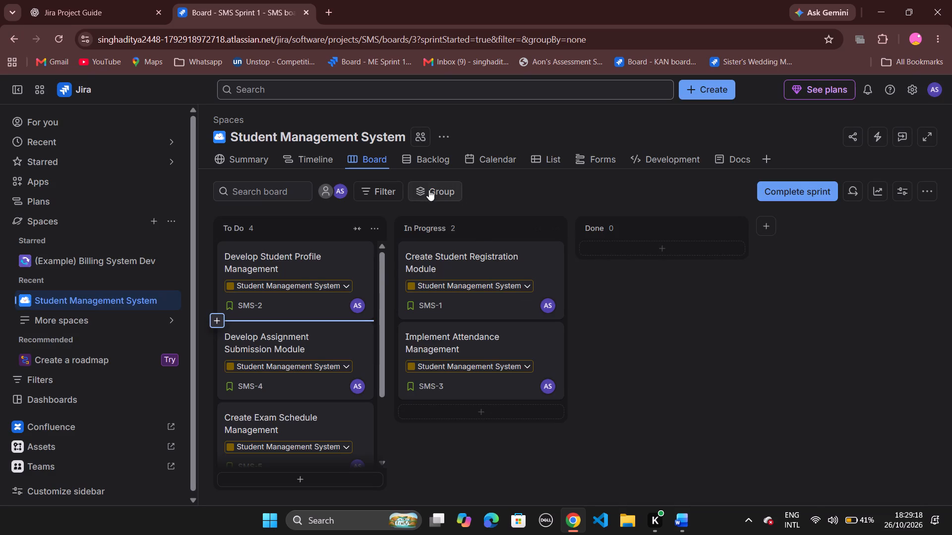
Copy ChatGPT's Student Registration Module Description with its acceptance criteria into the description of Jira task SMS-1 and save it.
click(108, 16)
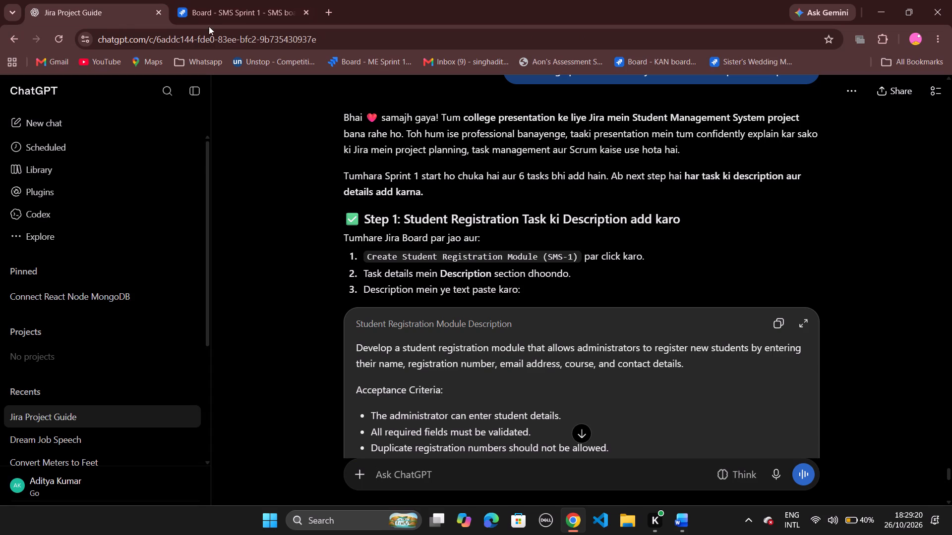
scroll(562, 258, down, 1)
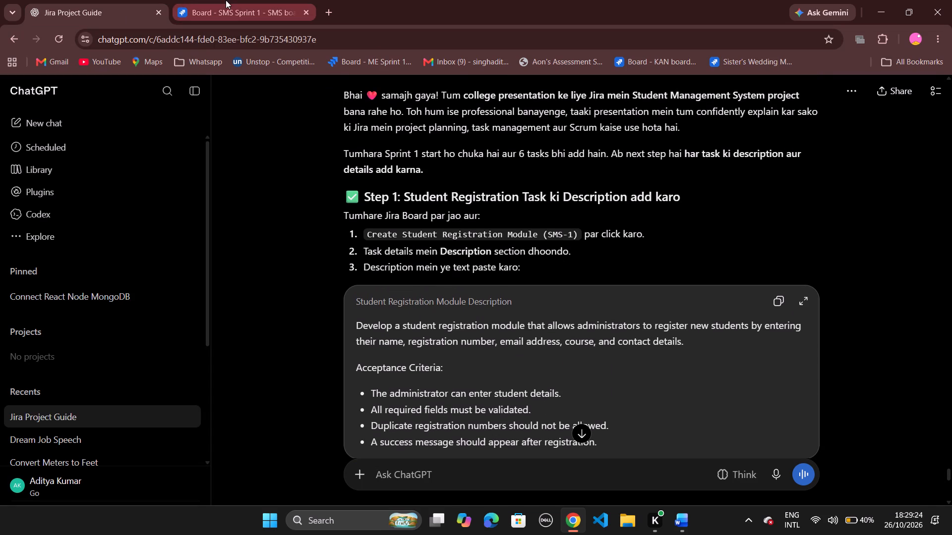
click(251, 6)
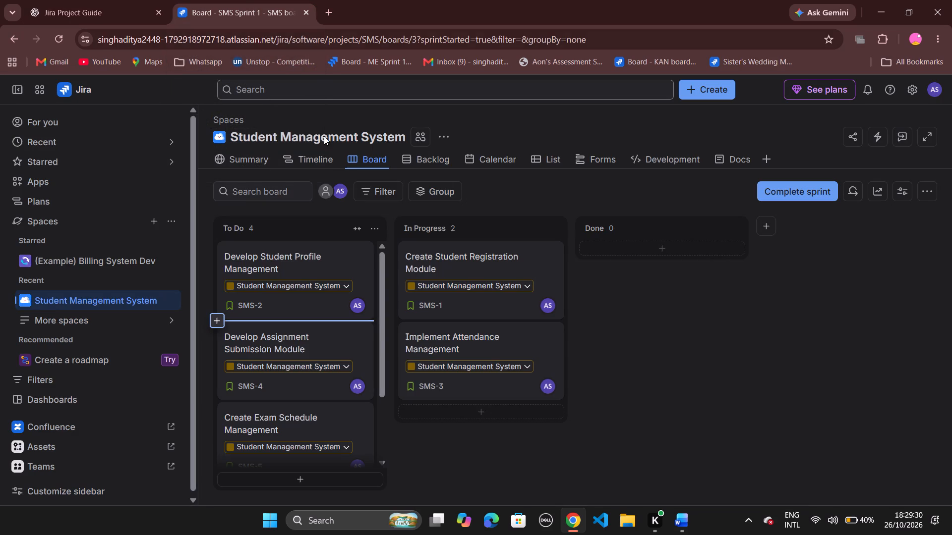
double_click(443, 254)
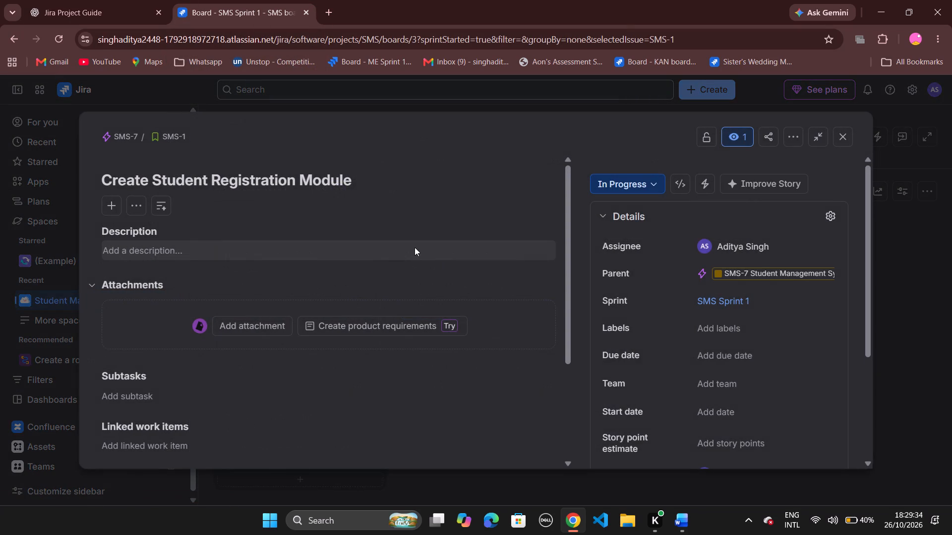
click(98, 3)
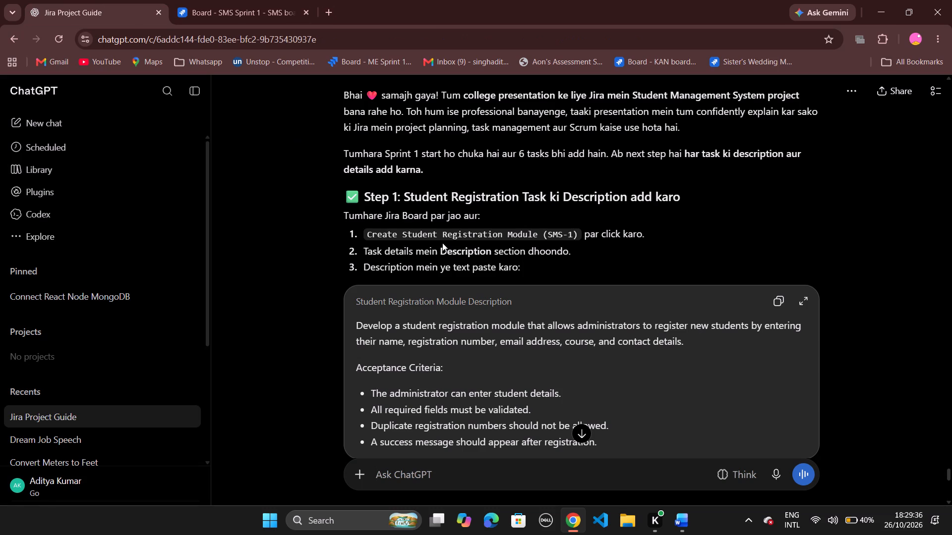
scroll(615, 348, down, 1)
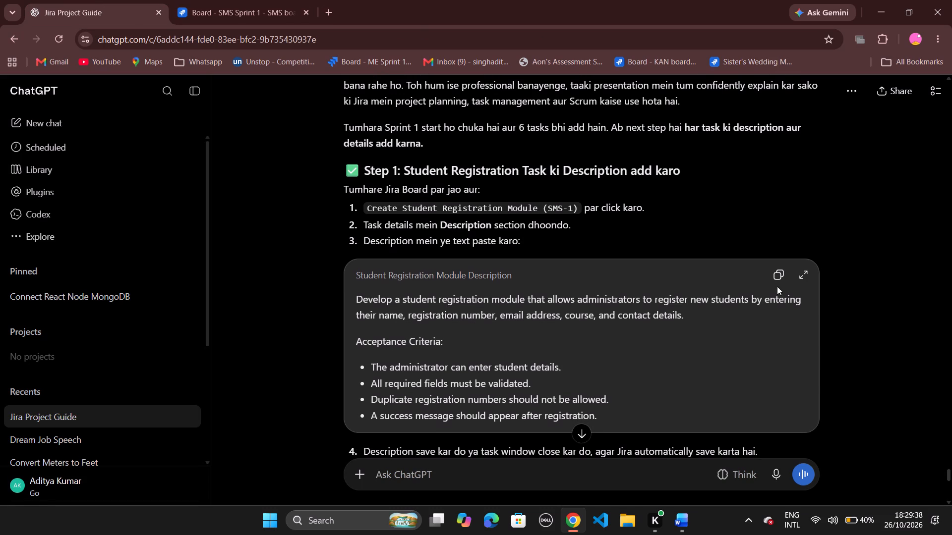
click(779, 271)
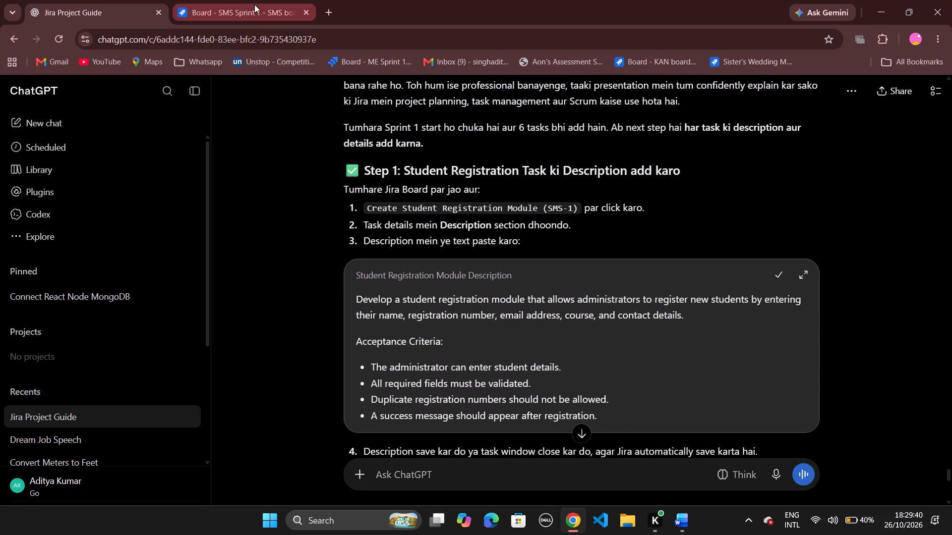
click(254, 4)
click(168, 244)
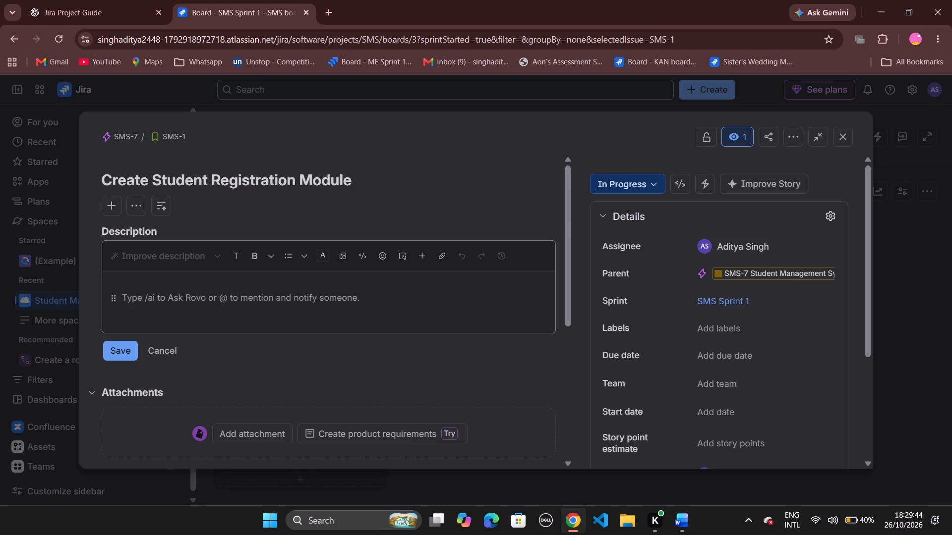
key(ctrl+v)
scroll(142, 305, down, 1)
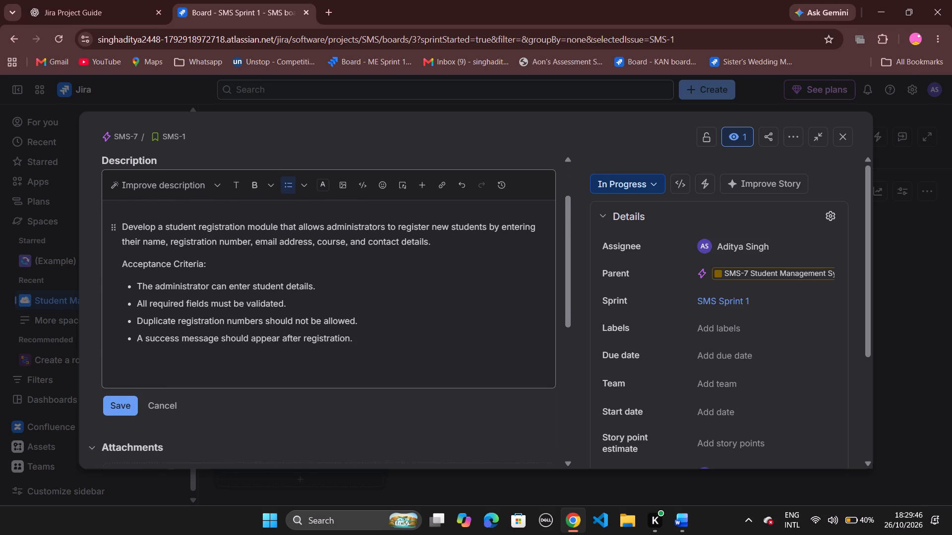
scroll(142, 305, down, 1)
click(113, 395)
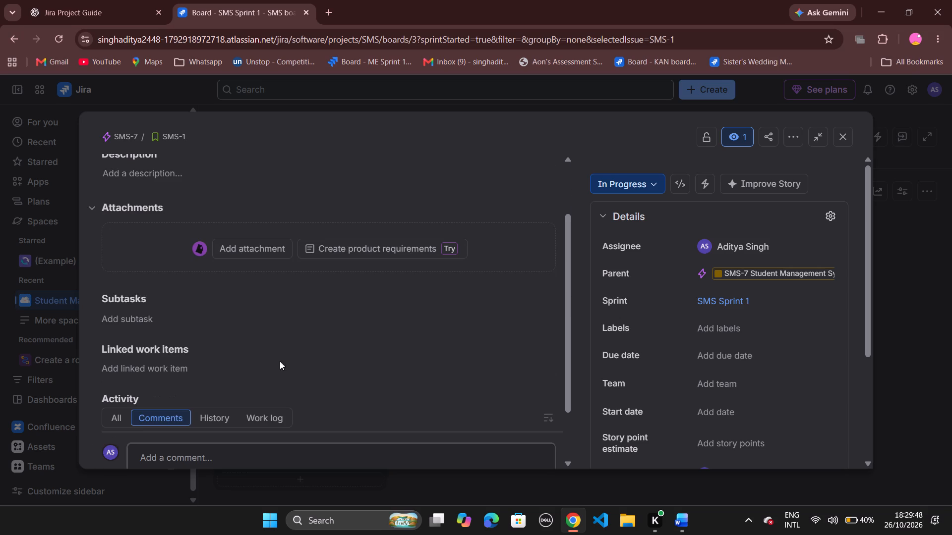
scroll(296, 357, up, 1)
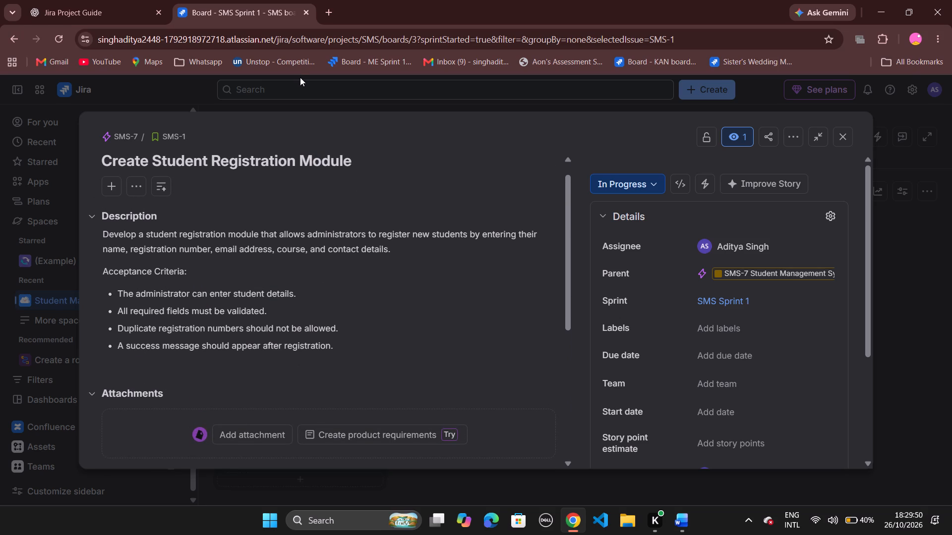
Review ChatGPT's Step 2 table of descriptions for the remaining five tasks.
click(110, 1)
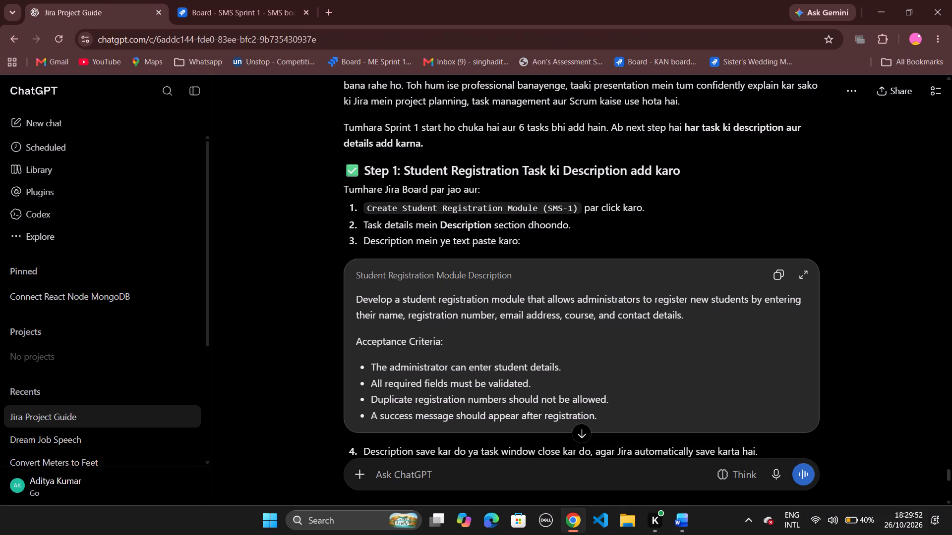
scroll(469, 305, down, 3)
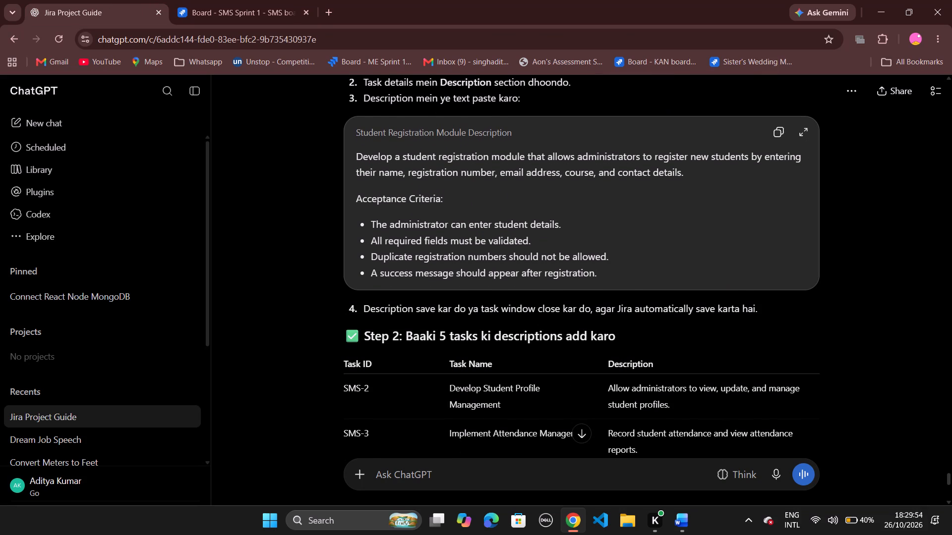
scroll(390, 343, down, 1)
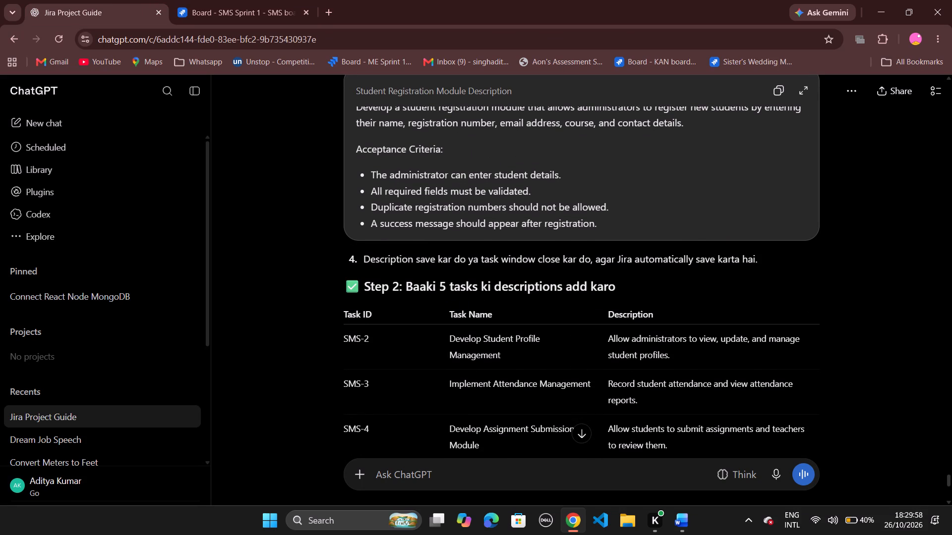
scroll(593, 295, down, 3)
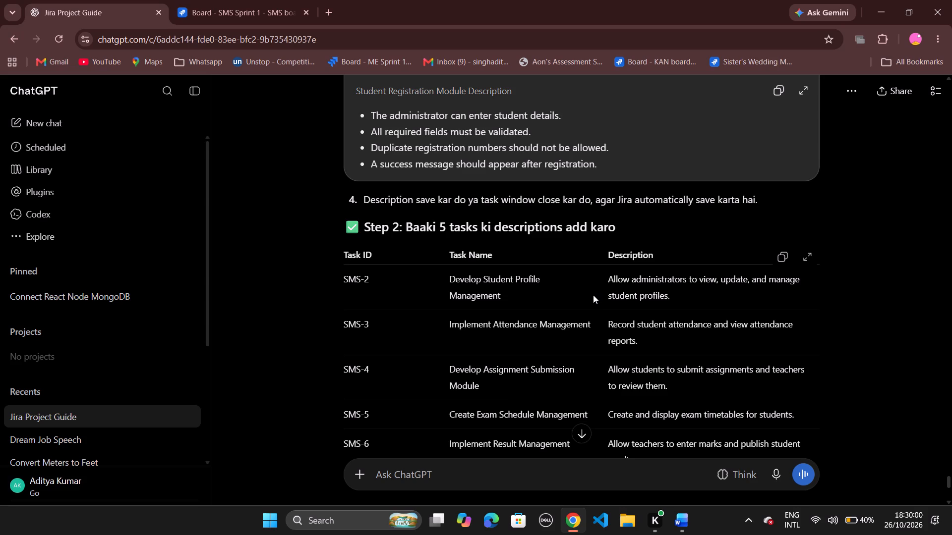
scroll(593, 295, down, 1)
scroll(593, 295, up, 2)
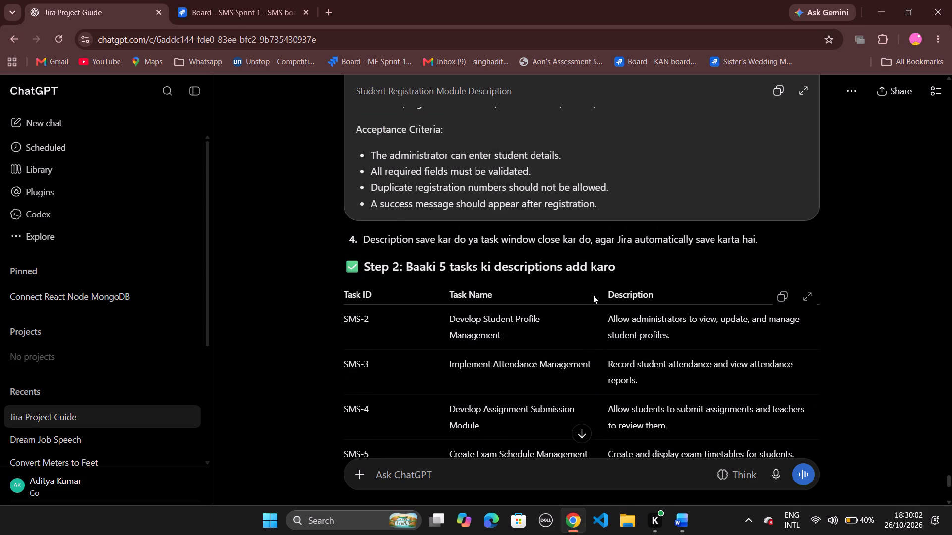
Capture a full-screen screenshot of the SMS-1 task details in Jira and paste it below the last image in the Word document.
click(237, 13)
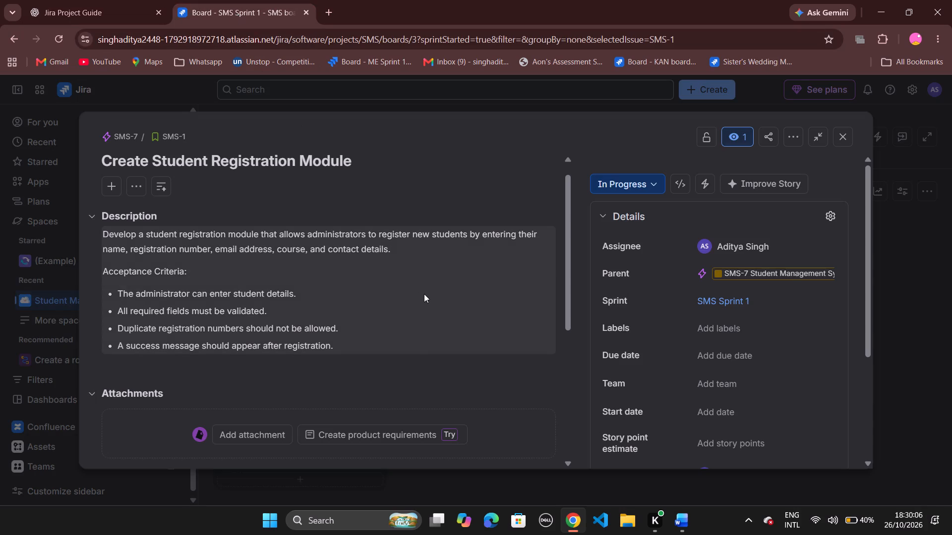
key(Print)
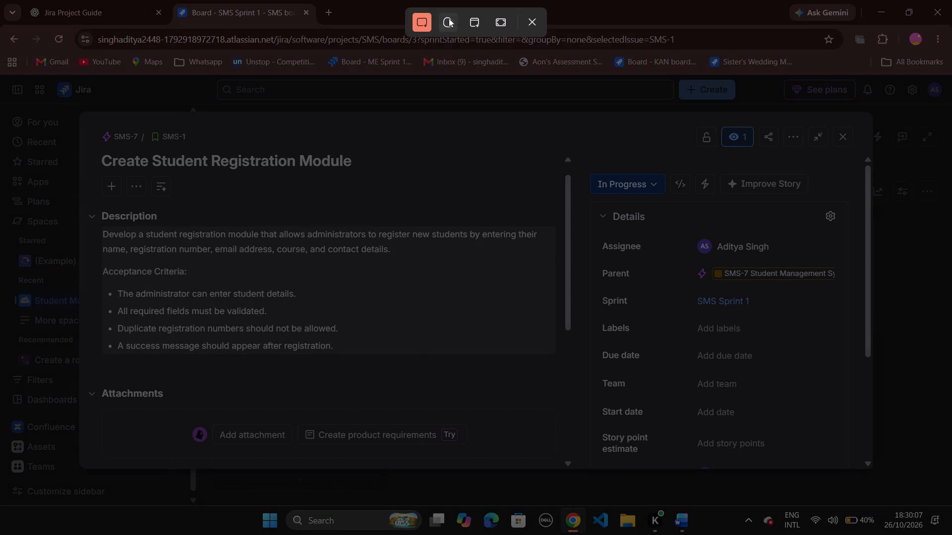
click(500, 15)
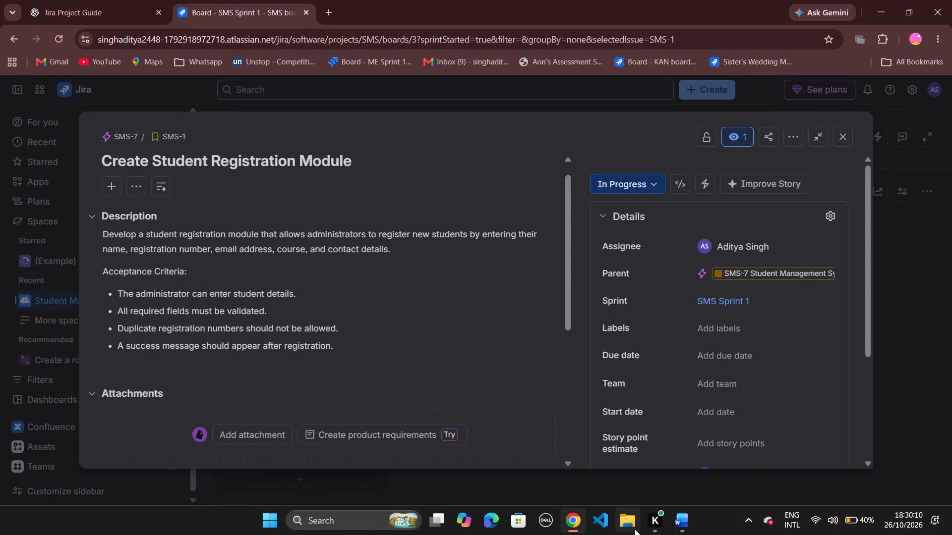
click(681, 527)
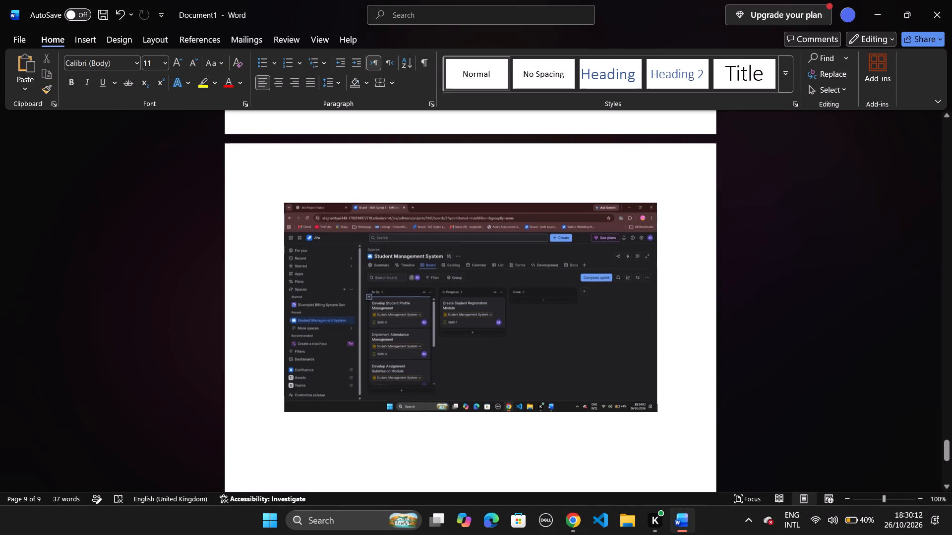
key(Return)
key(ctrl+v)
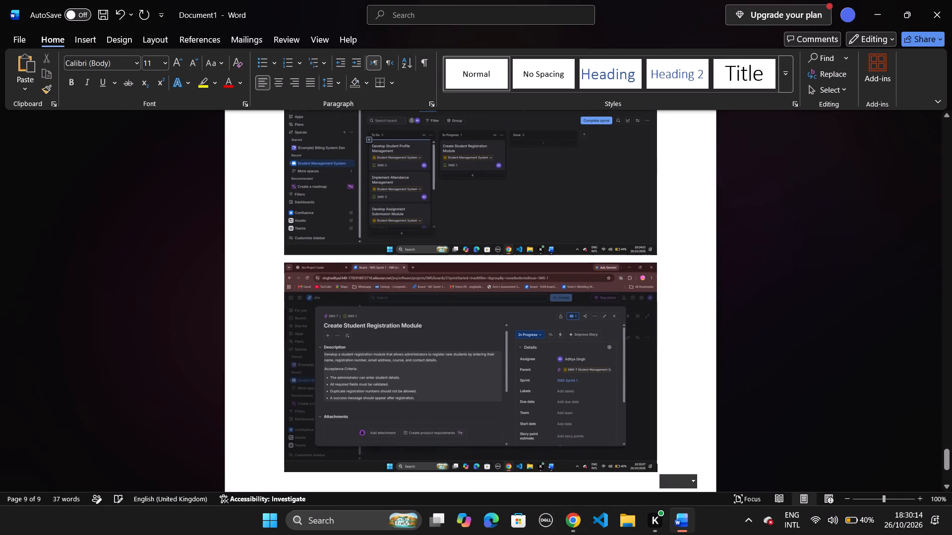
Switch back to Jira and close the SMS-1 task details to return to the sprint board.
click(571, 522)
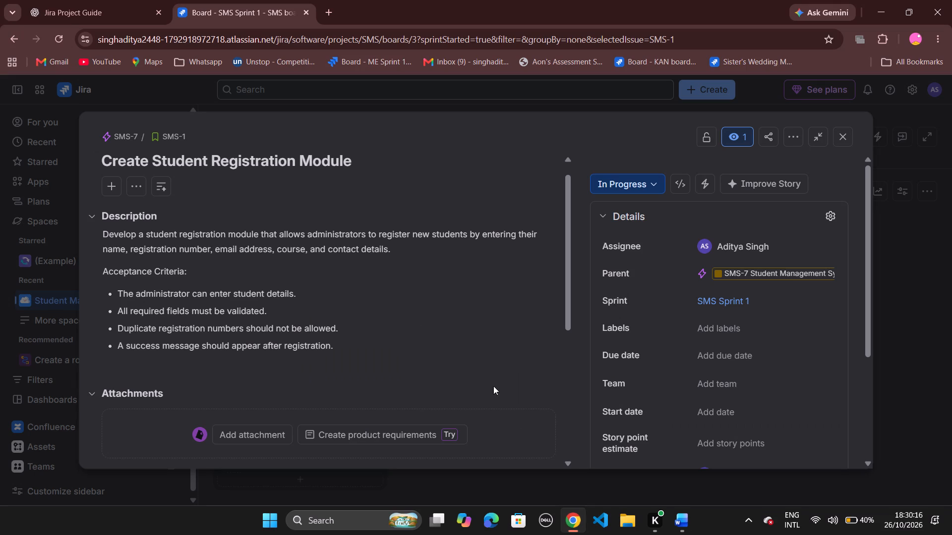
scroll(523, 326, down, 7)
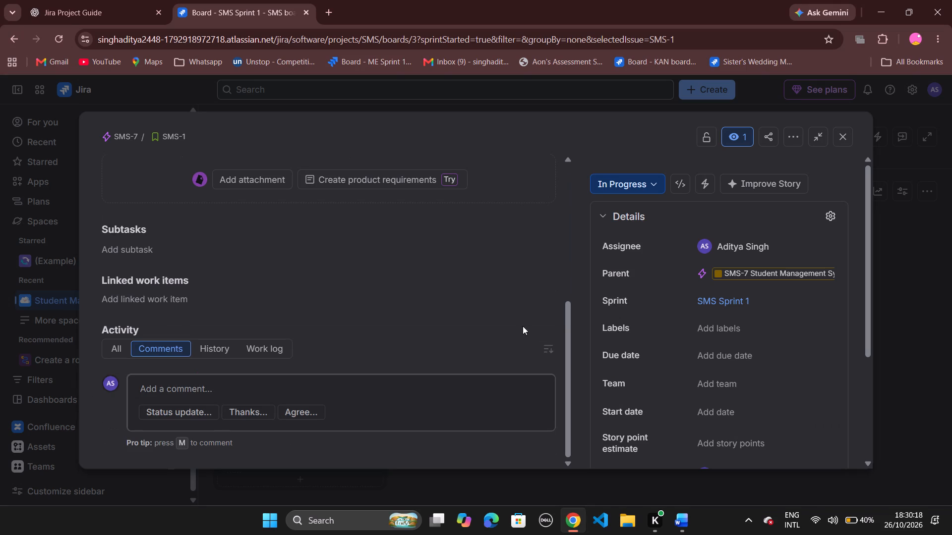
scroll(639, 338, down, 6)
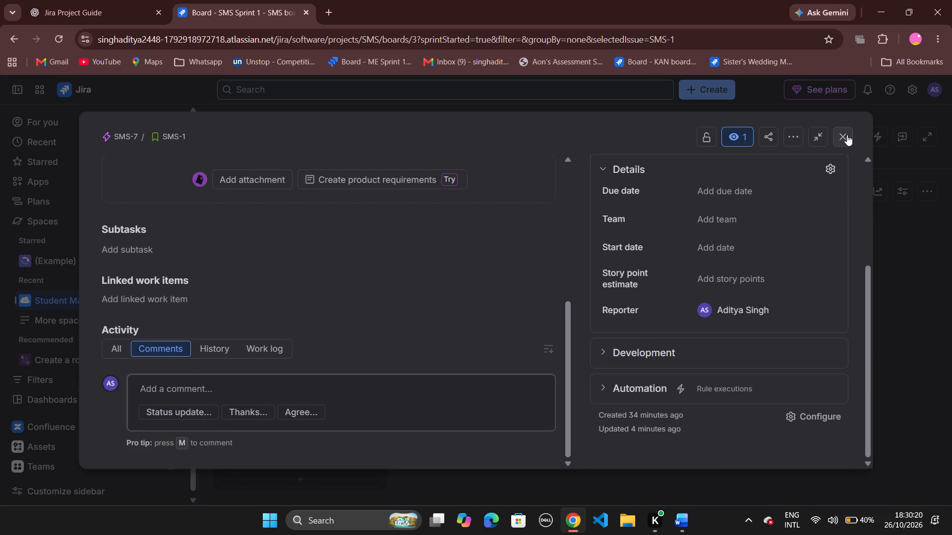
click(847, 135)
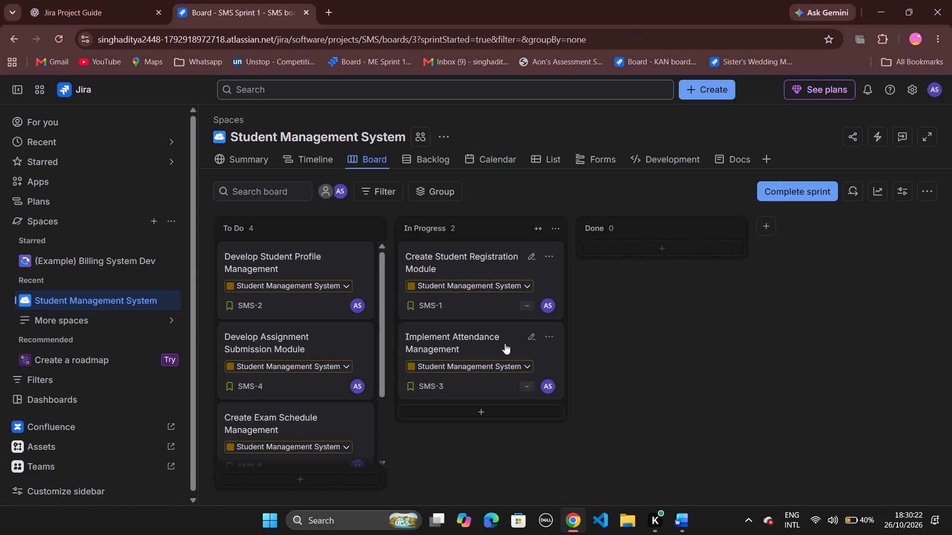
Open the details of the Implement Attendance Management task (SMS-3) from the sprint board.
double_click(447, 337)
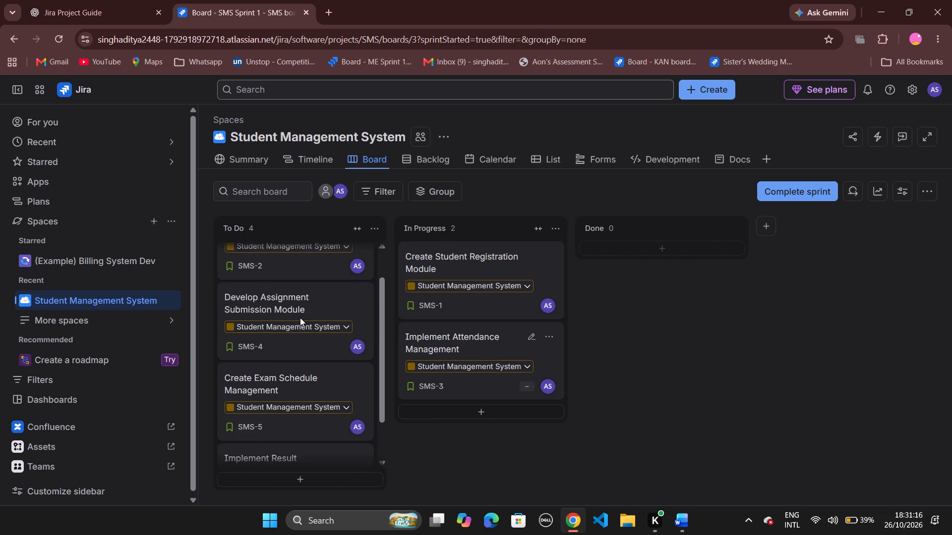
scroll(300, 318, down, 1)
scroll(300, 318, up, 1)
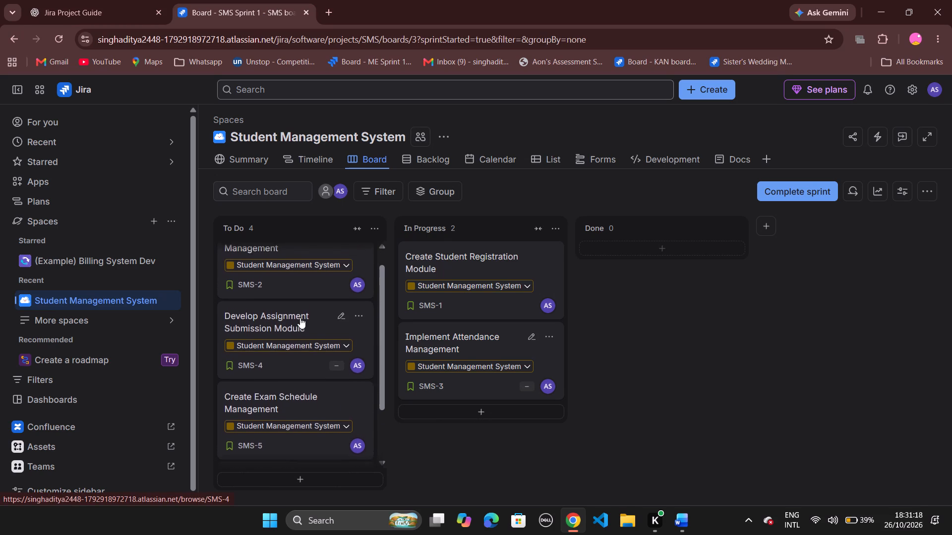
scroll(300, 318, up, 1)
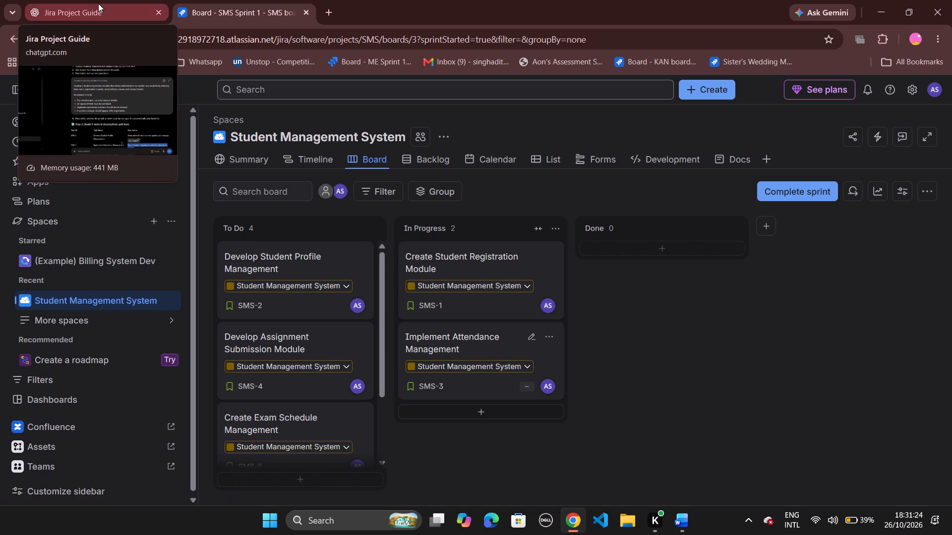
scroll(311, 381, down, 3)
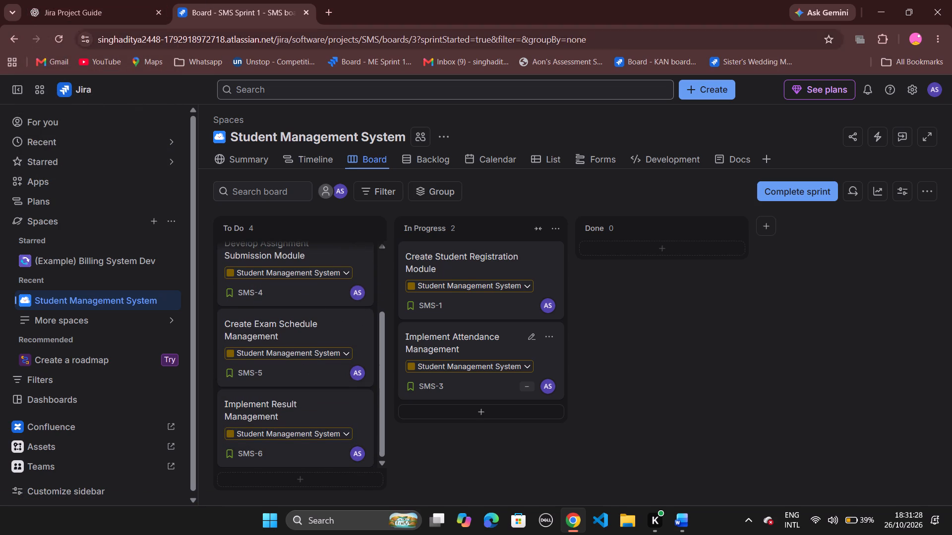
Copy ChatGPT's SMS-6 description, "Allow teachers to enter marks and publish student results.", into Jira task SMS-6, save it and close the task.
click(103, 9)
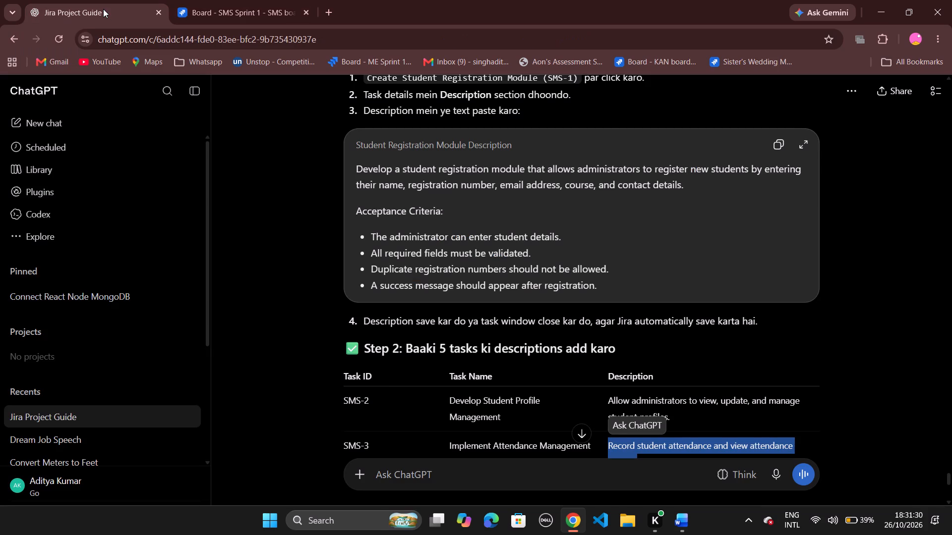
scroll(377, 376, down, 3)
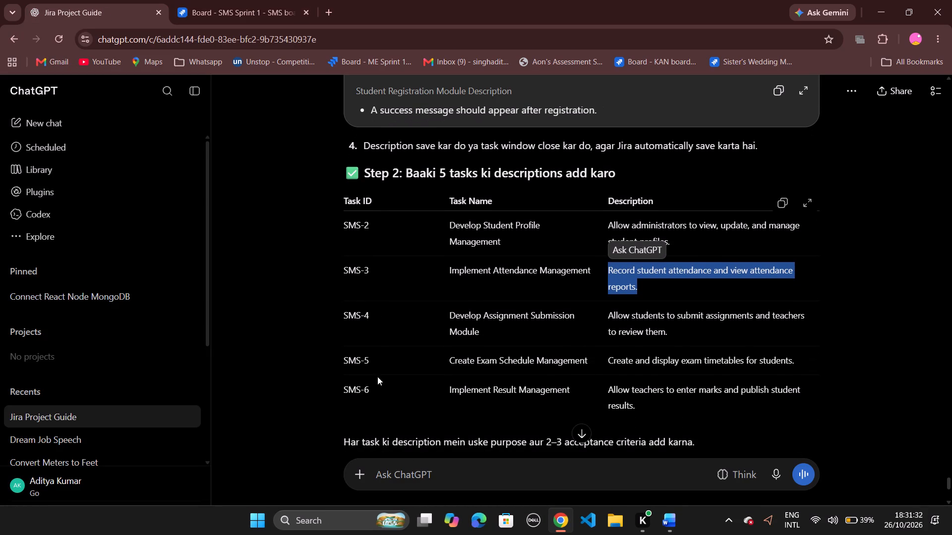
drag(608, 387, 631, 405)
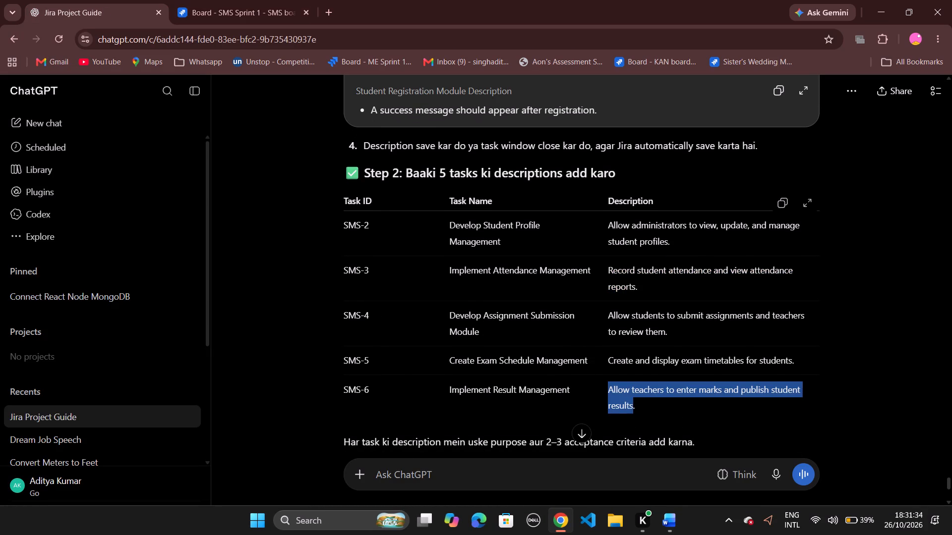
drag(631, 405, 638, 408)
key(ctrl+c)
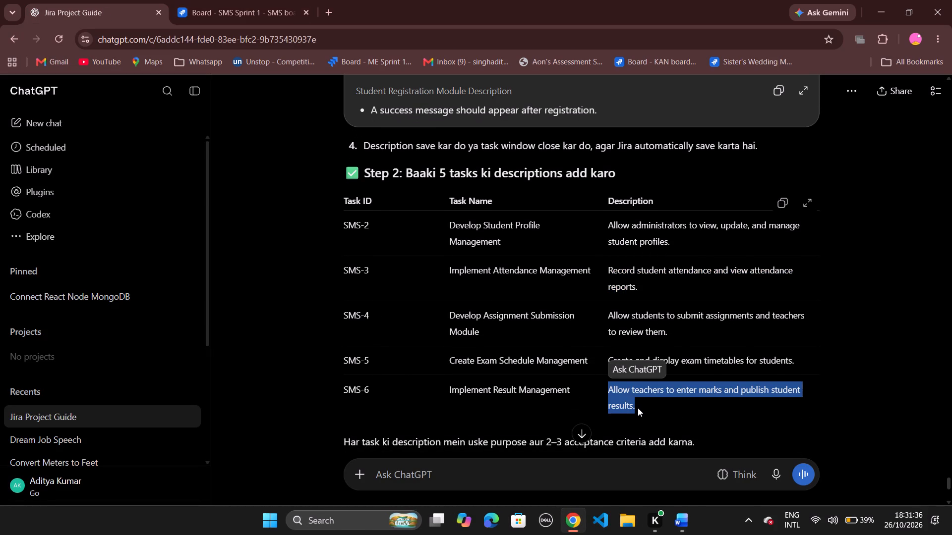
click(258, 3)
double_click(251, 405)
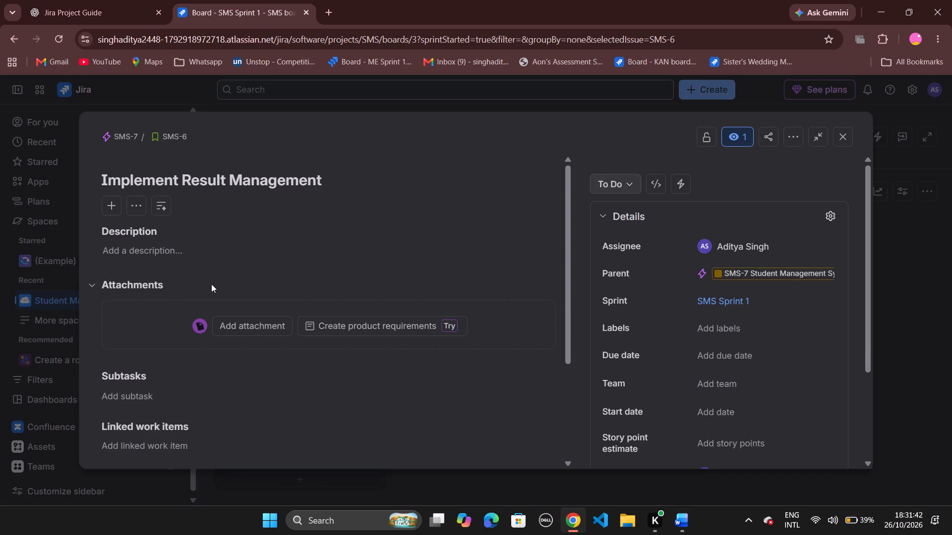
click(130, 250)
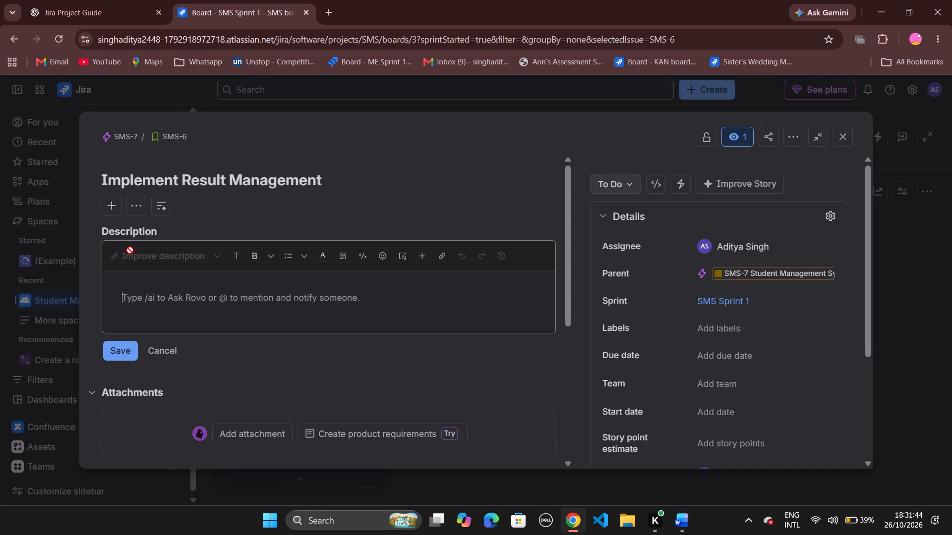
key(ctrl+v)
click(107, 349)
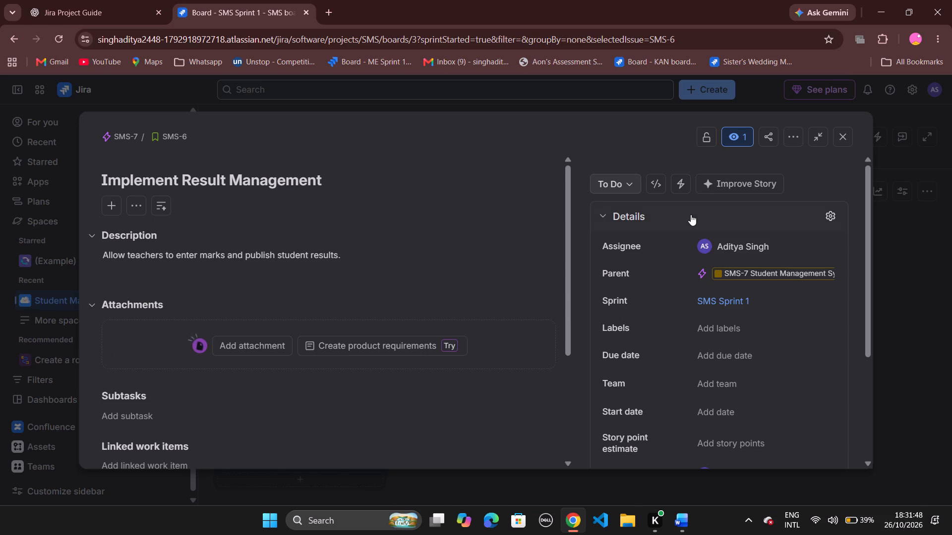
click(840, 130)
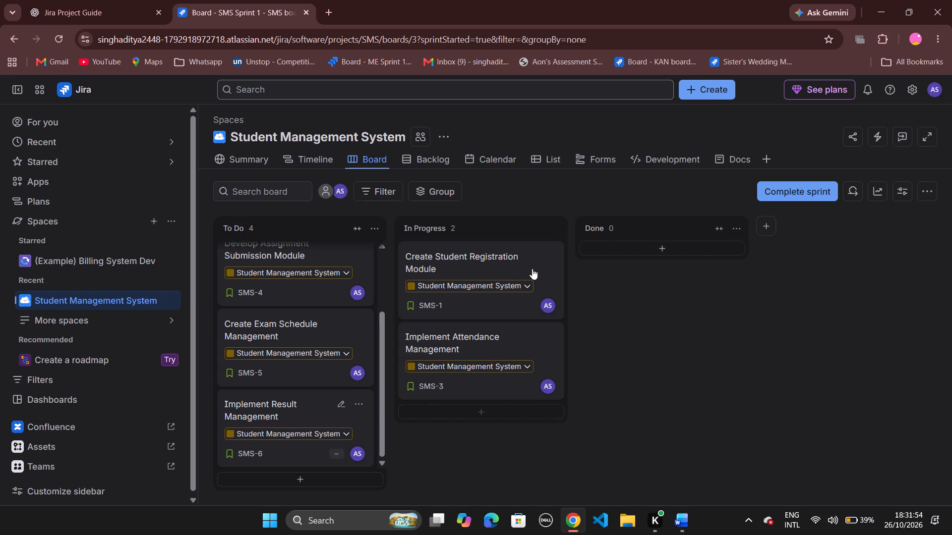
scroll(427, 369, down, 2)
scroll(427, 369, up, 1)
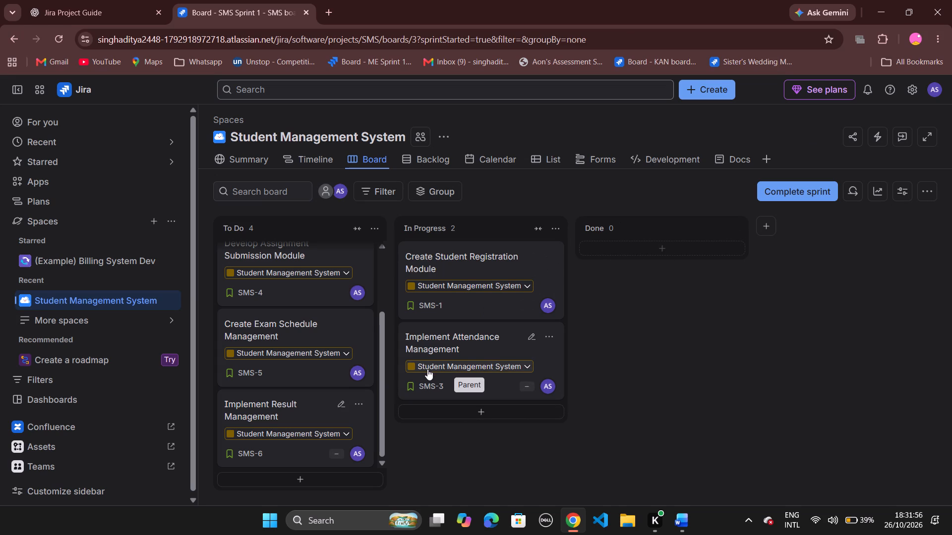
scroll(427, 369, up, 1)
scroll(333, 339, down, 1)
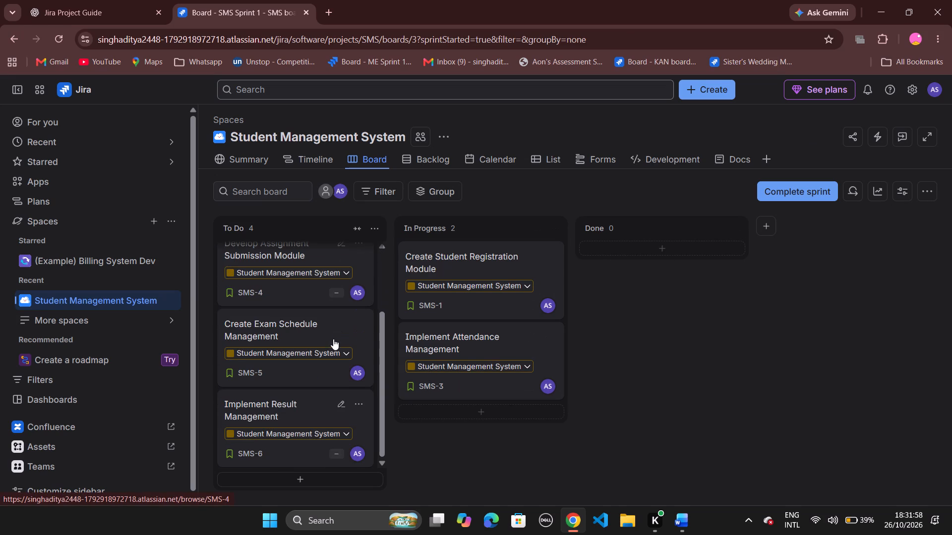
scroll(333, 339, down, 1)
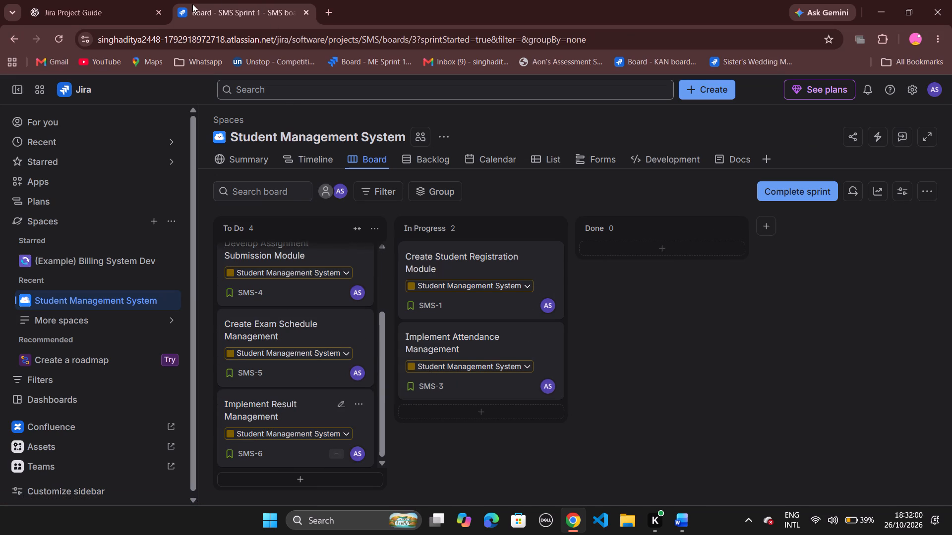
Copy ChatGPT's SMS-5 description, "Create and display exam timetables for students.", into Jira task SMS-5, save it and close the task.
click(124, 7)
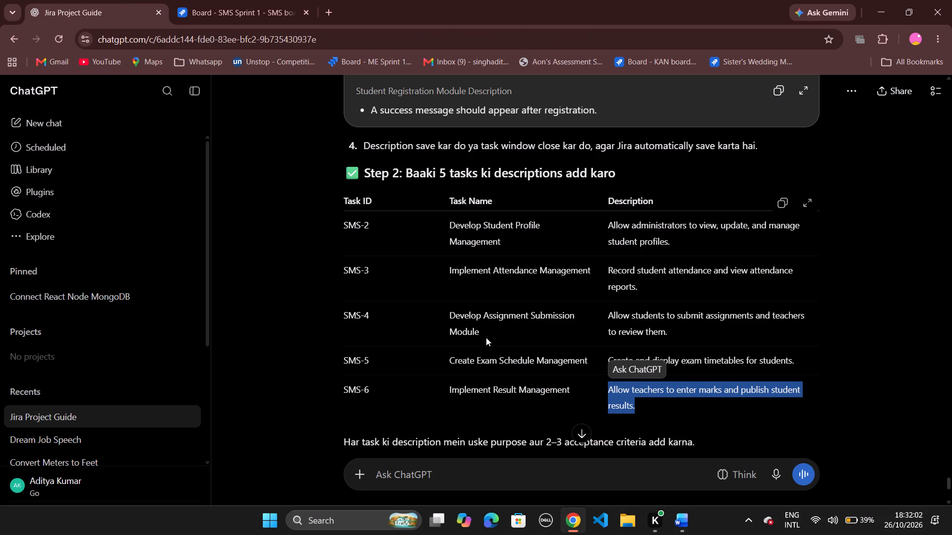
click(599, 360)
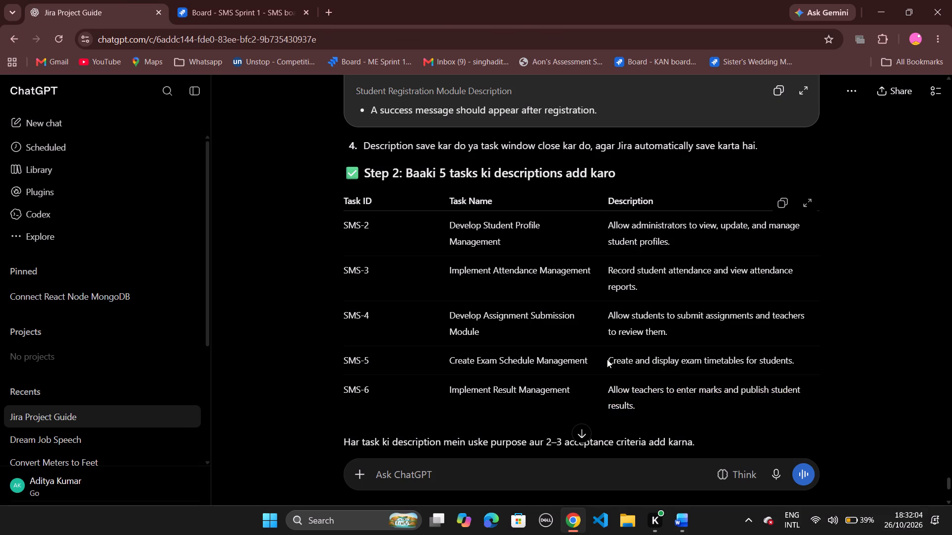
drag(607, 359, 794, 365)
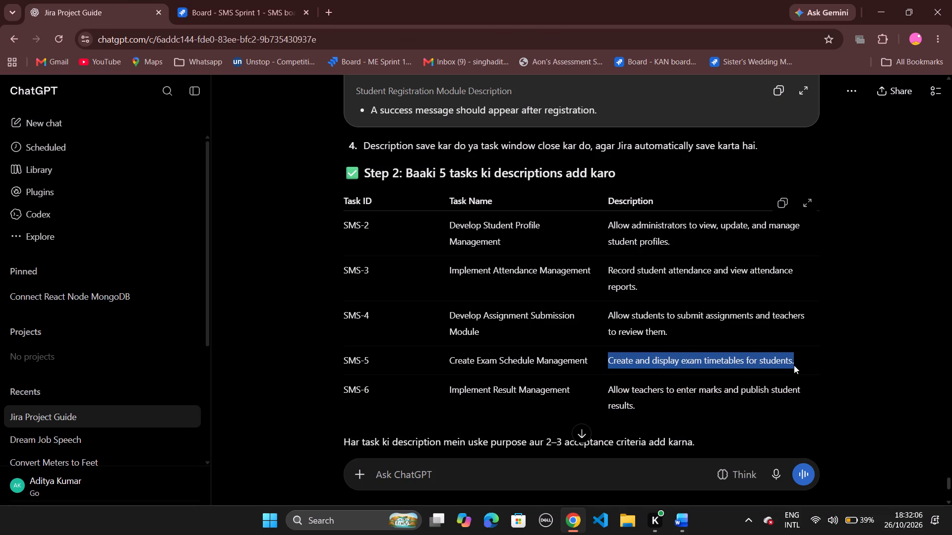
key(ctrl+c)
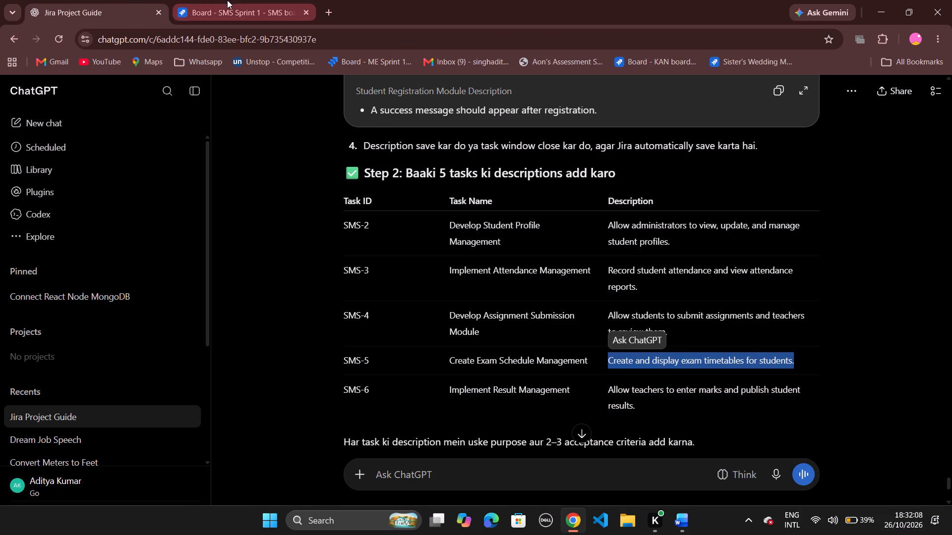
click(227, 0)
double_click(259, 322)
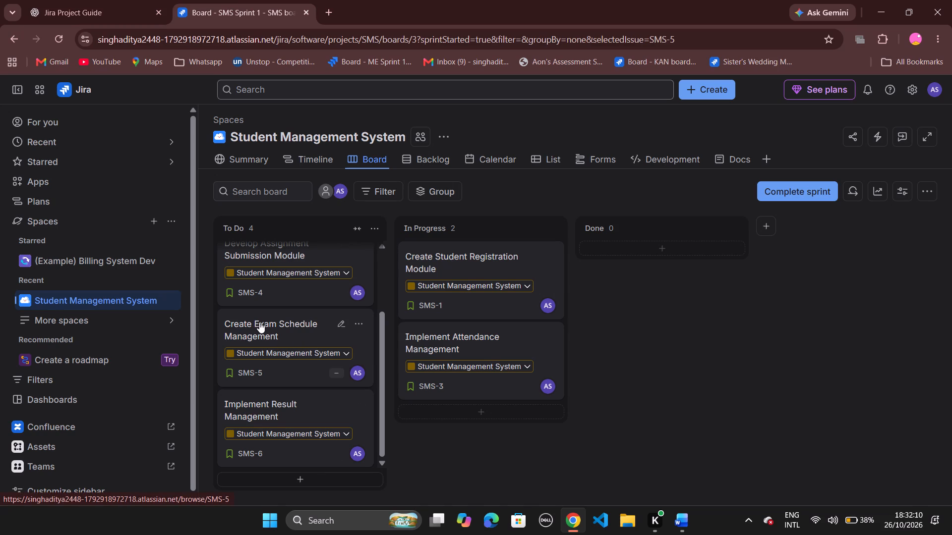
click(137, 252)
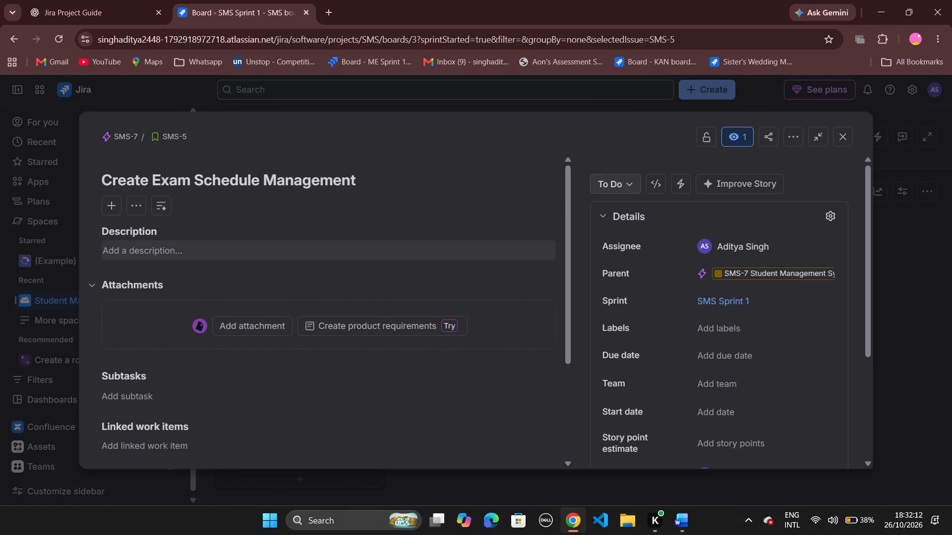
click(137, 252)
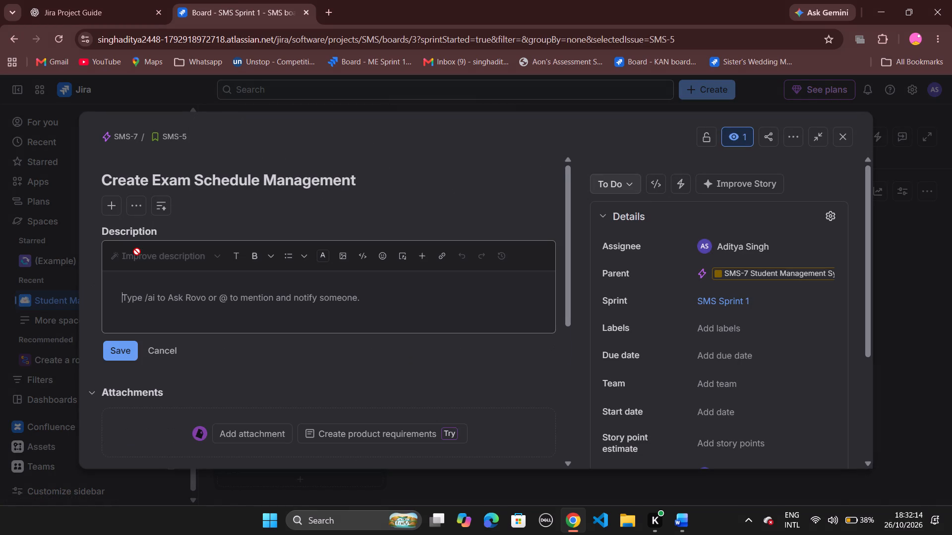
key(ctrl+v)
click(123, 355)
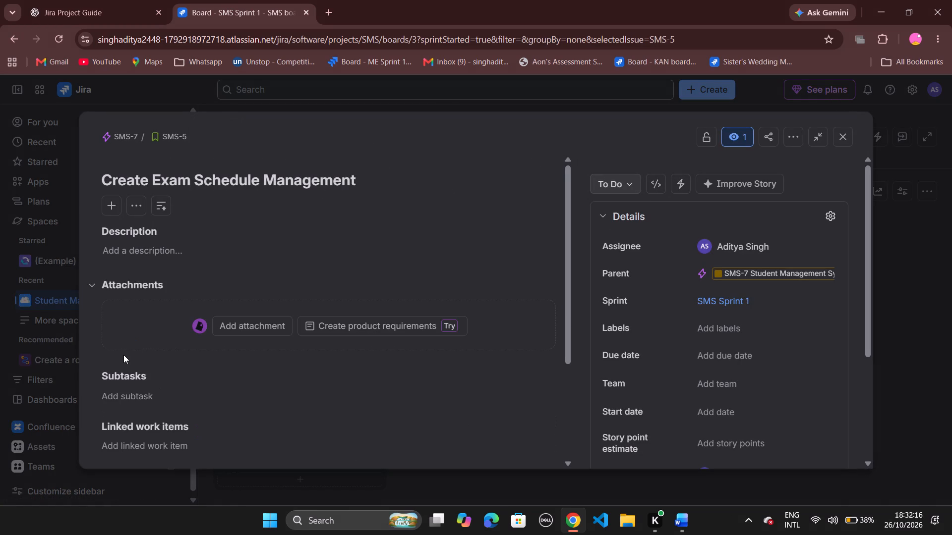
click(842, 135)
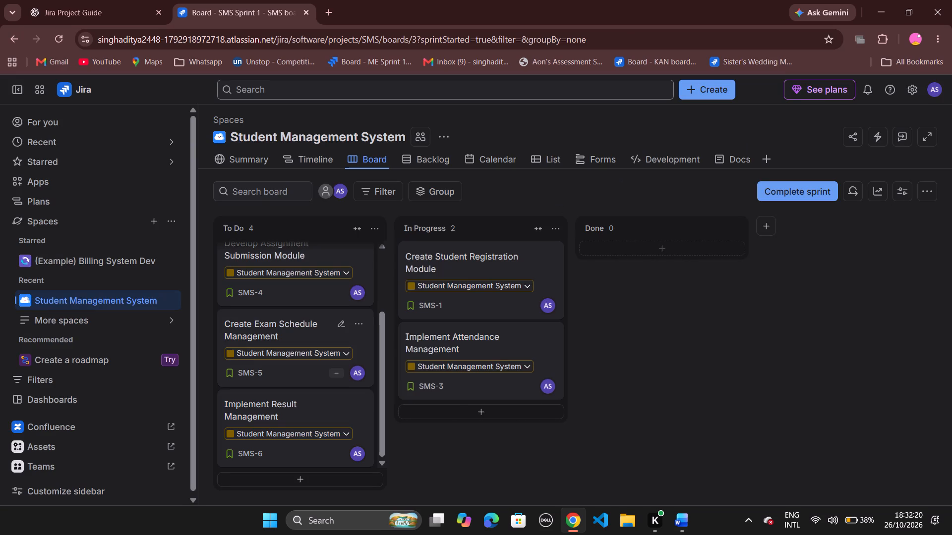
Copy ChatGPT's SMS-4 description, "Allow students to submit assignments and teachers to review them.", into Jira task SMS-4, save it and close the task.
scroll(321, 355, up, 1)
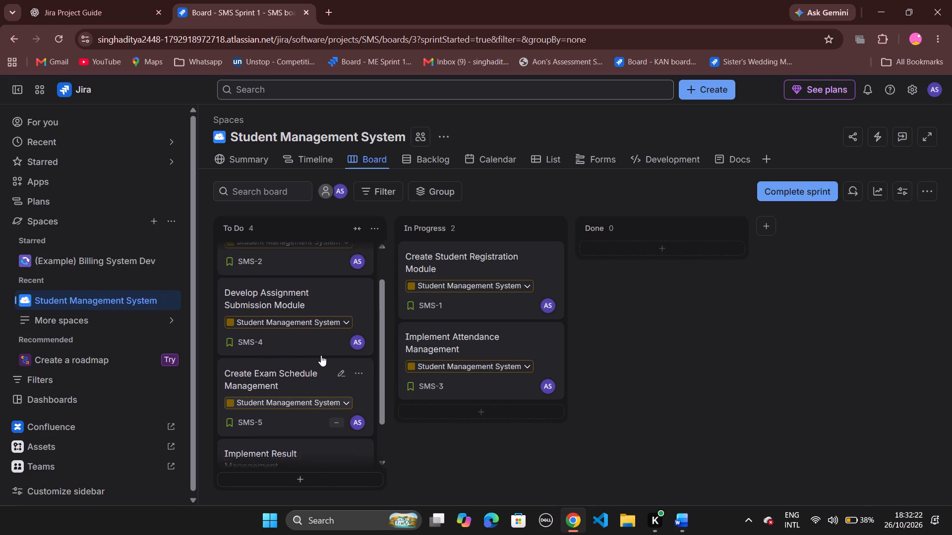
scroll(321, 355, up, 1)
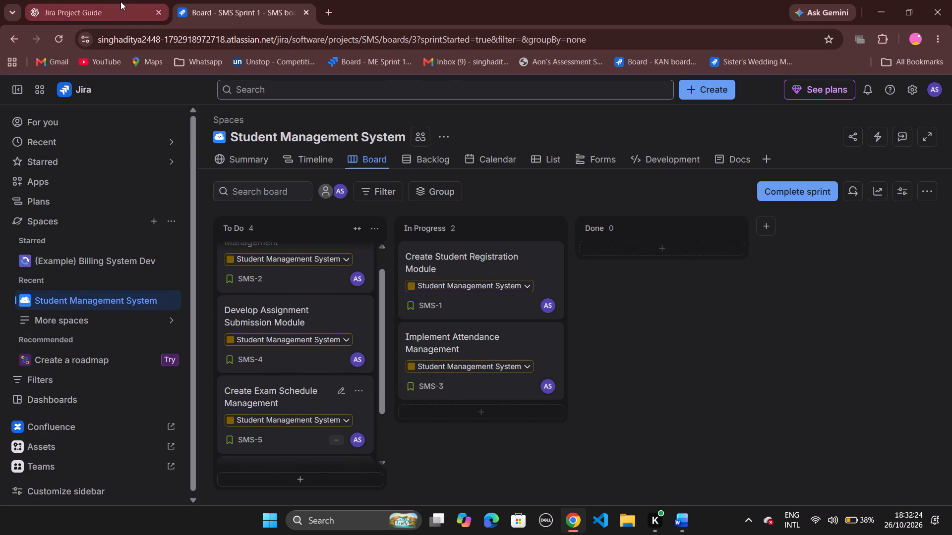
click(120, 1)
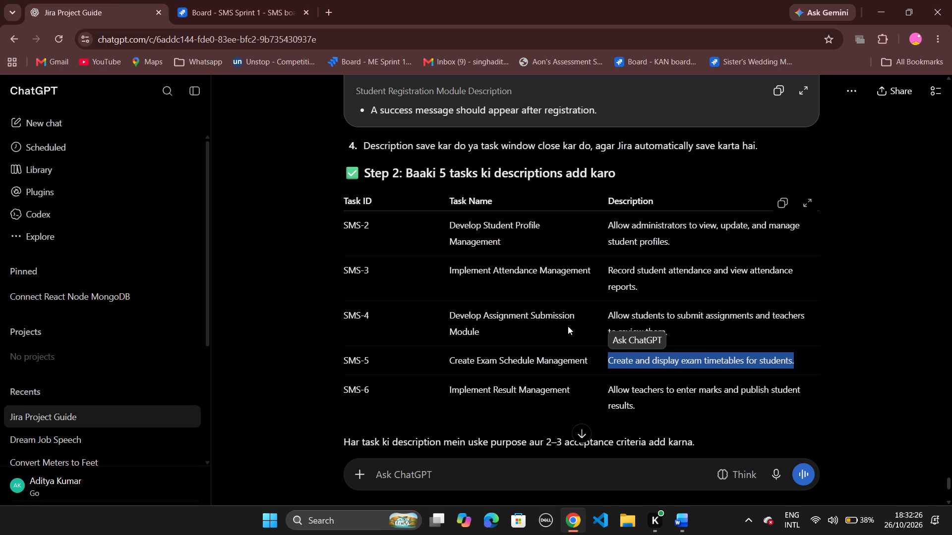
drag(606, 315, 663, 331)
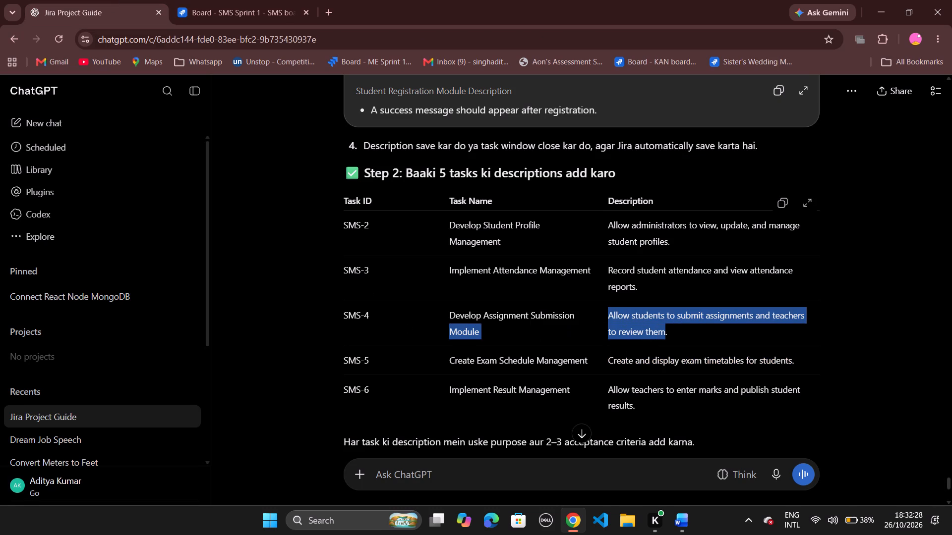
drag(670, 331, 611, 313)
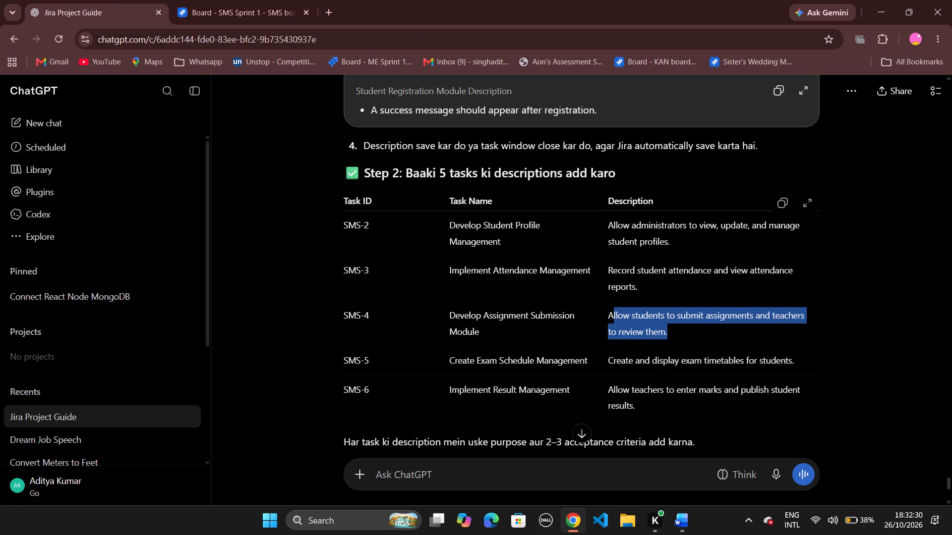
drag(611, 313, 610, 314)
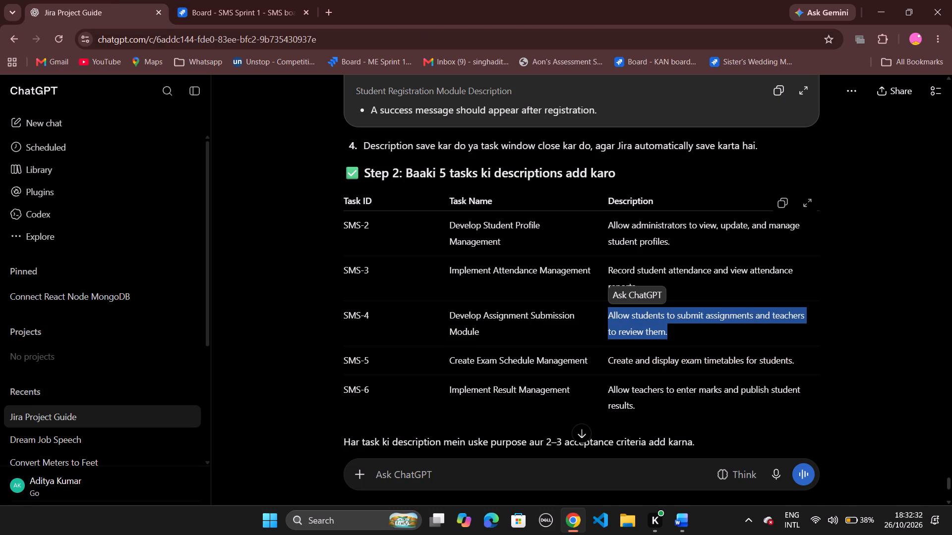
key(ctrl+c)
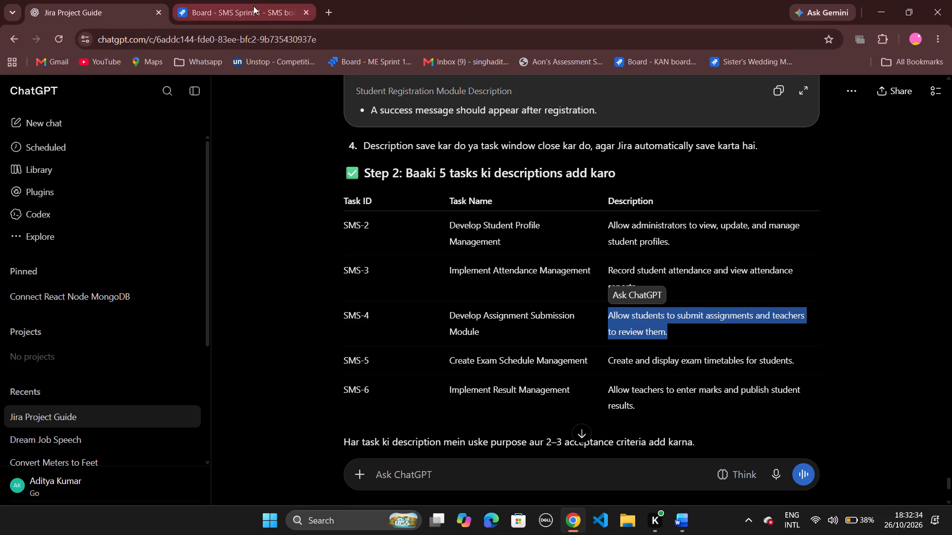
click(253, 6)
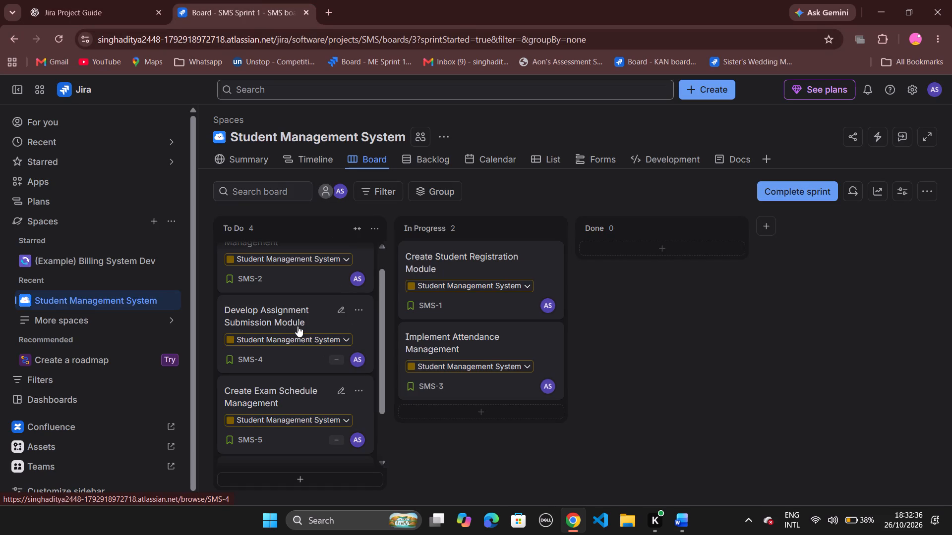
click(122, 2)
click(220, 16)
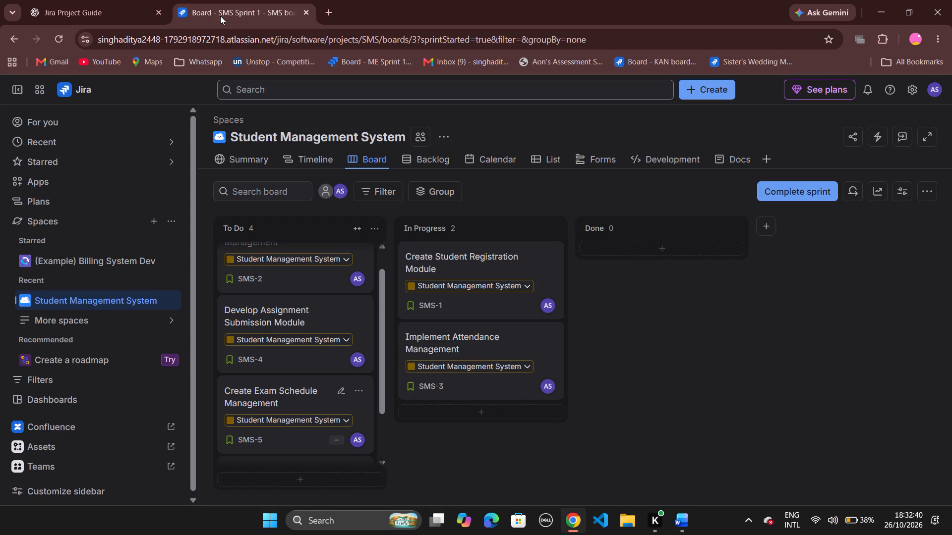
double_click(272, 315)
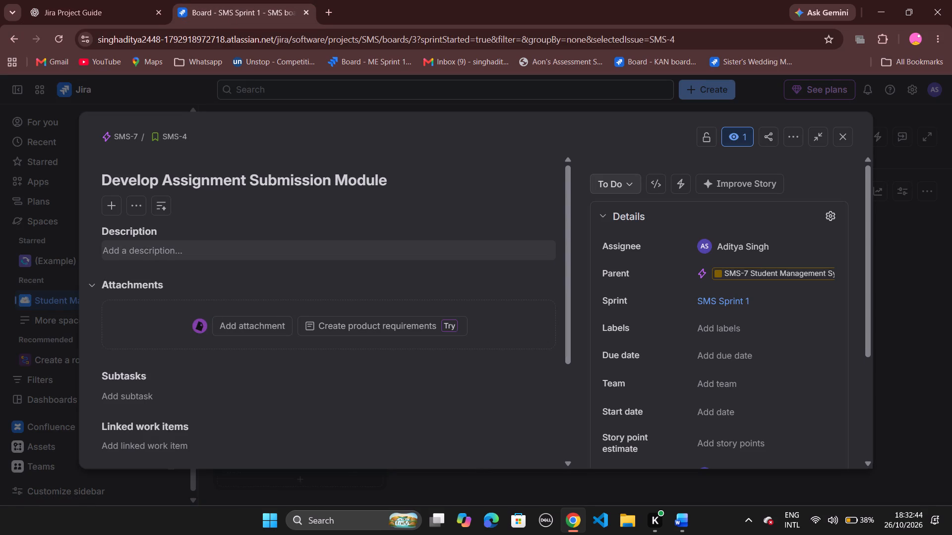
click(135, 246)
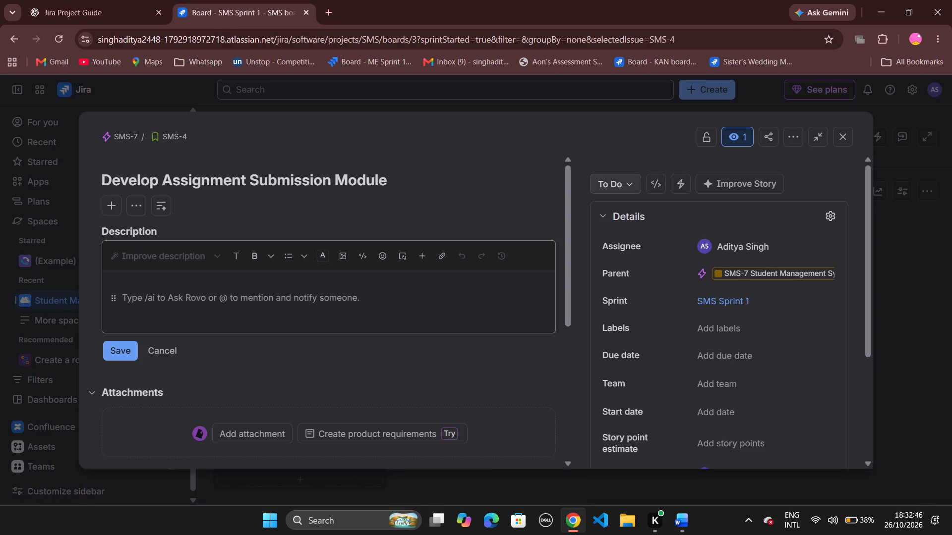
key(ctrl+v)
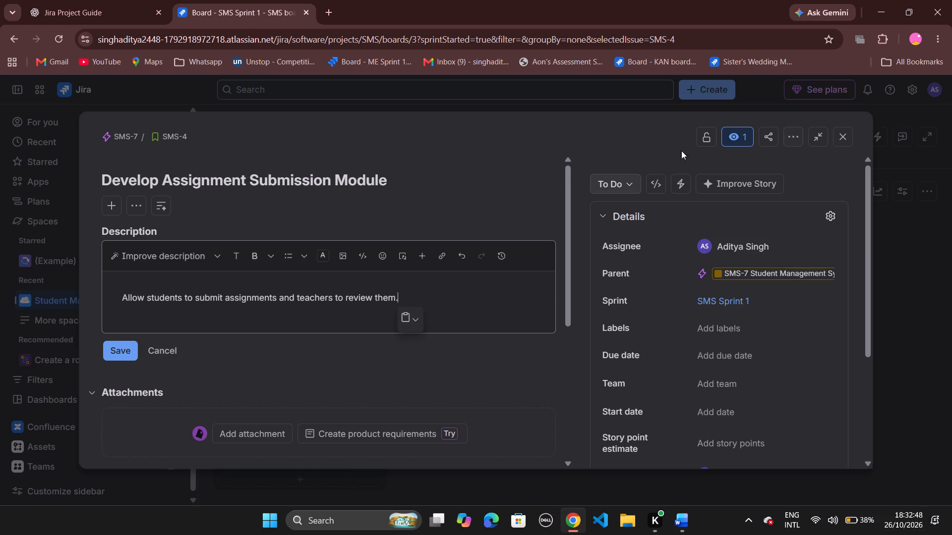
click(117, 352)
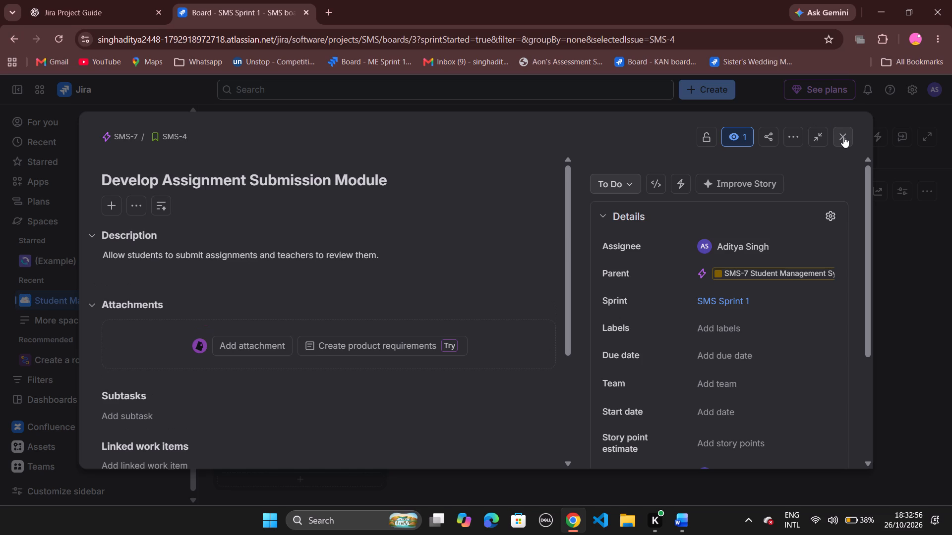
click(843, 137)
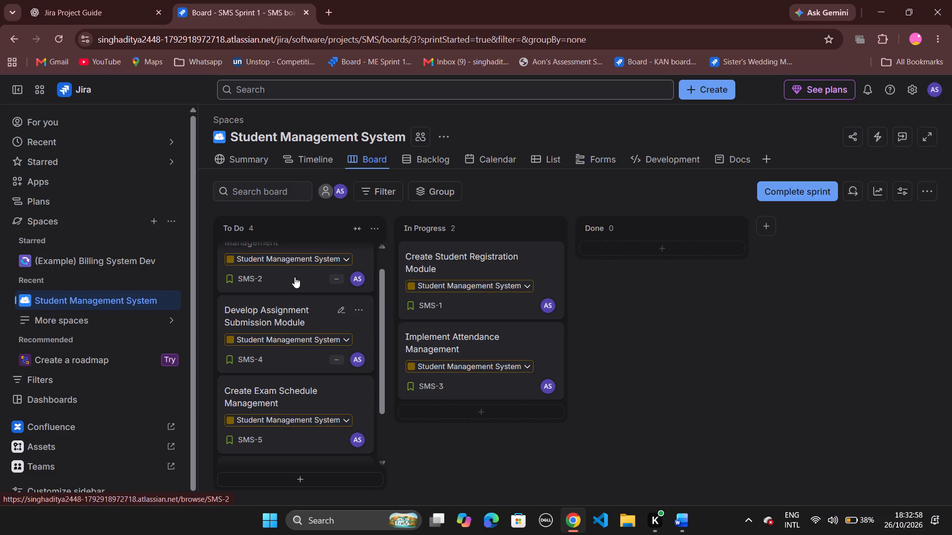
Check the Develop Student Profile Management task (SMS-2) on the sprint board against its entry in ChatGPT's description table.
scroll(295, 277, up, 3)
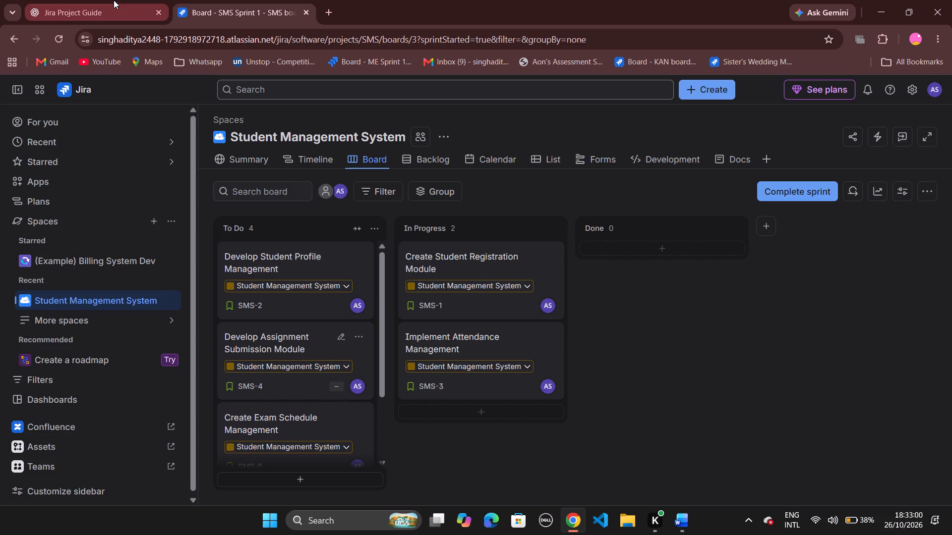
click(114, 0)
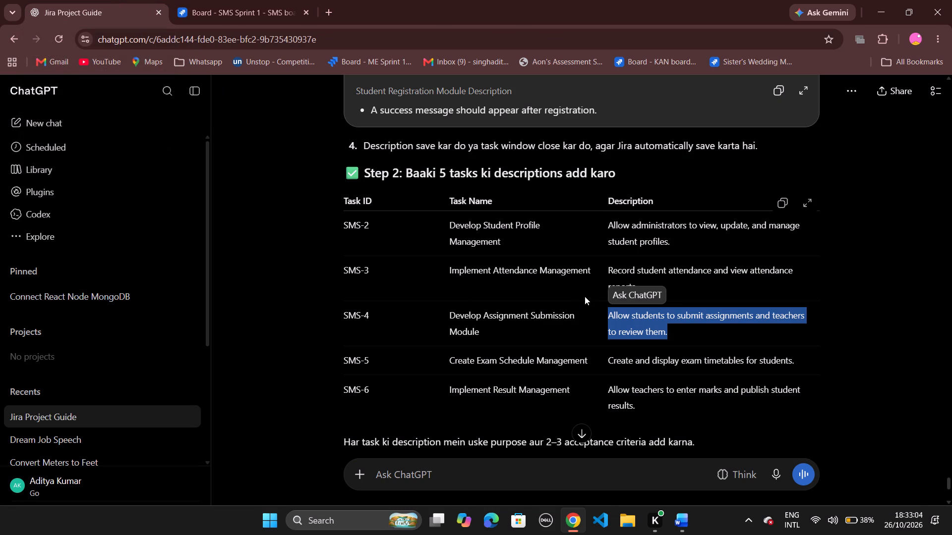
click(220, 7)
click(118, 3)
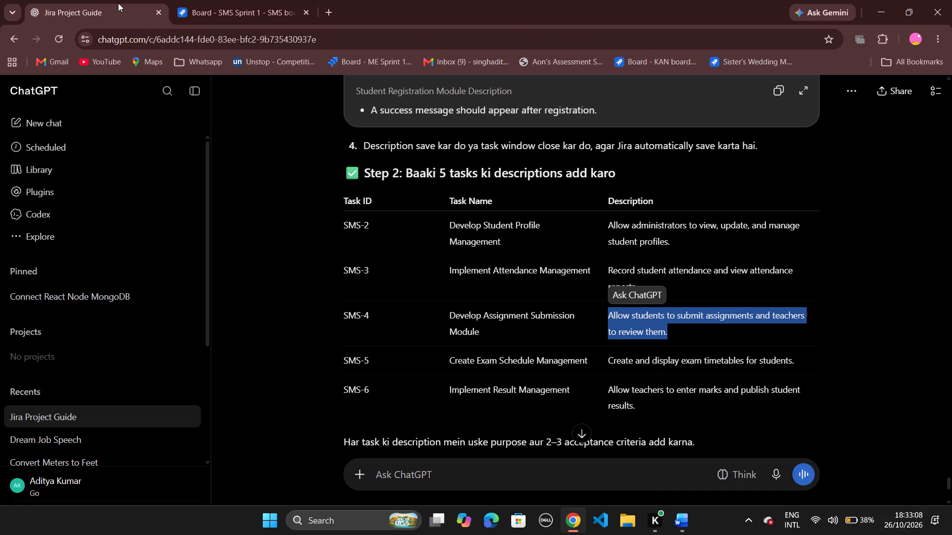
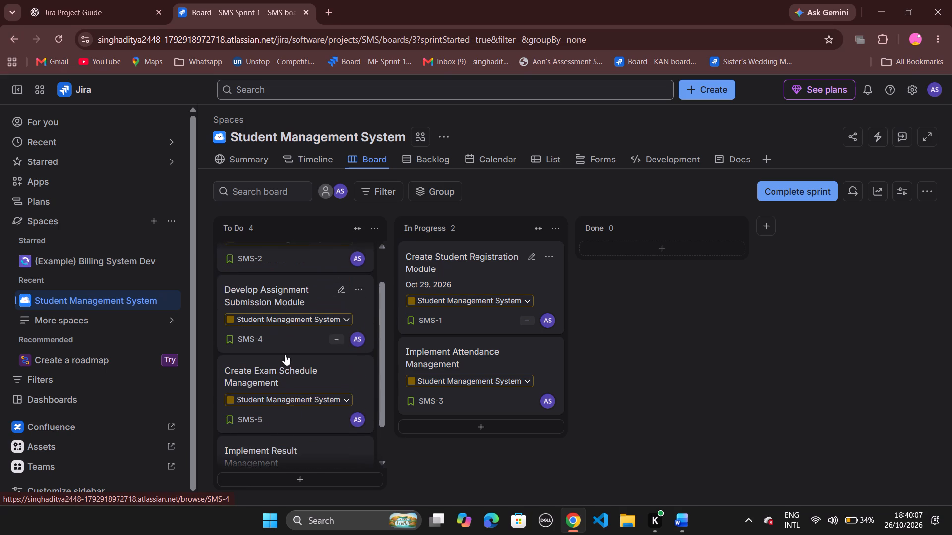
scroll(285, 354, down, 1)
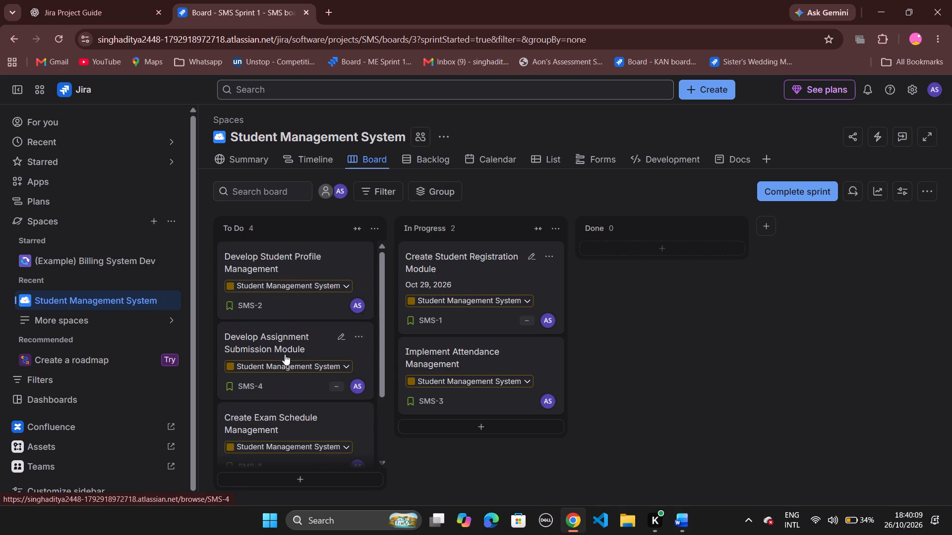
click(93, 3)
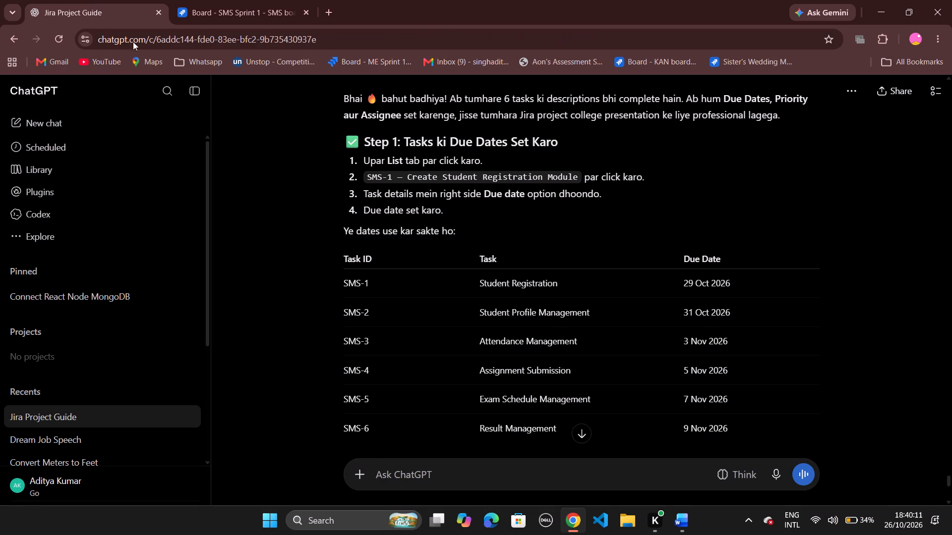
scroll(371, 384, down, 1)
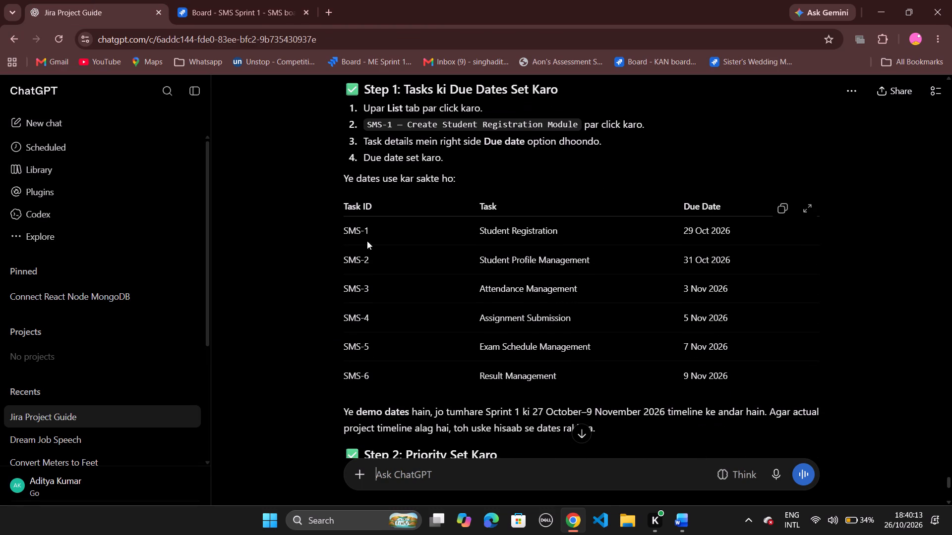
click(249, 5)
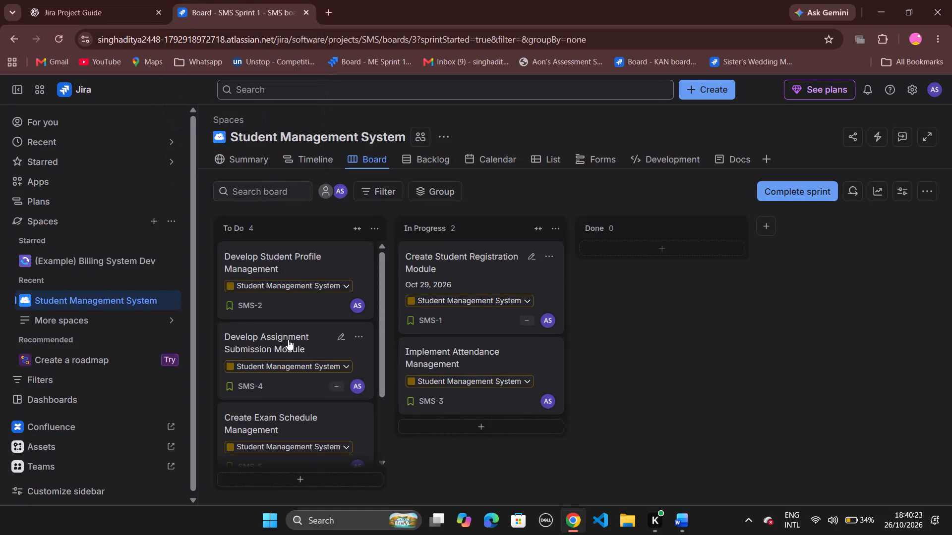
Set the start date of SMS-2, Develop Student Profile Management, to 10/31/2026 and close the task.
double_click(261, 257)
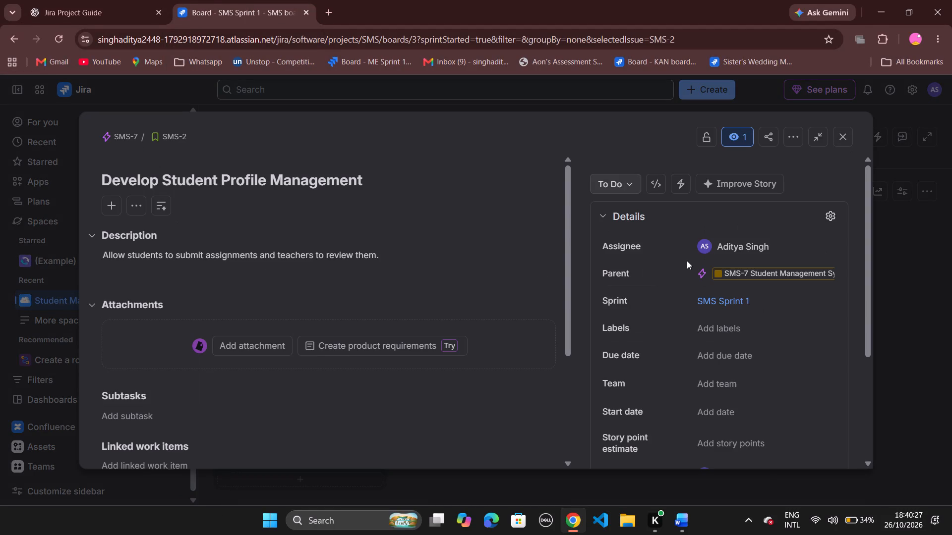
click(123, 4)
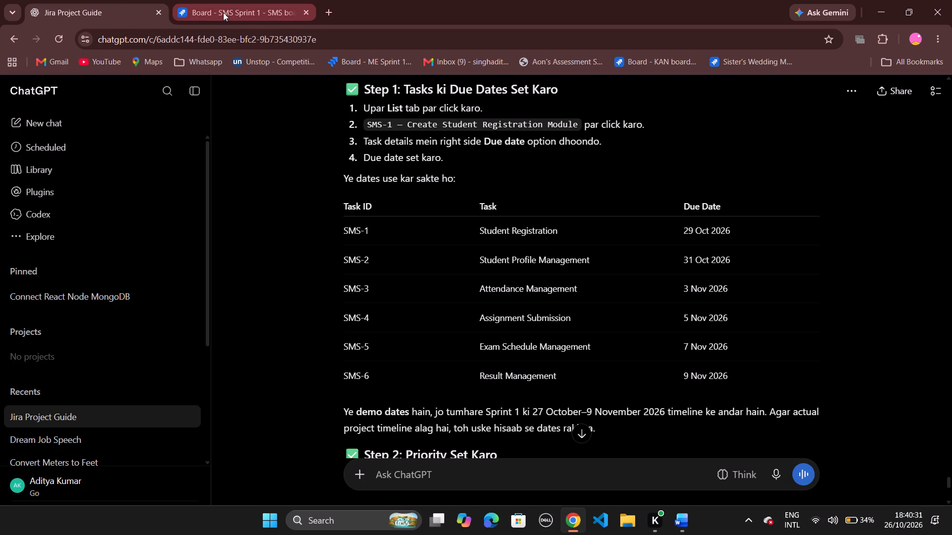
click(223, 12)
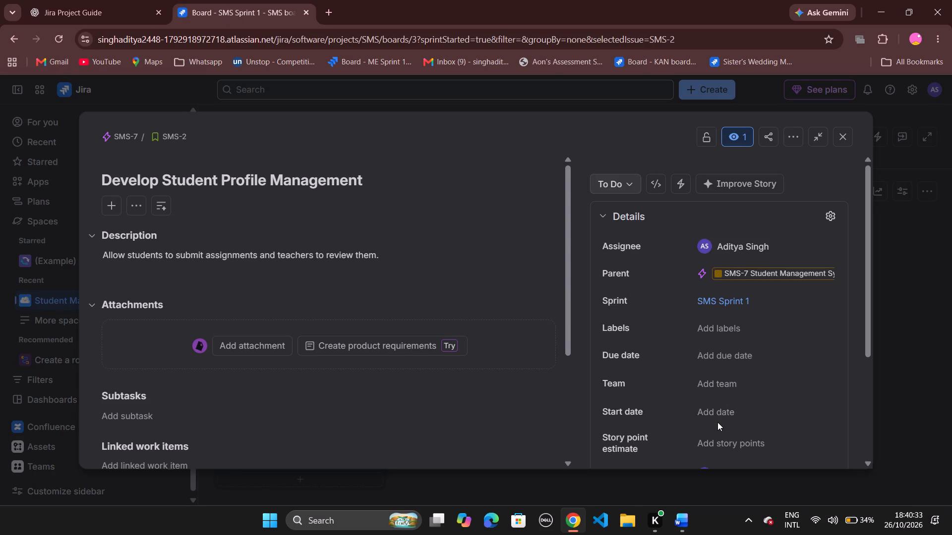
click(718, 419)
click(826, 415)
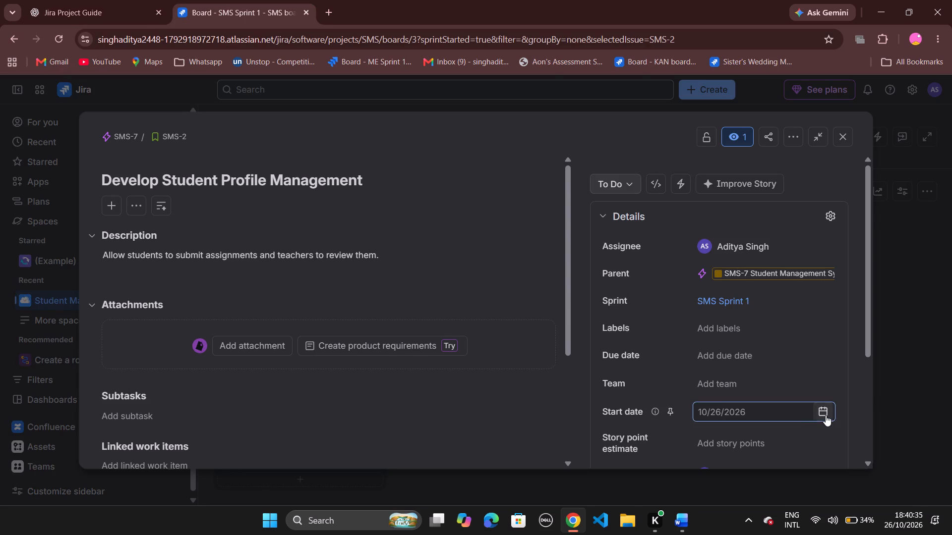
click(880, 354)
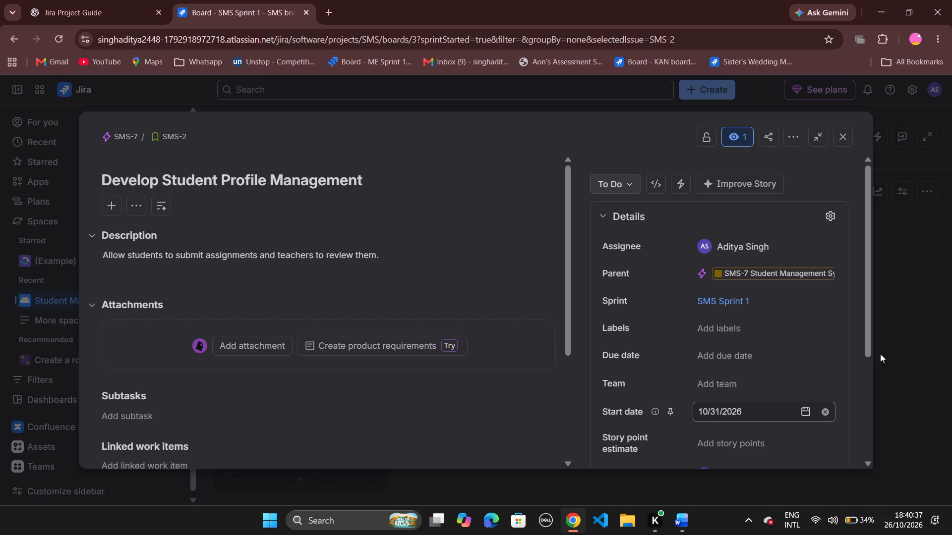
scroll(549, 326, down, 2)
scroll(657, 334, down, 6)
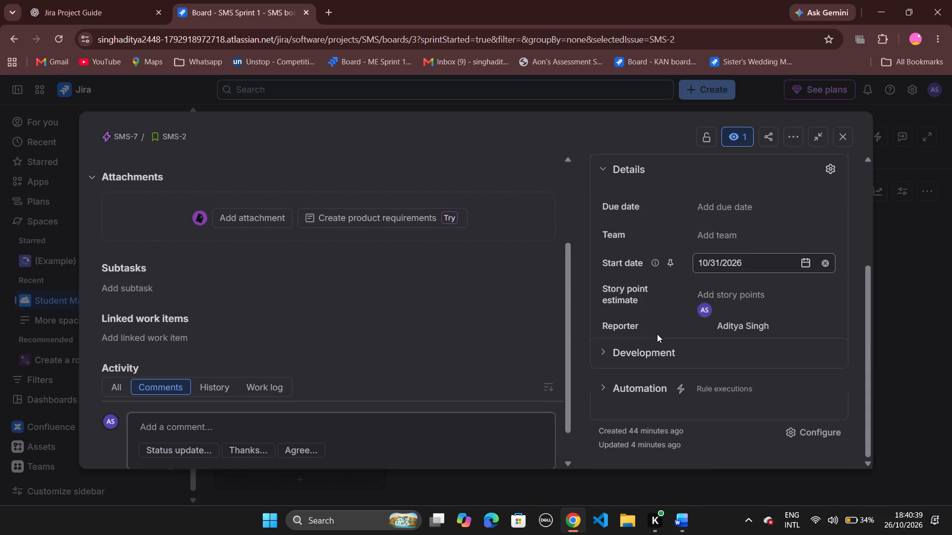
click(844, 139)
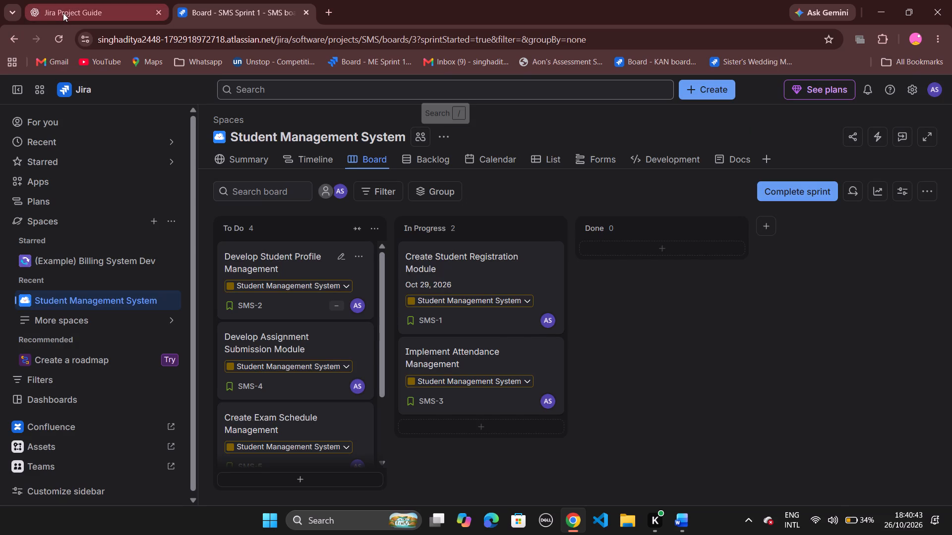
Set the due date of SMS-3, Implement Attendance Management, to 11/3/2026 per ChatGPT's table and close the task.
click(63, 14)
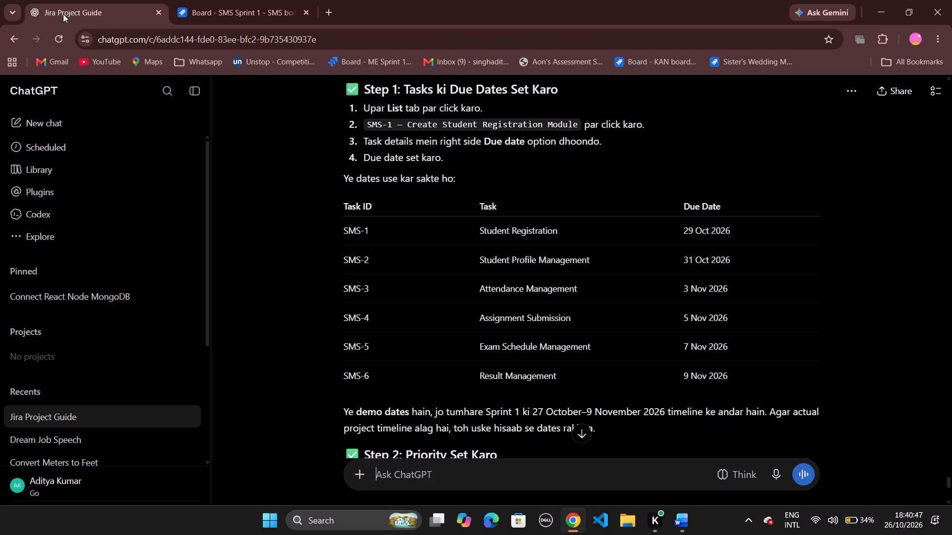
click(207, 1)
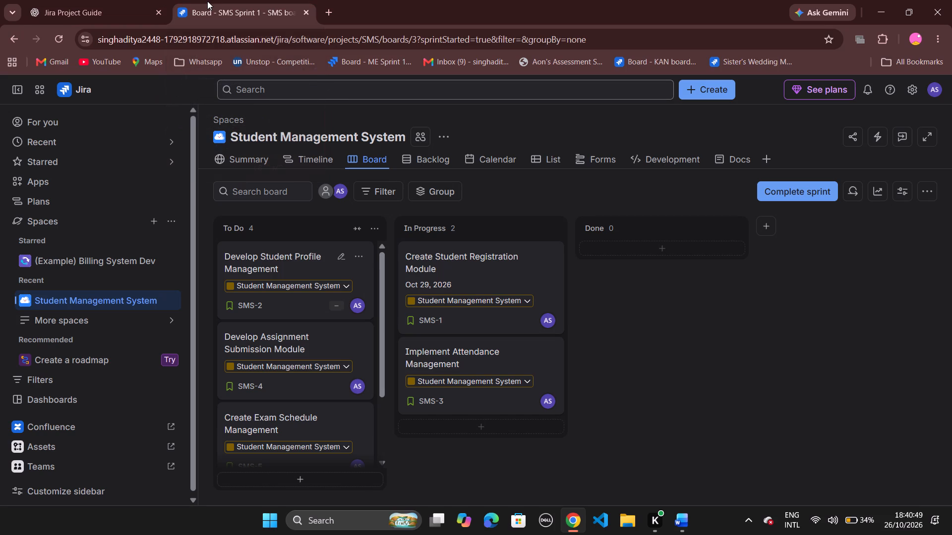
double_click(443, 352)
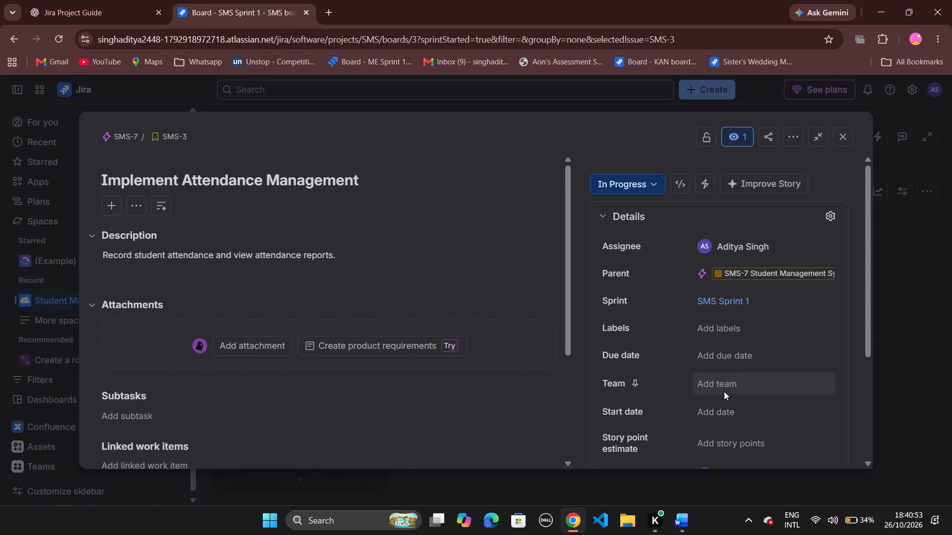
click(724, 414)
scroll(724, 414, down, 1)
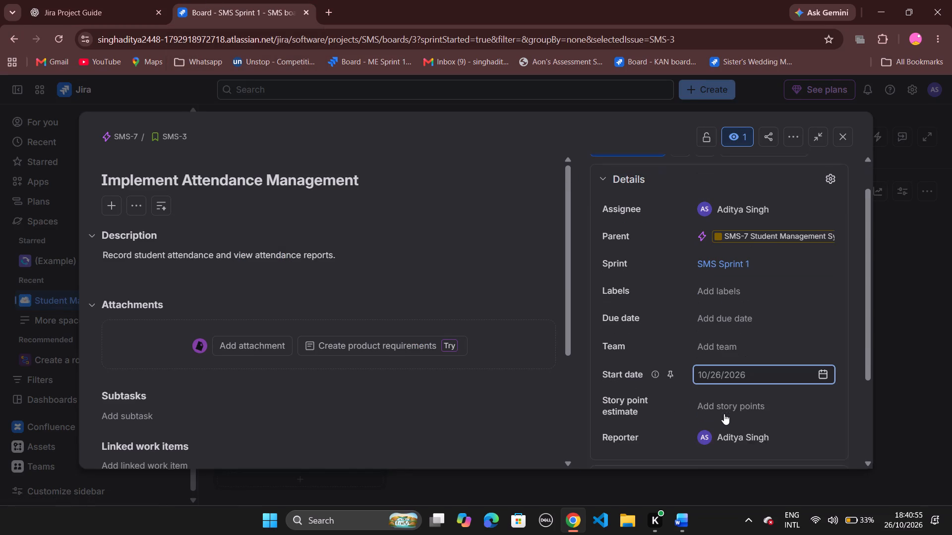
scroll(724, 414, down, 1)
click(733, 317)
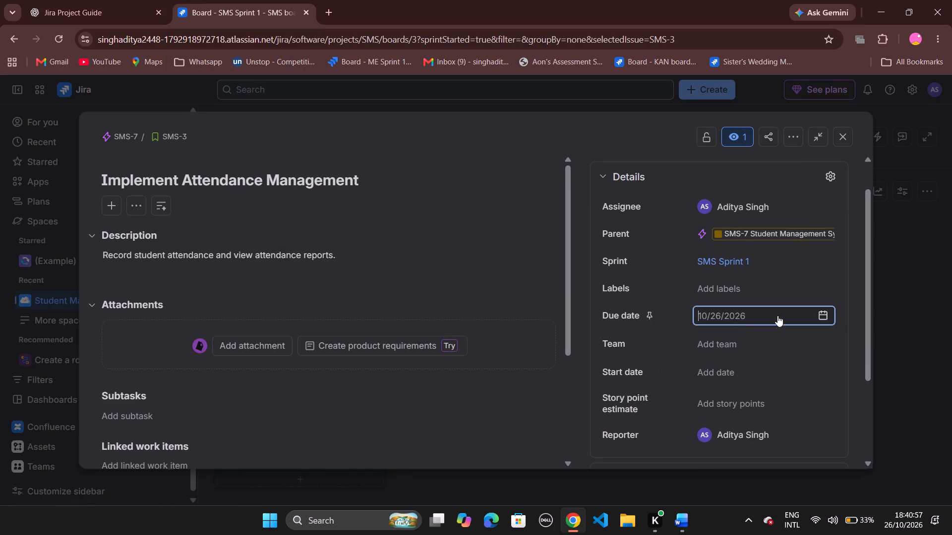
click(820, 317)
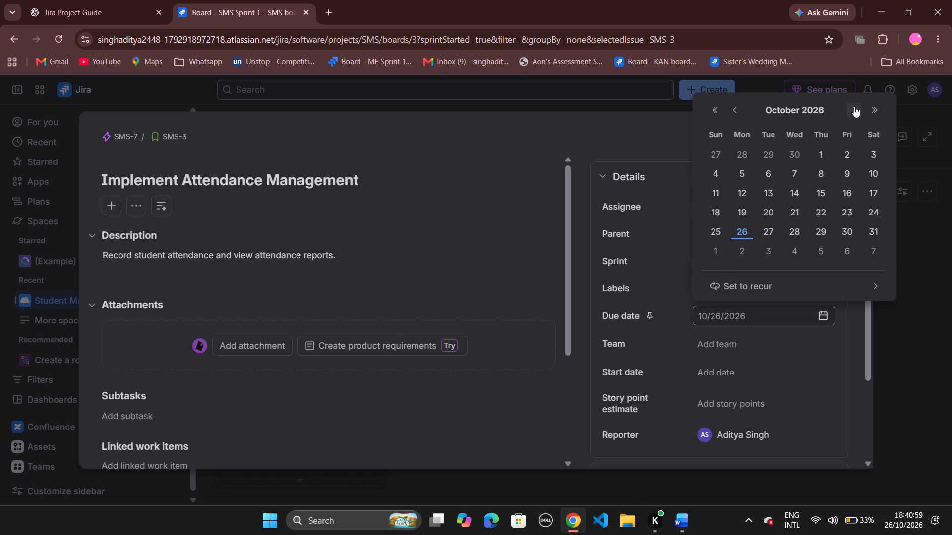
click(854, 107)
click(766, 156)
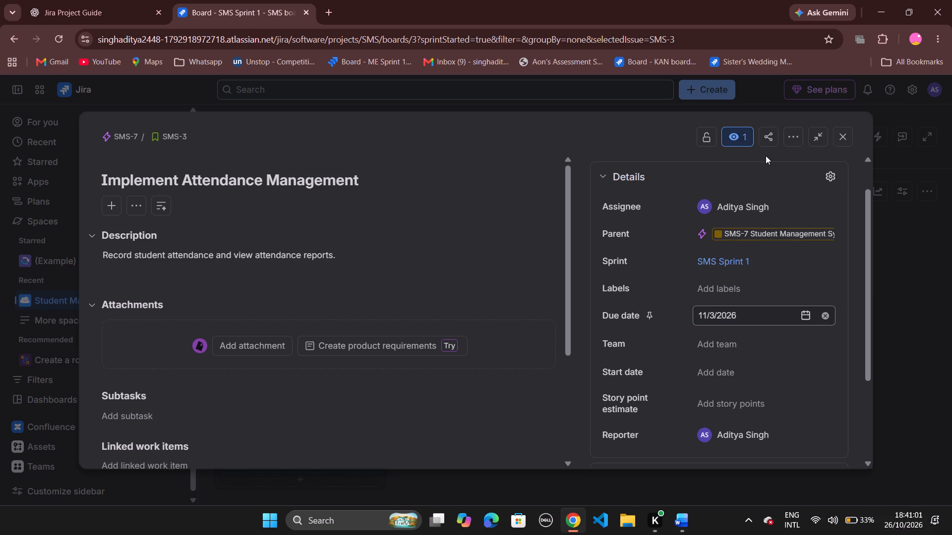
scroll(710, 345, down, 2)
scroll(710, 345, up, 9)
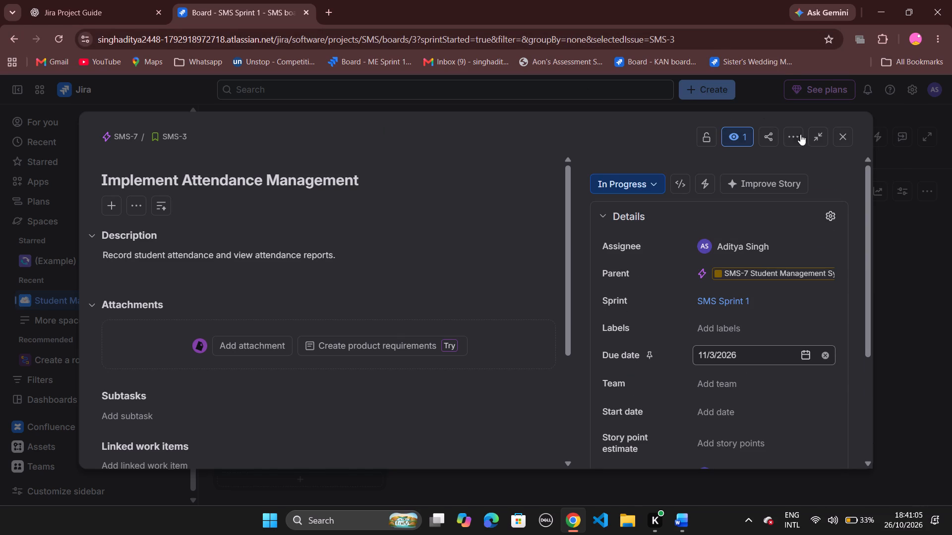
click(845, 135)
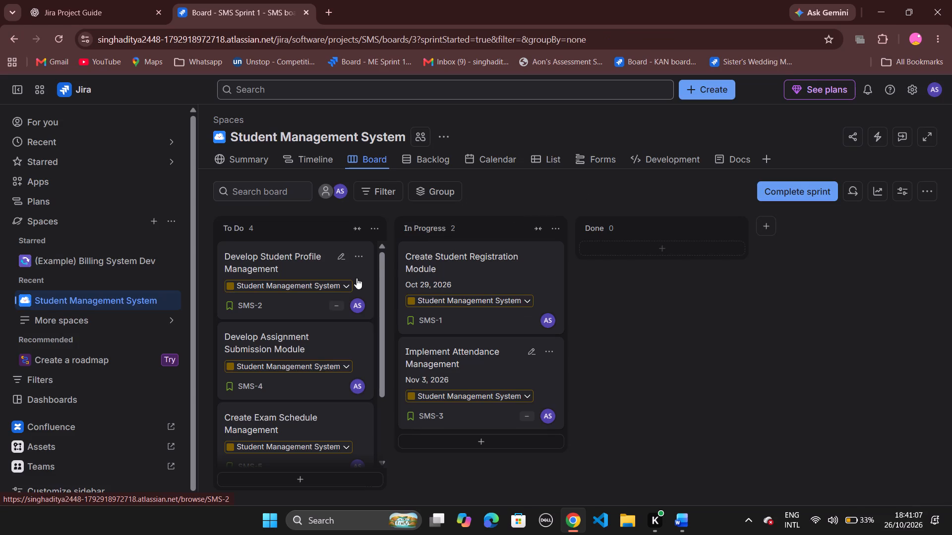
scroll(291, 331, down, 1)
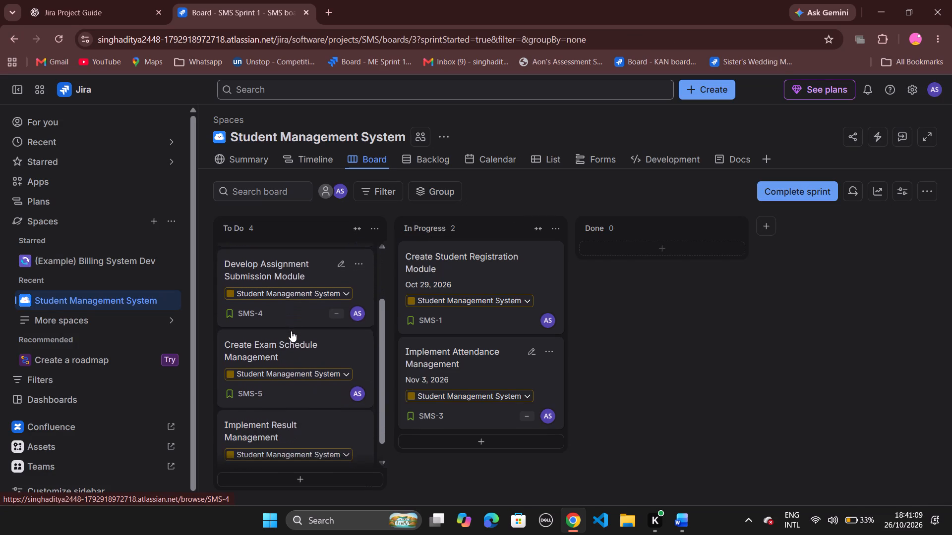
click(96, 0)
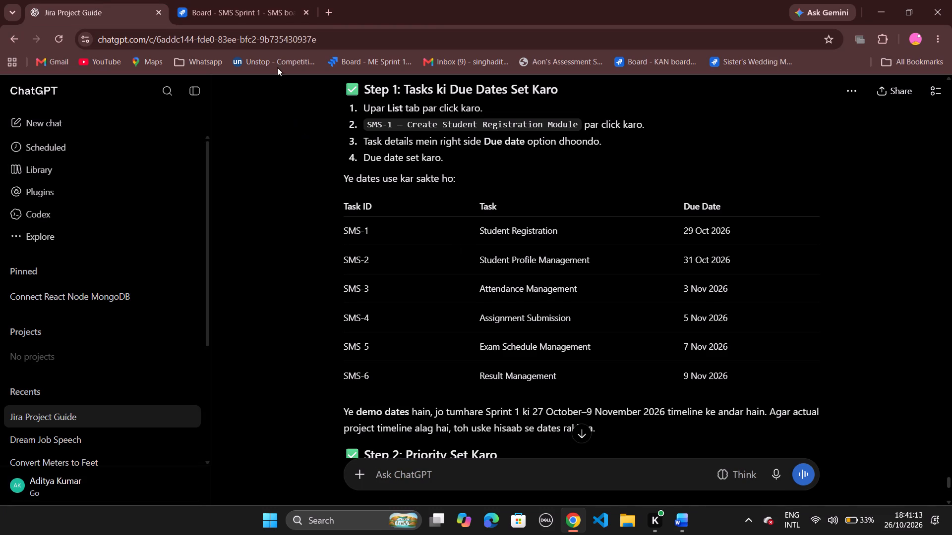
click(247, 13)
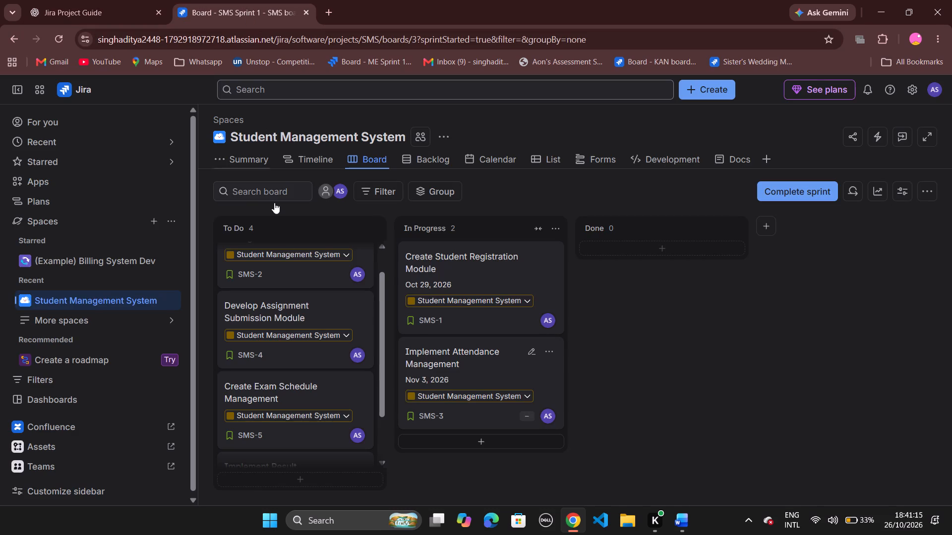
double_click(267, 309)
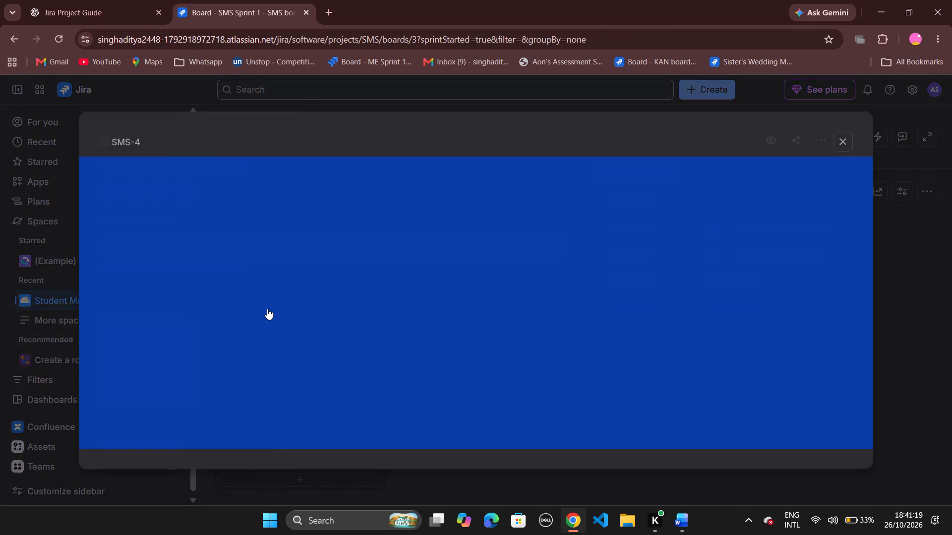
double_click(252, 307)
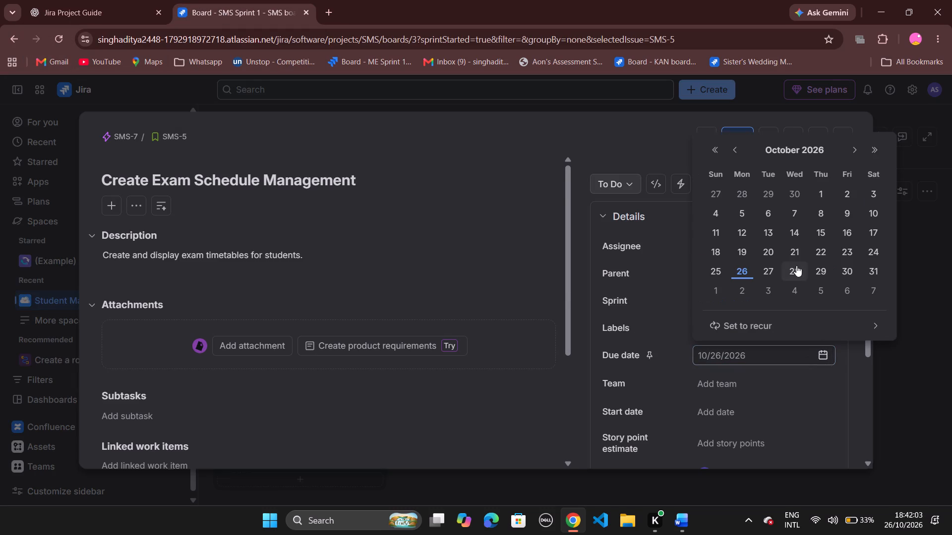
click(851, 149)
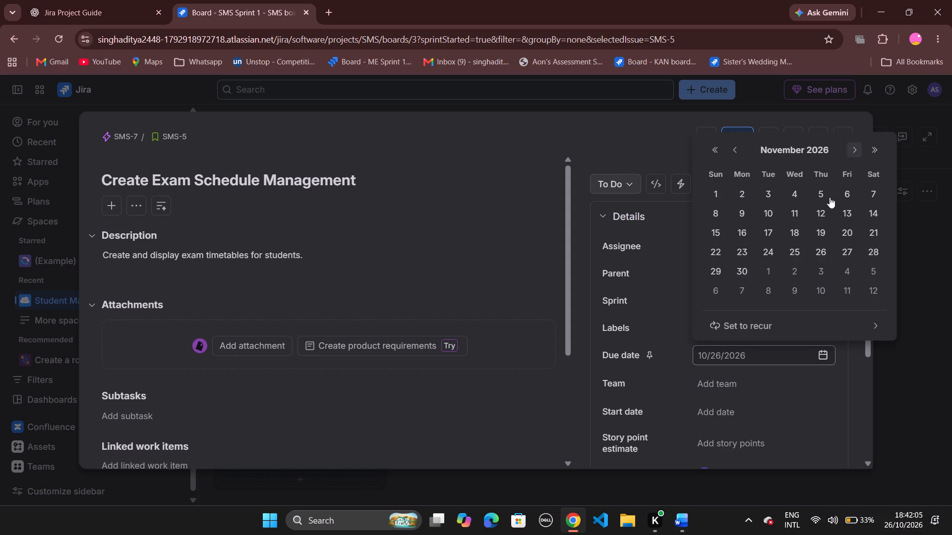
click(874, 195)
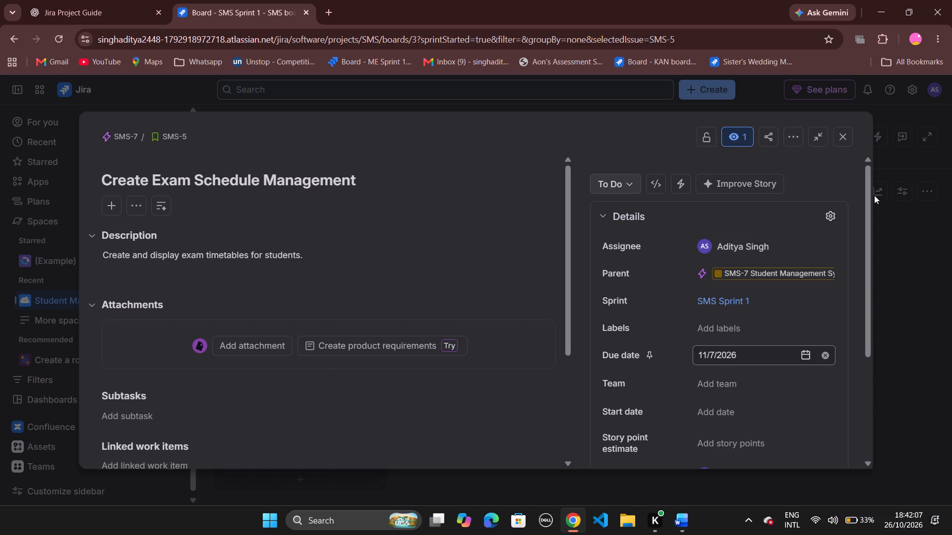
scroll(707, 308, down, 3)
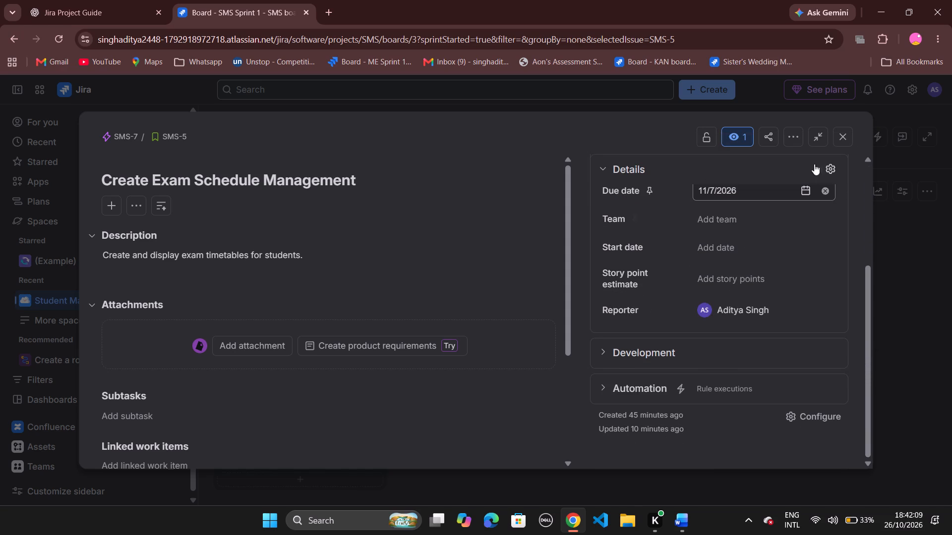
click(841, 133)
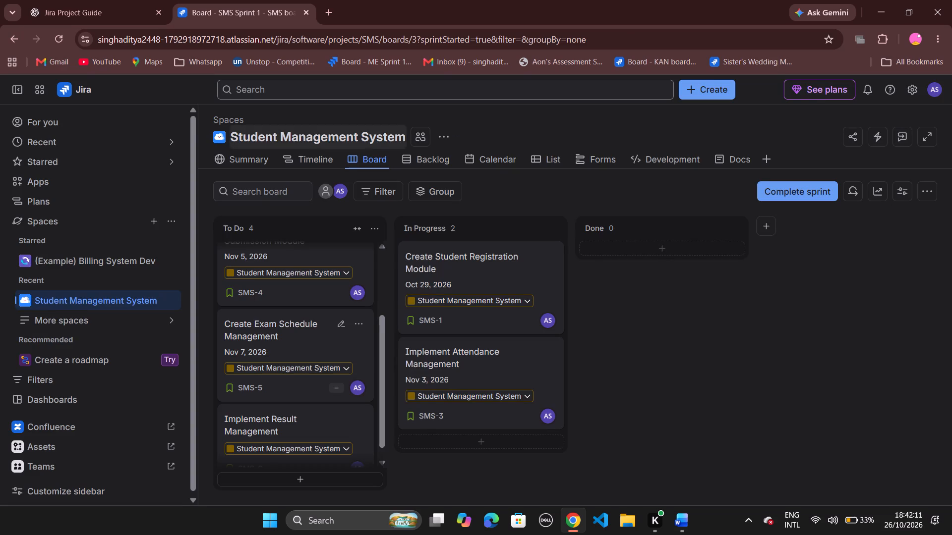
Set the due date of SMS-6, Implement Result Management, to 11/9/2026 per ChatGPT's table and close the task.
scroll(294, 340, down, 4)
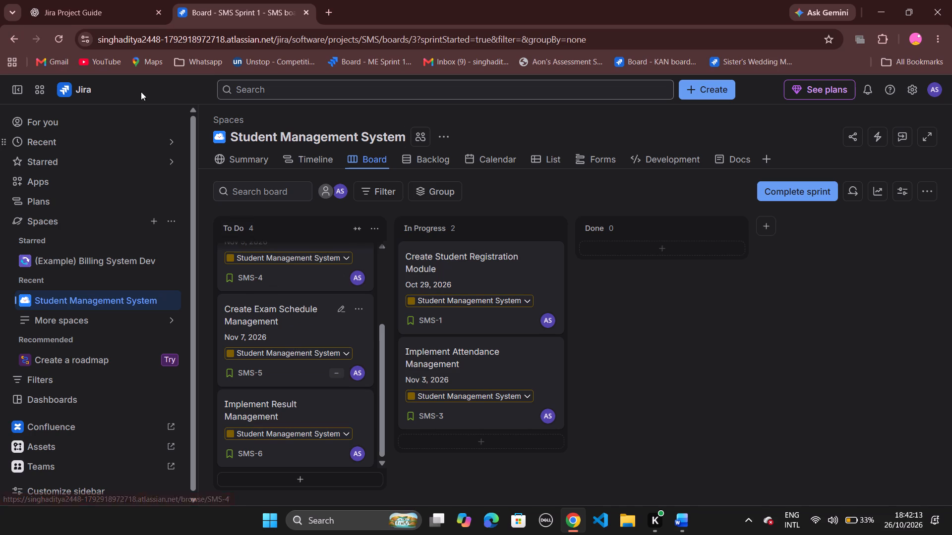
click(103, 11)
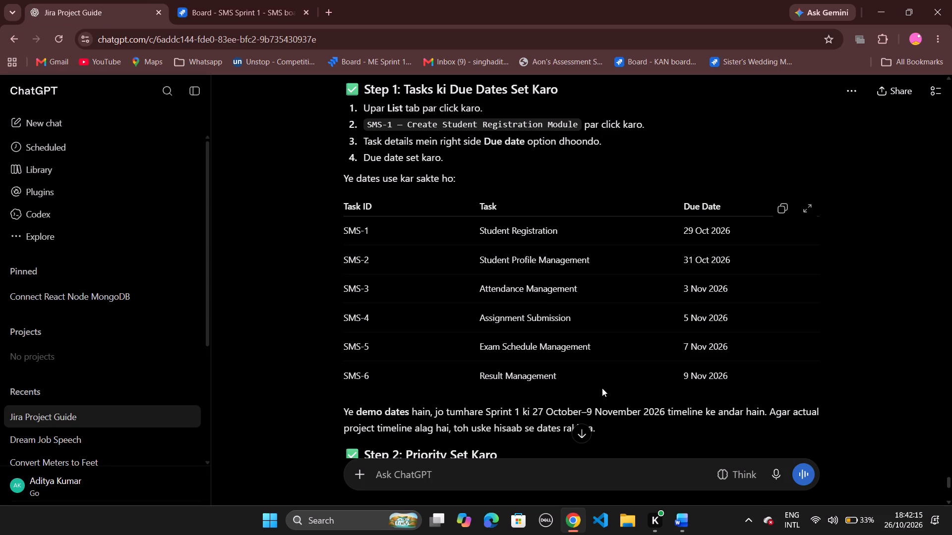
click(215, 1)
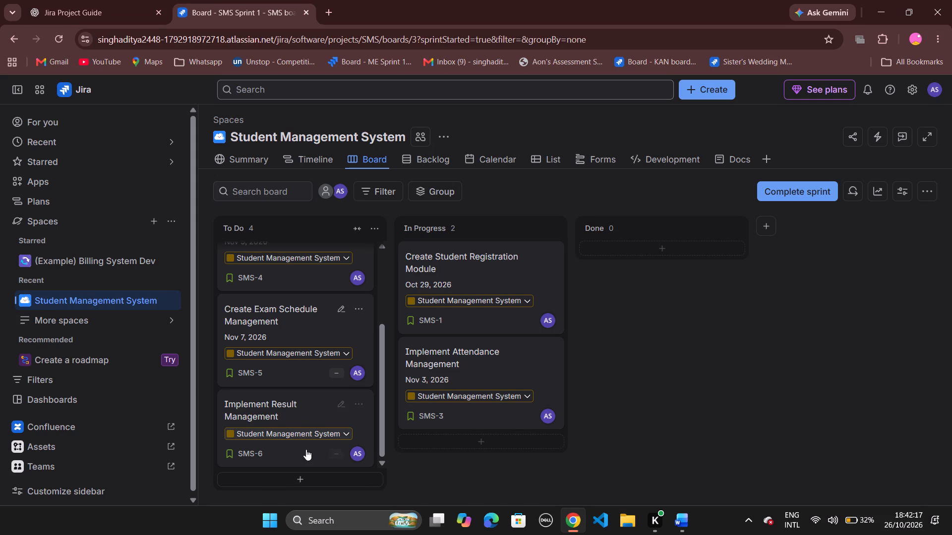
double_click(254, 403)
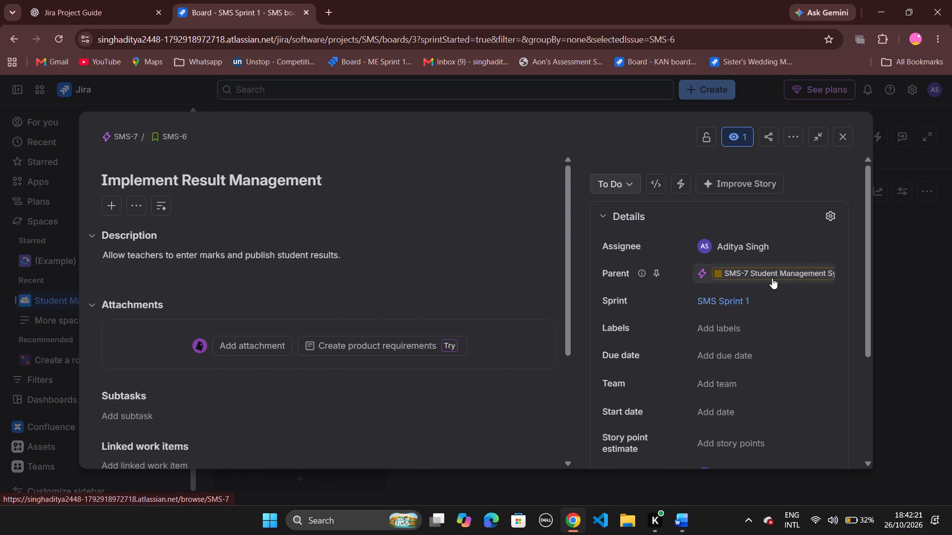
click(722, 361)
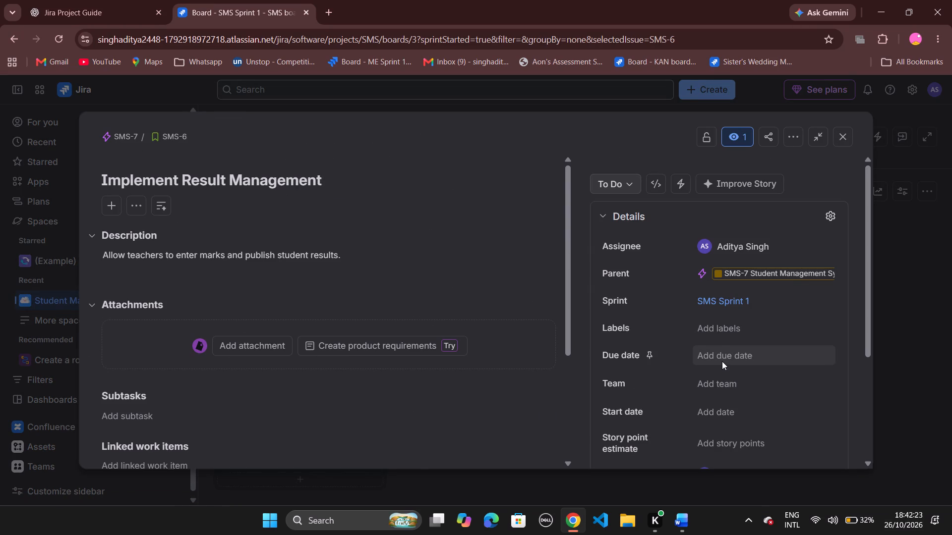
click(823, 360)
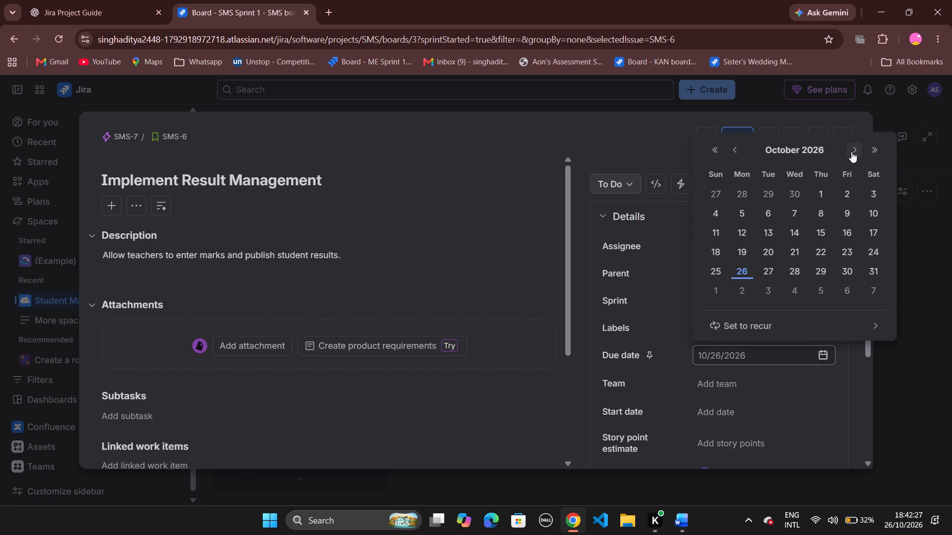
click(856, 147)
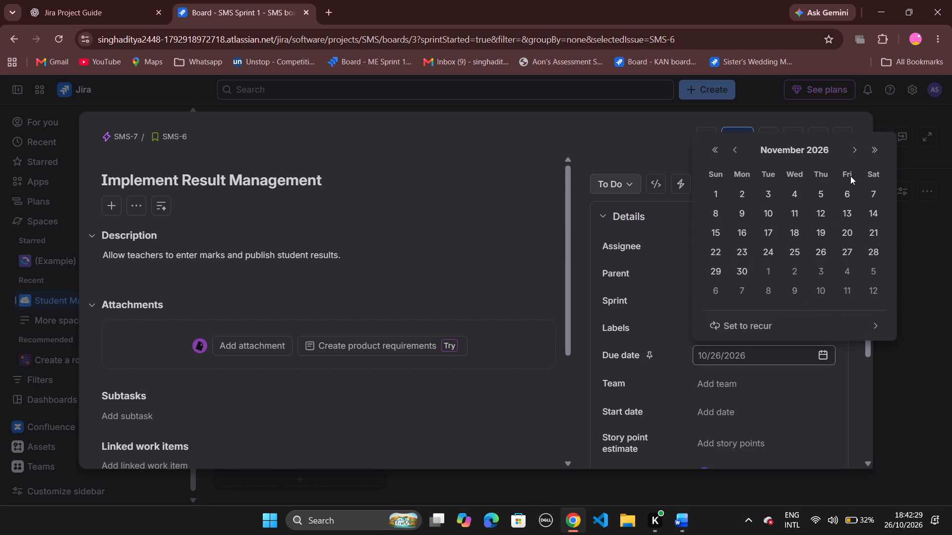
click(739, 214)
scroll(739, 378, down, 7)
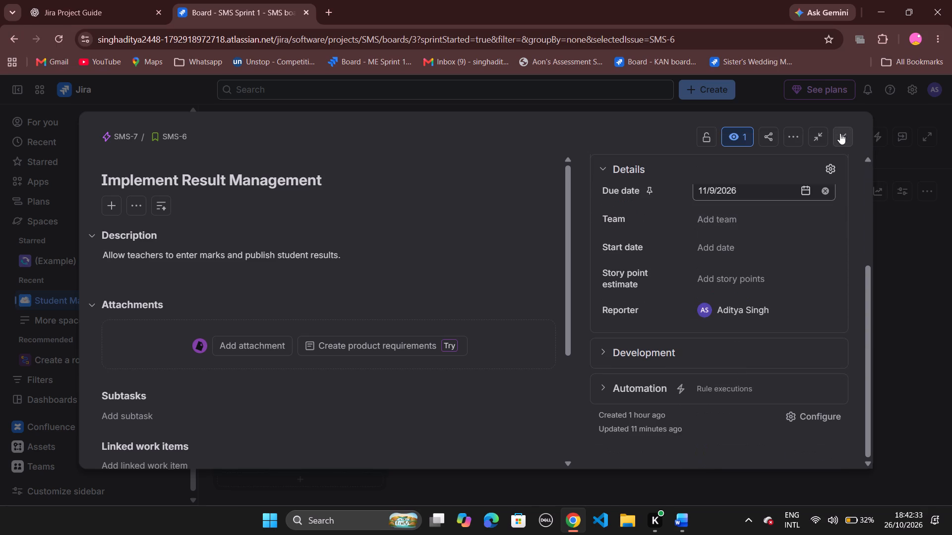
click(840, 134)
Look over the To Do cards' due dates on the board and read ChatGPT's Step 2 on setting task priorities.
scroll(438, 473, down, 2)
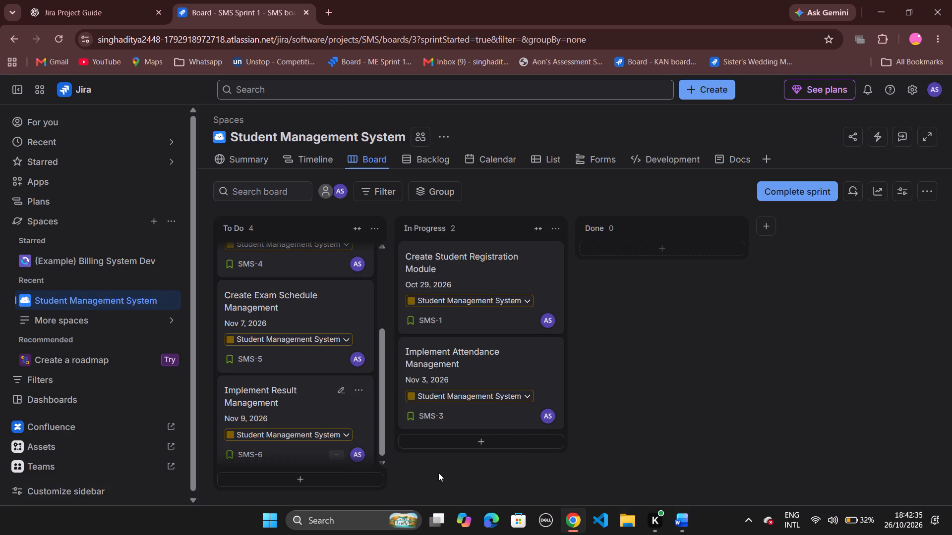
scroll(438, 473, down, 3)
scroll(438, 473, up, 13)
scroll(411, 361, up, 6)
scroll(357, 296, up, 5)
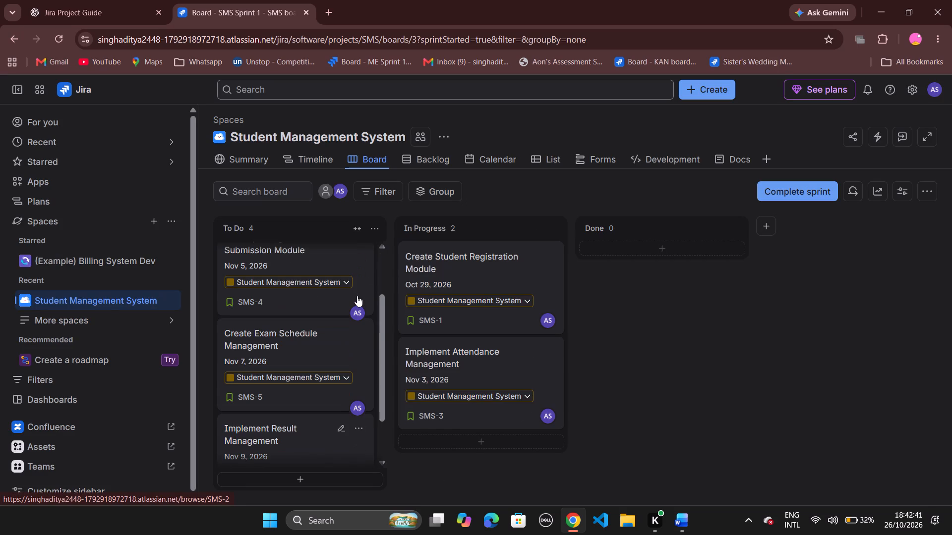
click(114, 15)
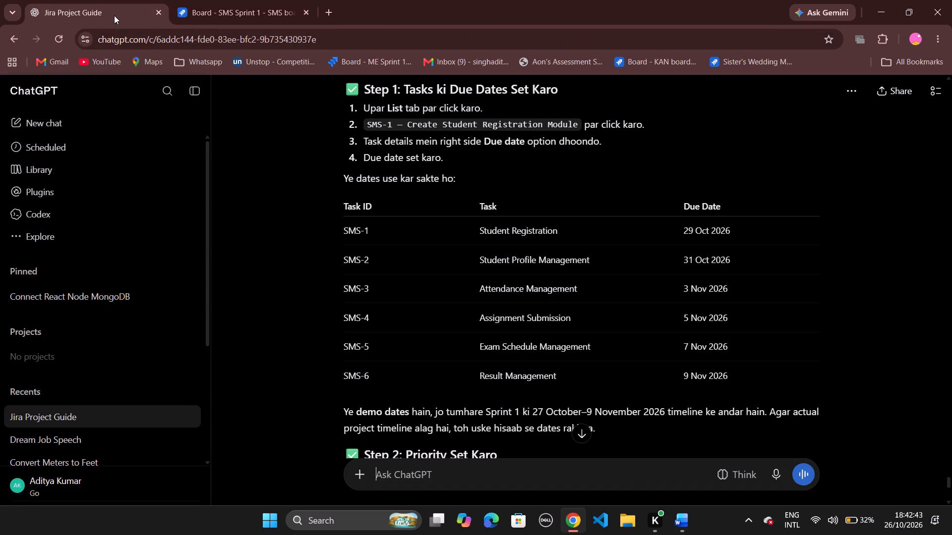
scroll(413, 291, down, 4)
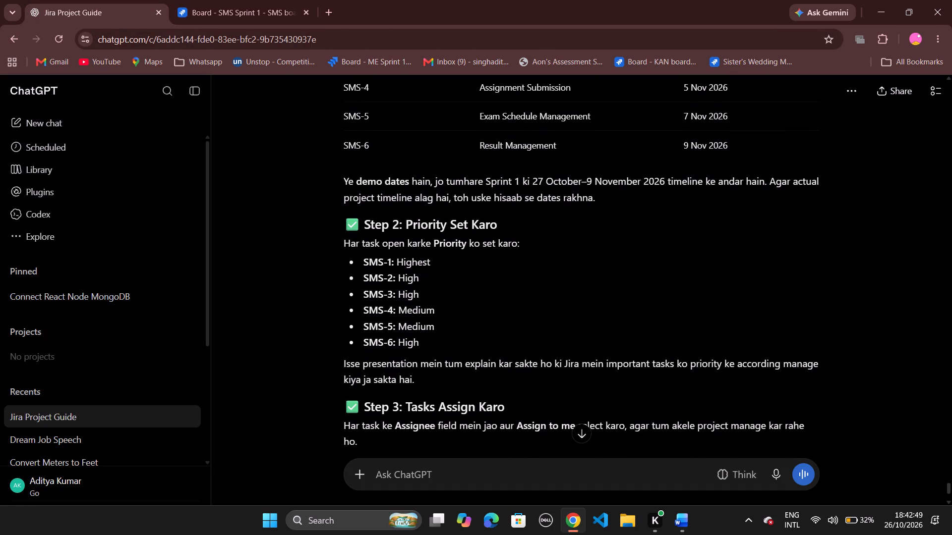
Examine the details of SMS-1, Create Student Registration Module, on the Jira board for a Priority field, and close the task.
click(256, 8)
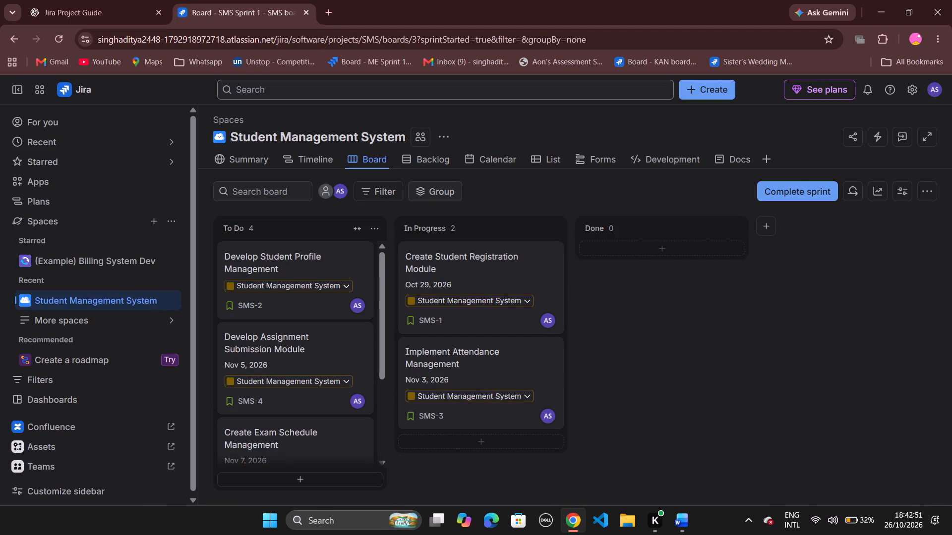
double_click(456, 260)
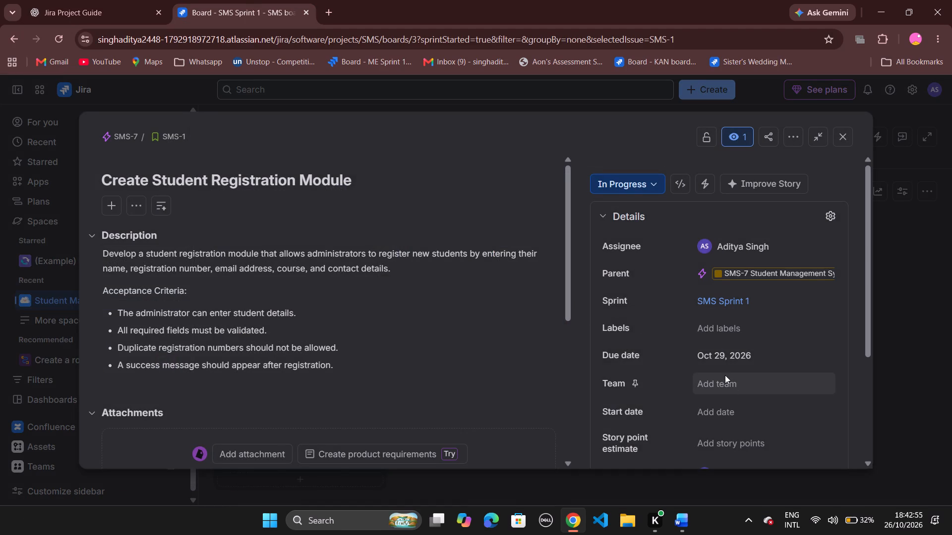
scroll(718, 352, down, 1)
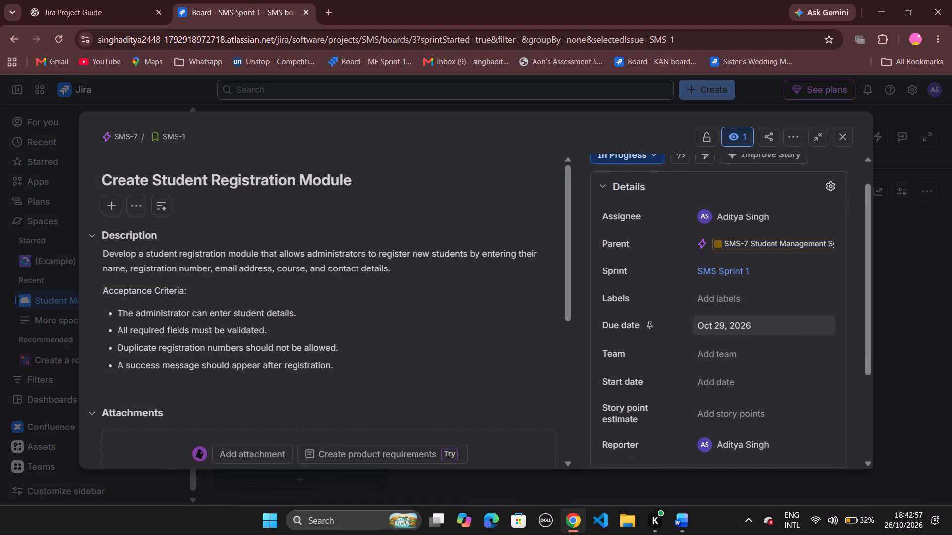
scroll(718, 352, down, 1)
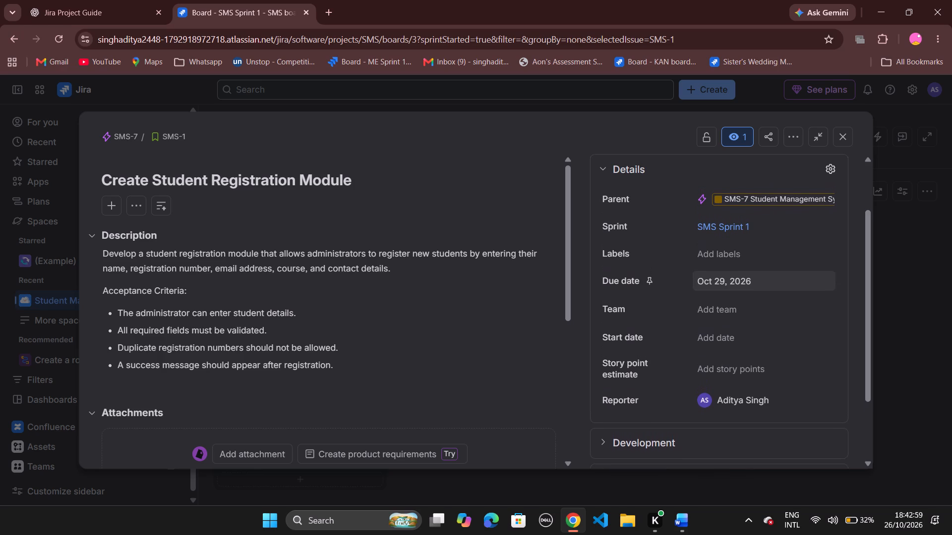
scroll(718, 352, down, 1)
scroll(718, 352, up, 3)
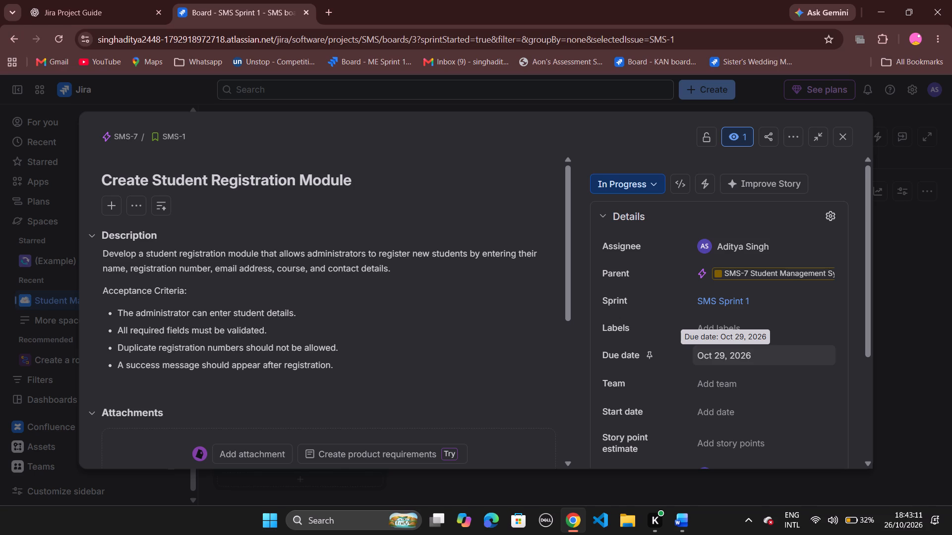
scroll(806, 437, down, 3)
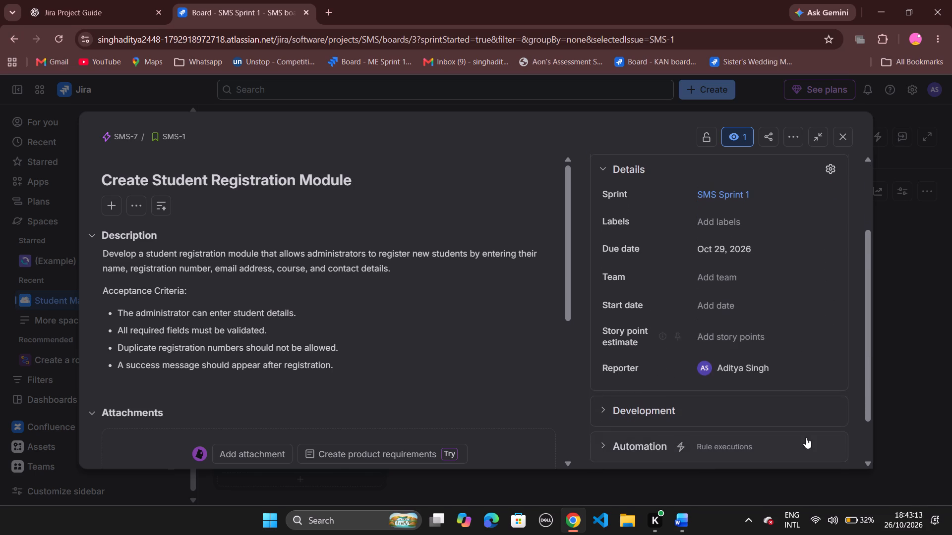
scroll(806, 437, down, 2)
scroll(335, 372, down, 3)
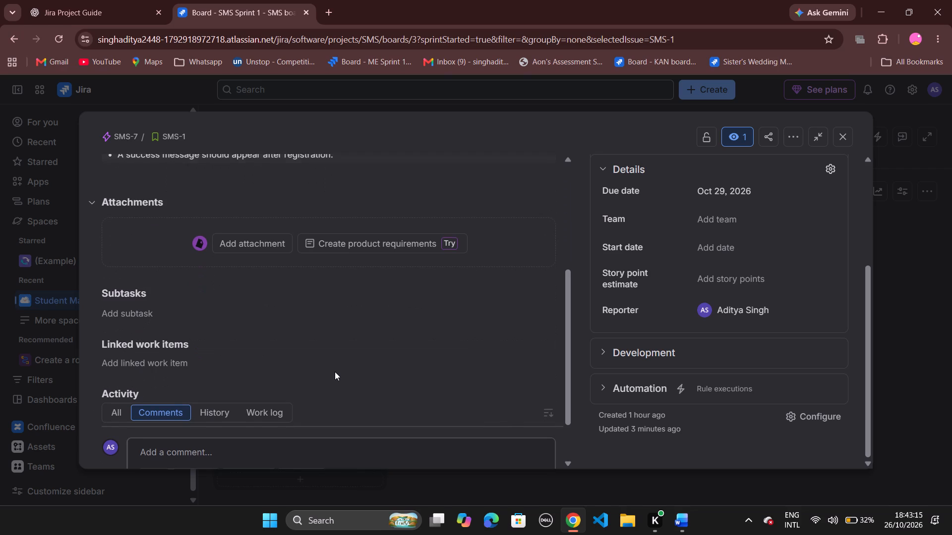
scroll(335, 372, down, 2)
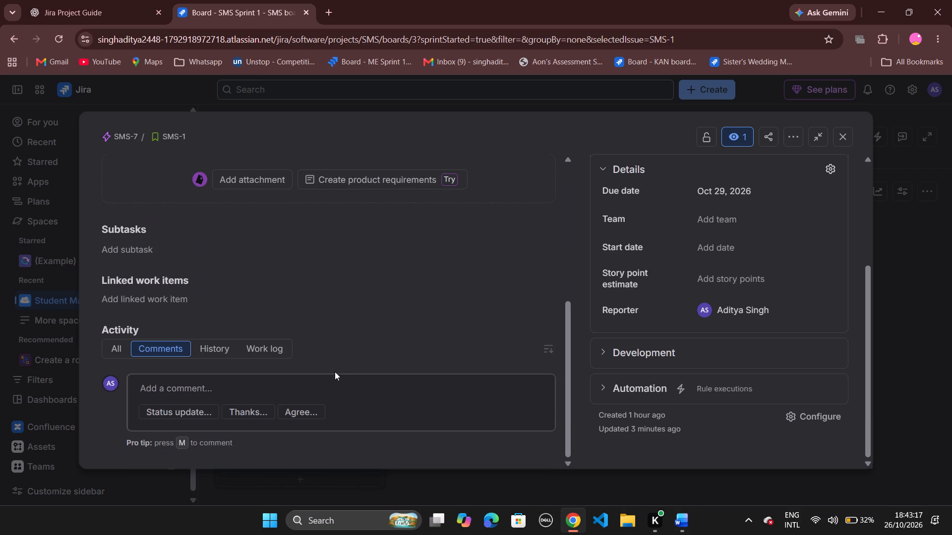
scroll(335, 372, down, 1)
scroll(335, 372, up, 8)
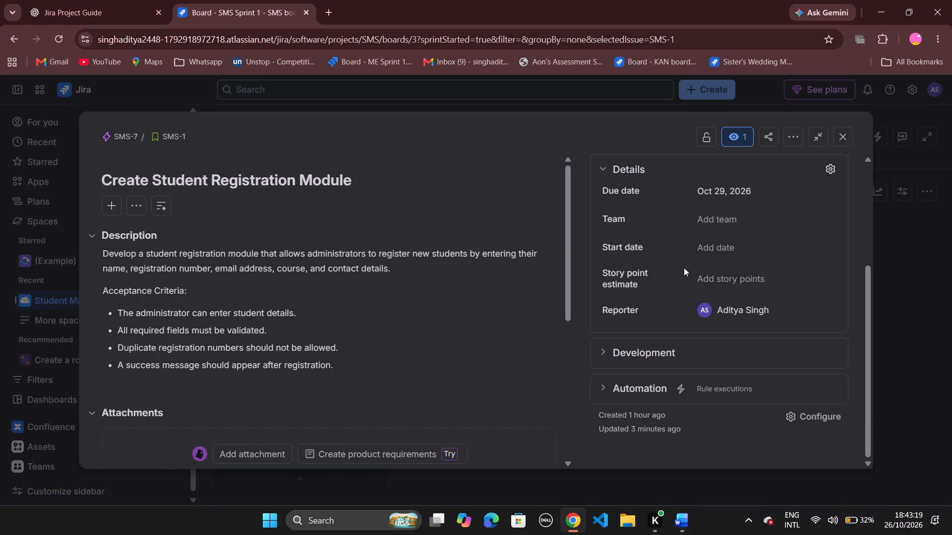
scroll(689, 265, up, 2)
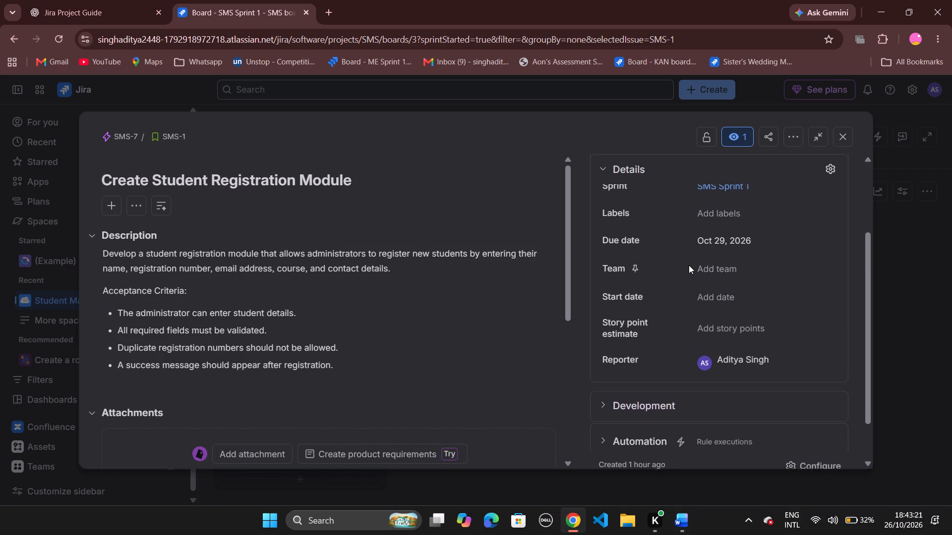
scroll(689, 265, up, 3)
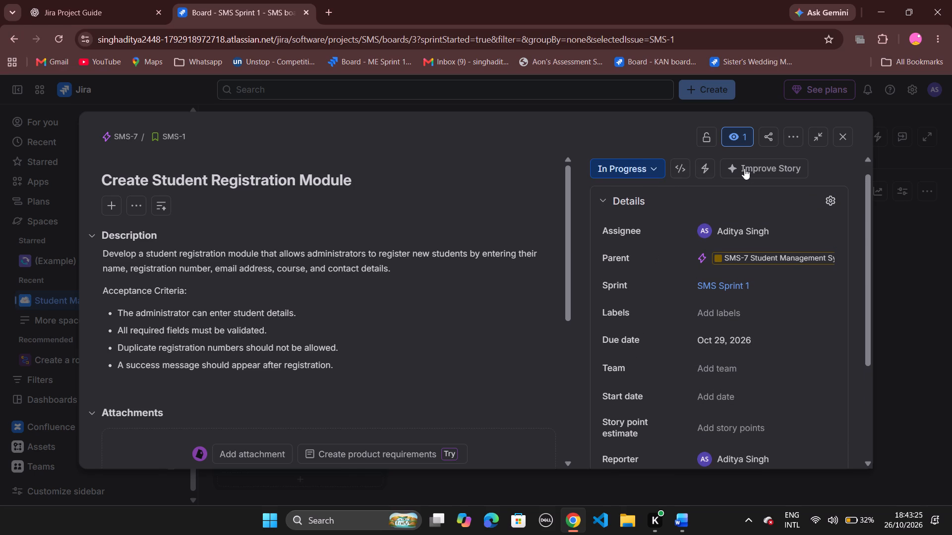
click(647, 170)
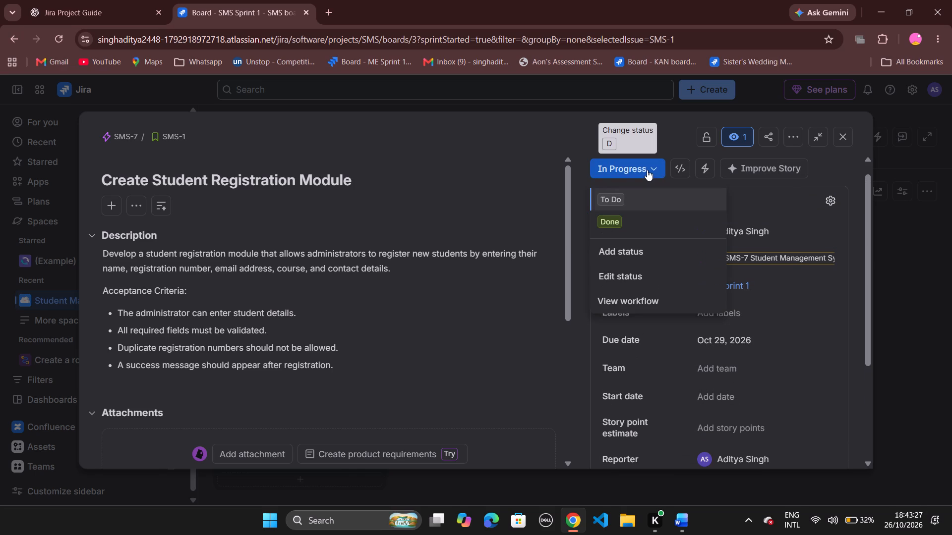
scroll(649, 281, down, 2)
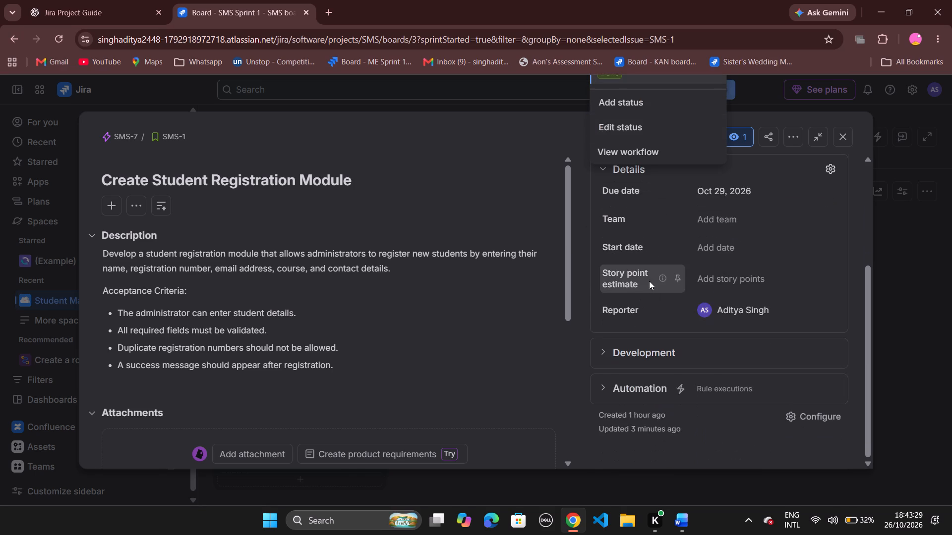
click(820, 265)
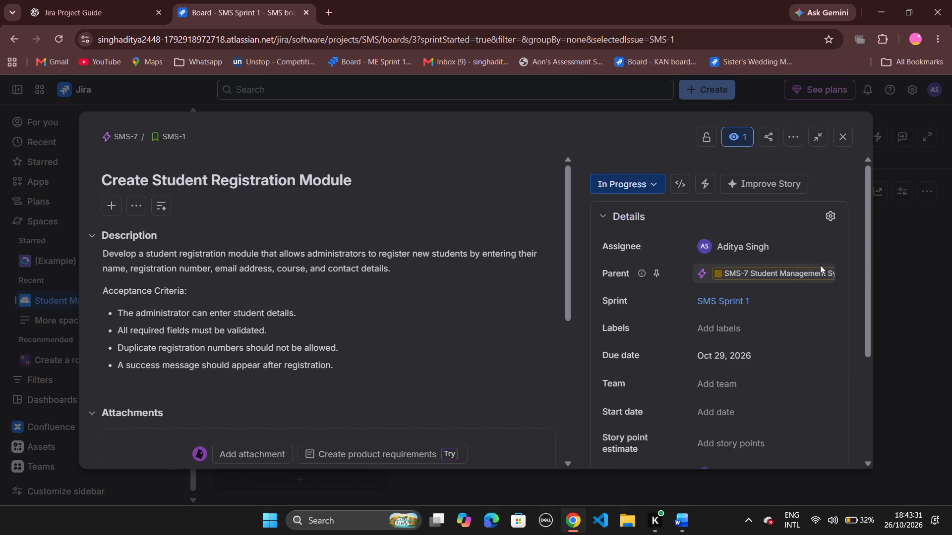
scroll(820, 265, down, 1)
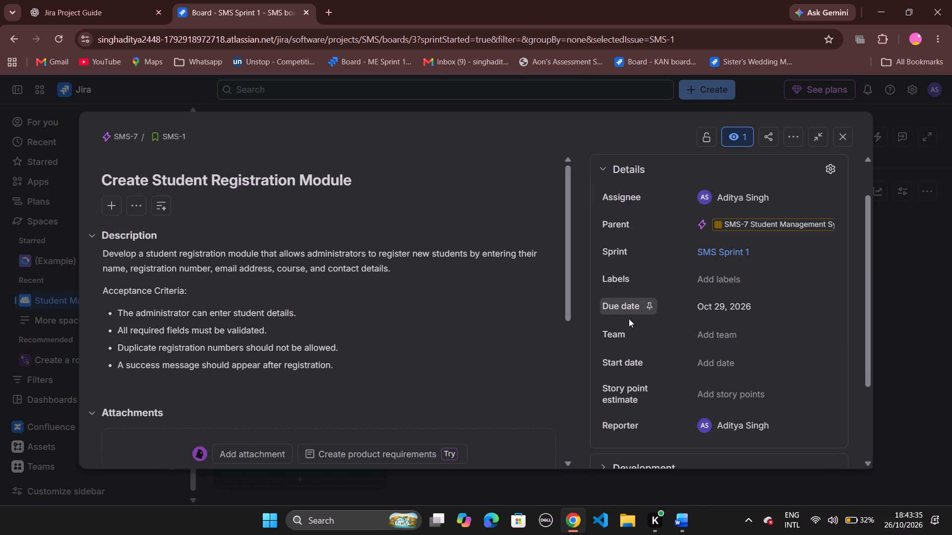
scroll(638, 381, down, 3)
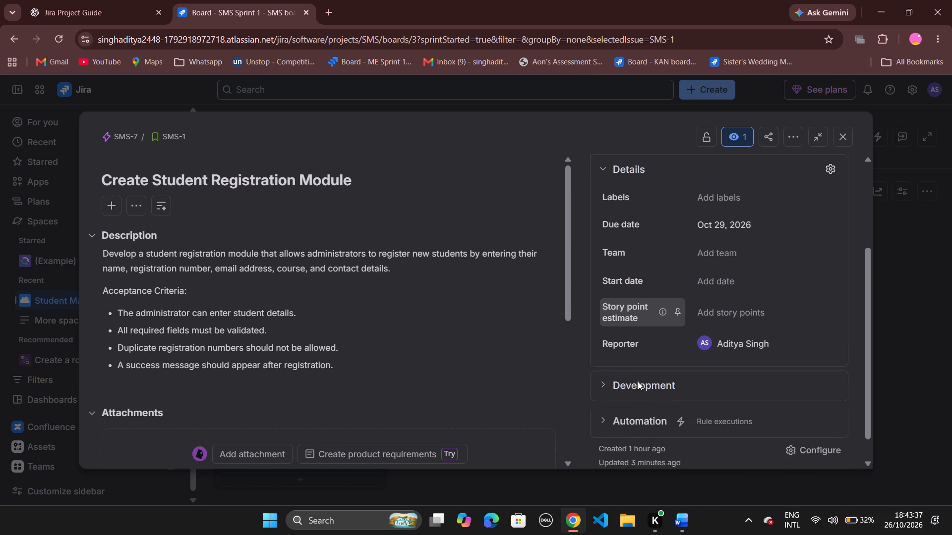
scroll(638, 381, down, 2)
scroll(638, 381, up, 6)
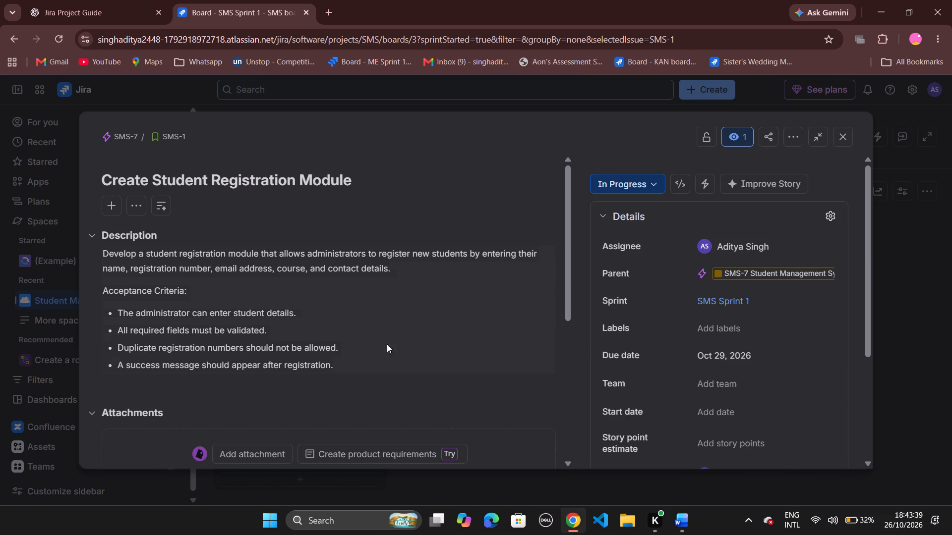
scroll(371, 342, right, 1)
click(845, 133)
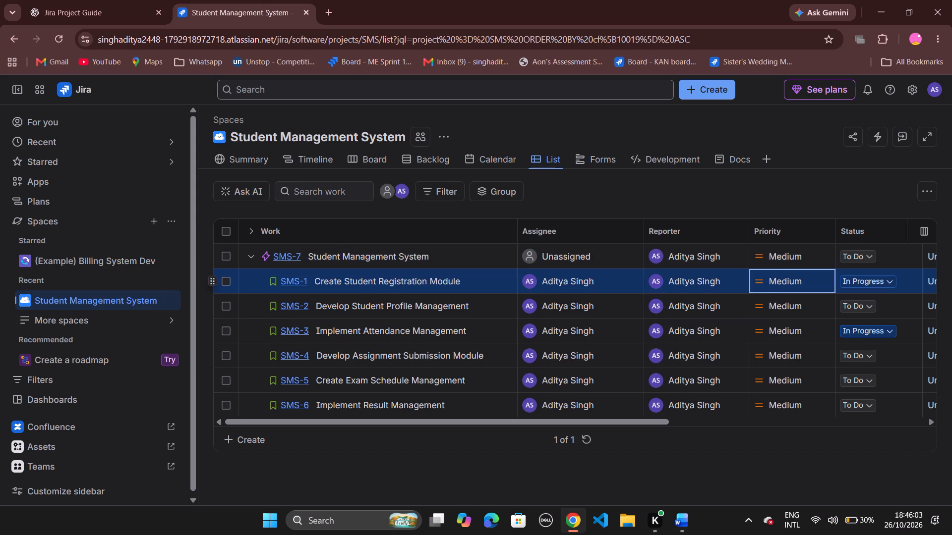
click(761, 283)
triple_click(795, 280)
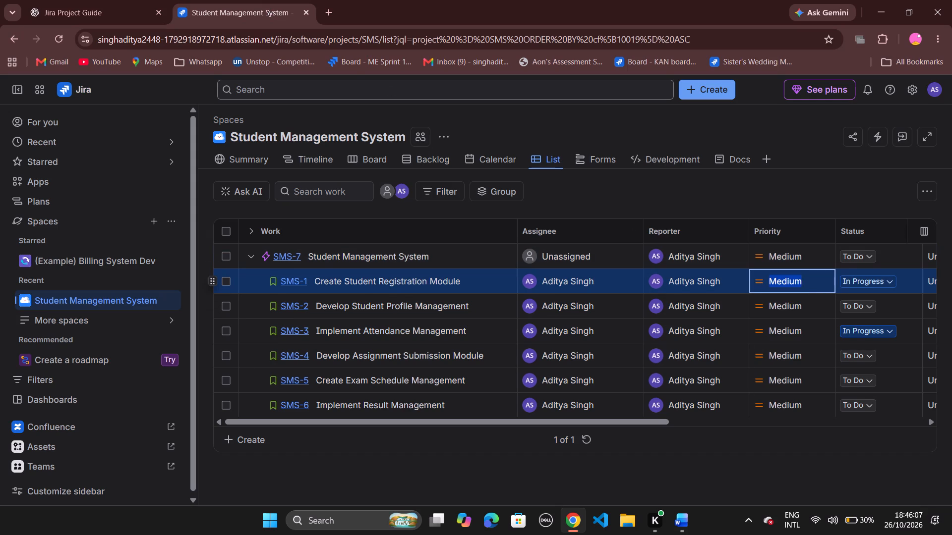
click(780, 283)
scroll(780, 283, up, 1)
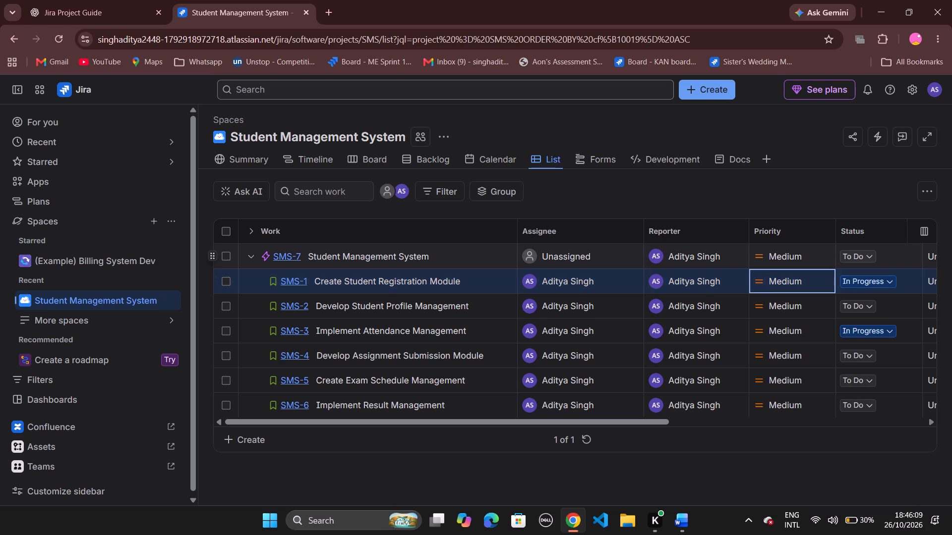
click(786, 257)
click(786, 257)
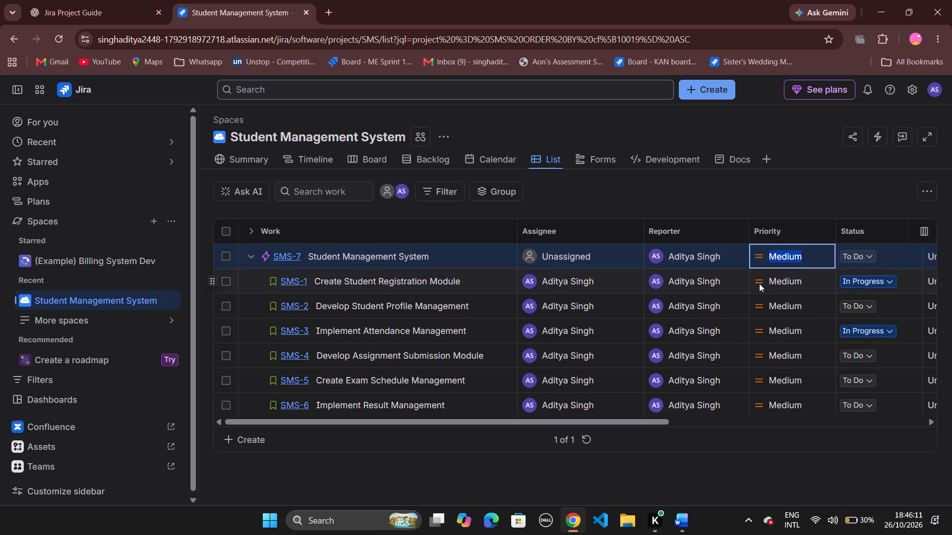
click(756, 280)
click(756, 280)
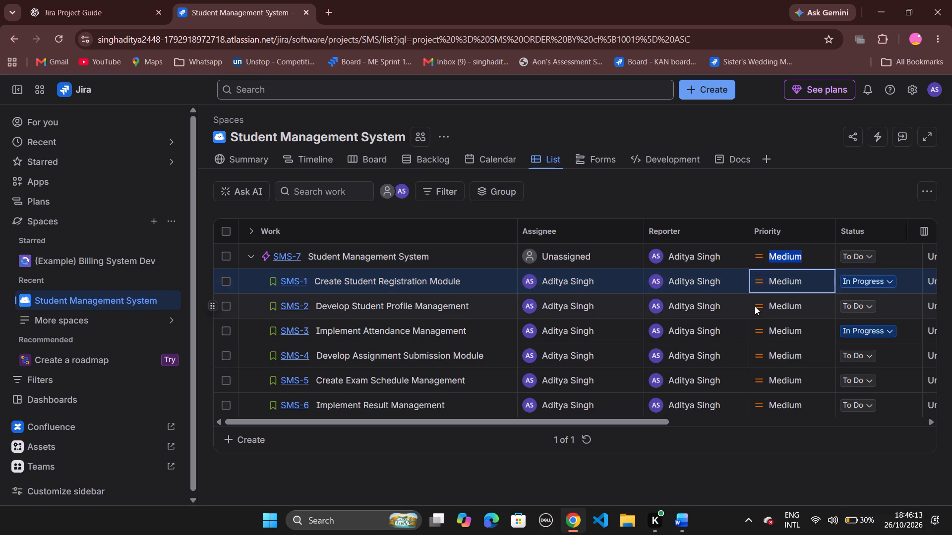
Open SMS-1, Create Student Registration Module, from the list and examine its full details for a Priority field.
click(293, 278)
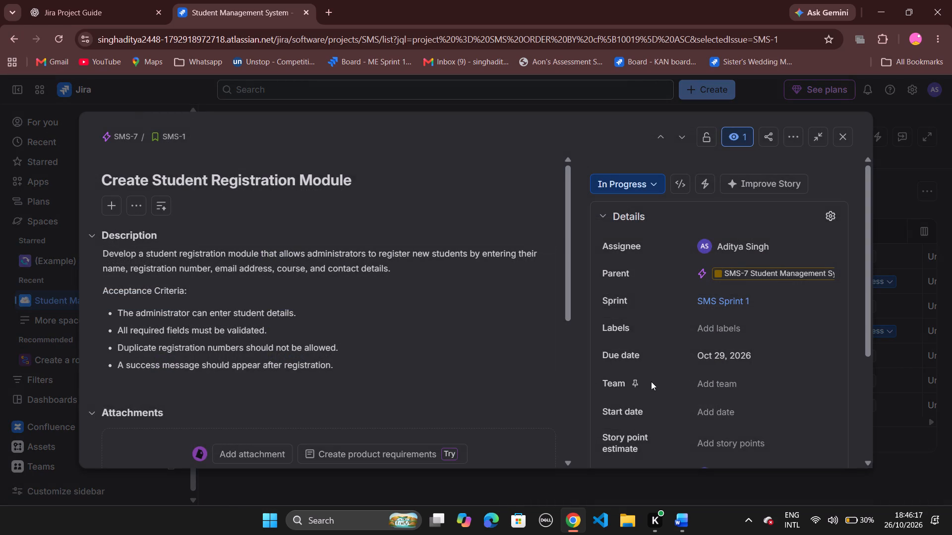
scroll(651, 381, down, 4)
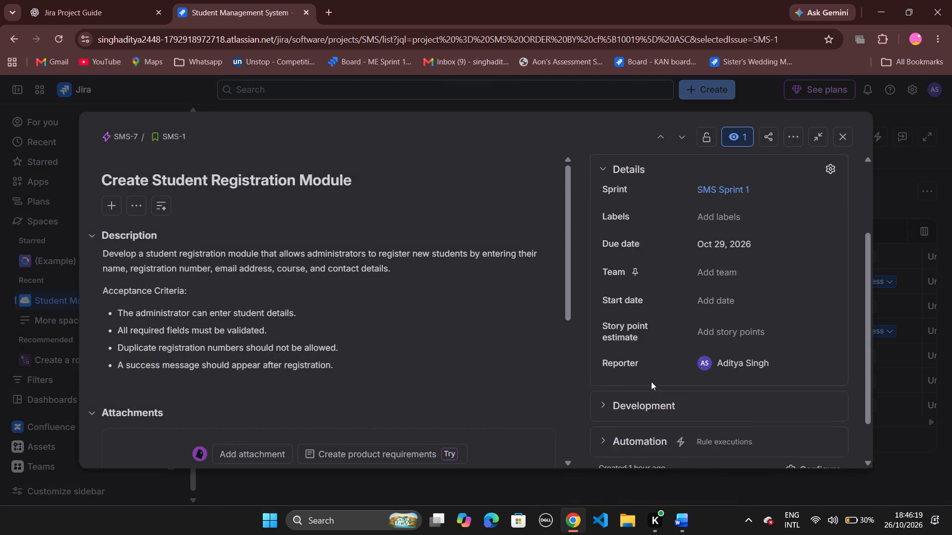
scroll(482, 357, down, 3)
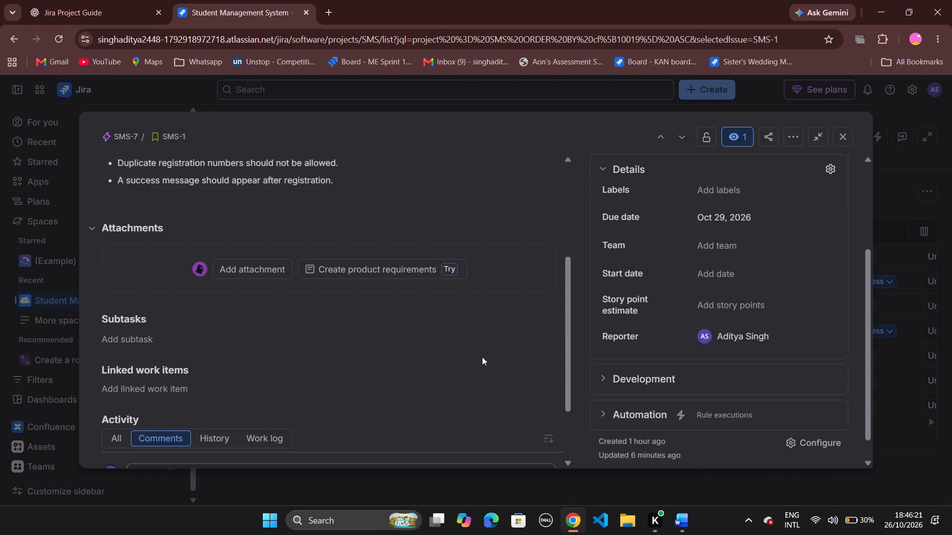
scroll(482, 357, down, 4)
scroll(482, 357, up, 6)
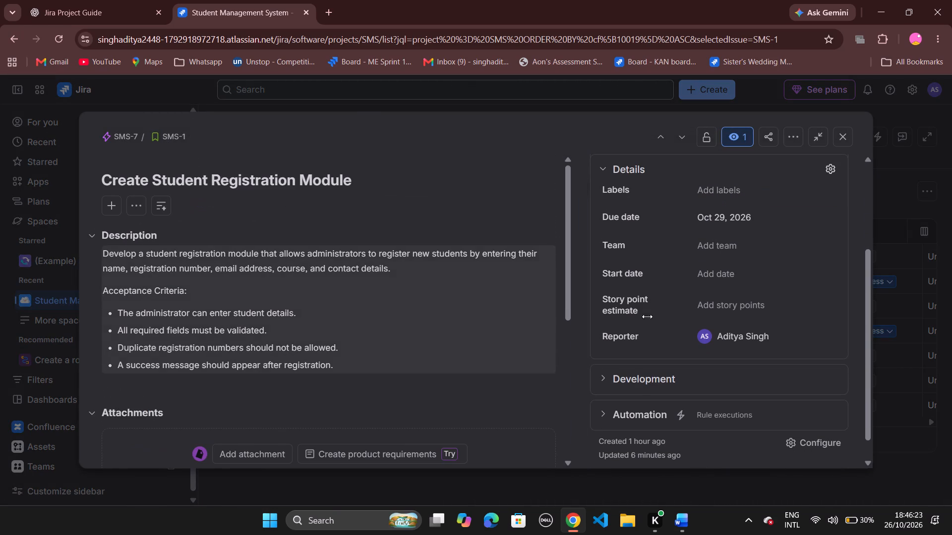
scroll(713, 320, up, 2)
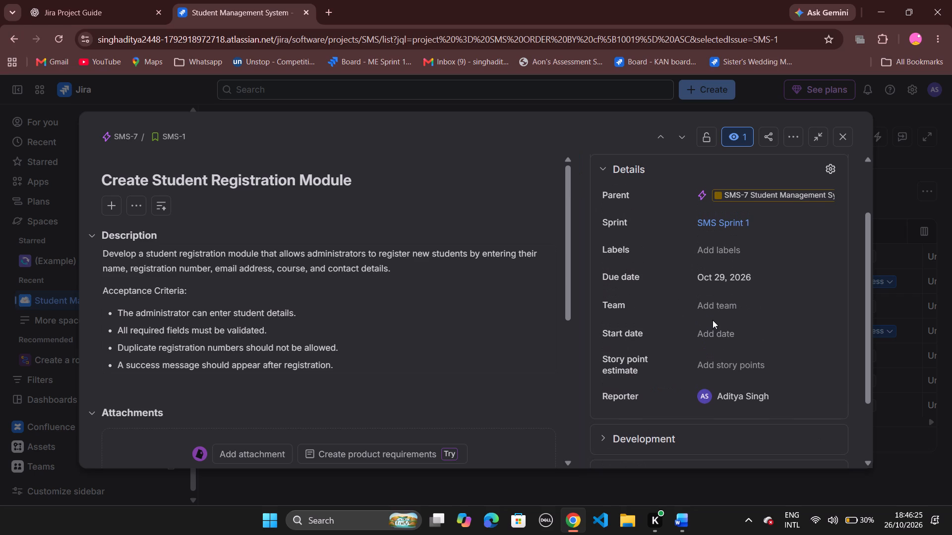
scroll(713, 320, up, 1)
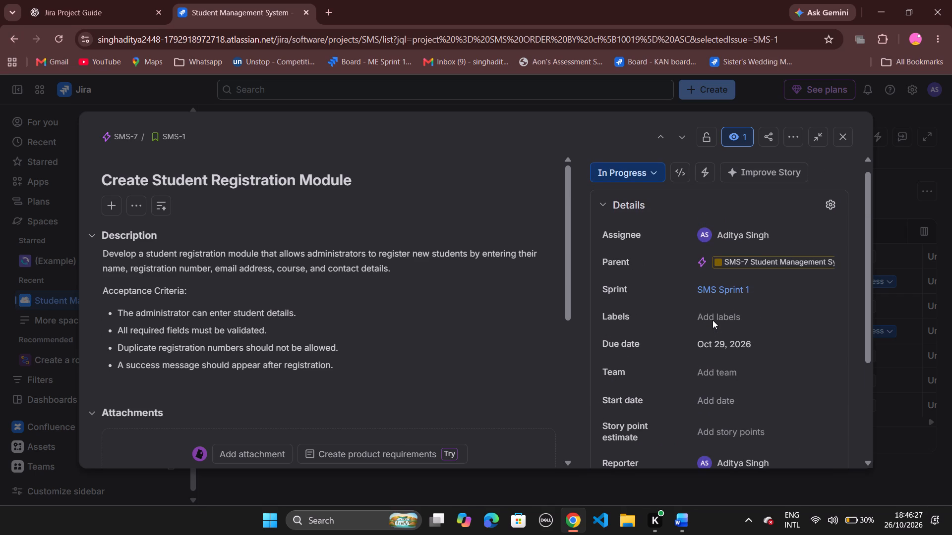
scroll(713, 320, up, 3)
Check the choices offered by the Labels and Team fields of SMS-1 without picking any, and close the task.
click(713, 320)
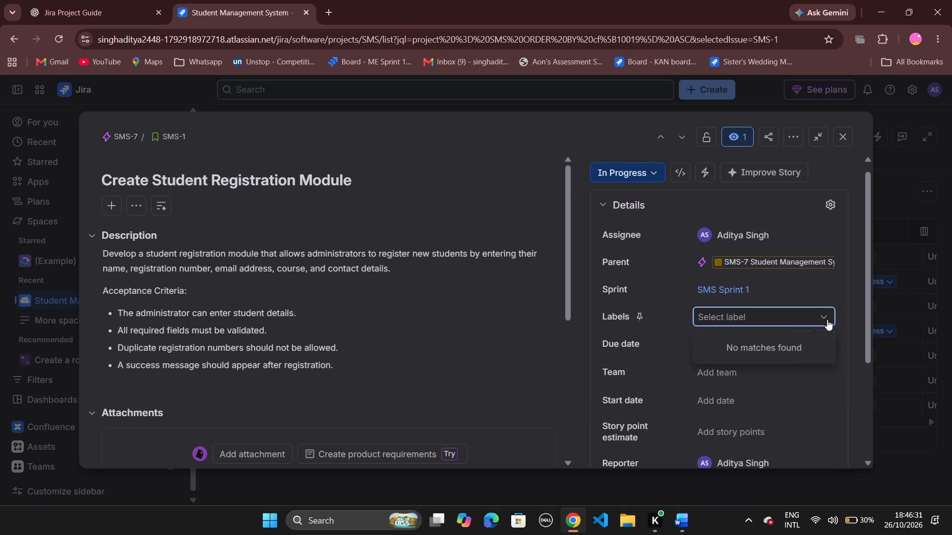
click(827, 320)
click(825, 318)
click(822, 369)
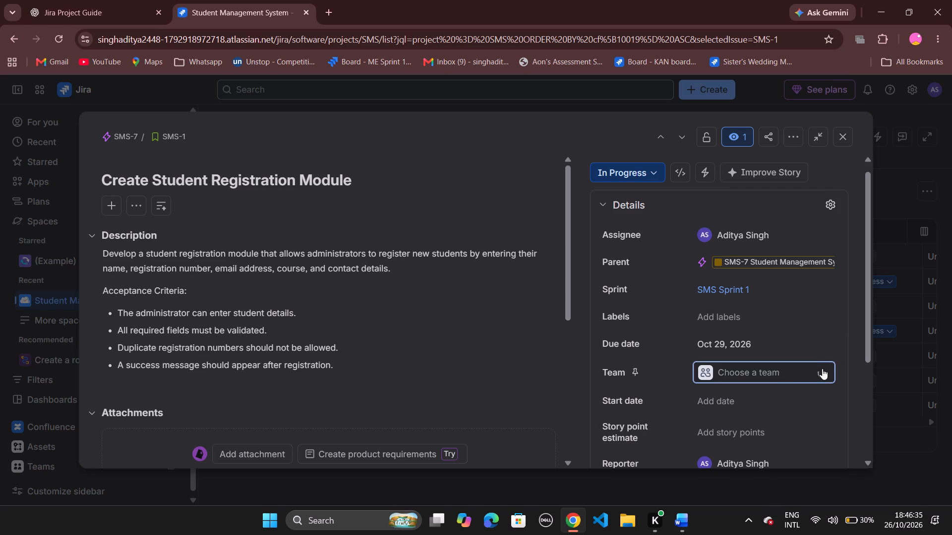
scroll(750, 401, down, 1)
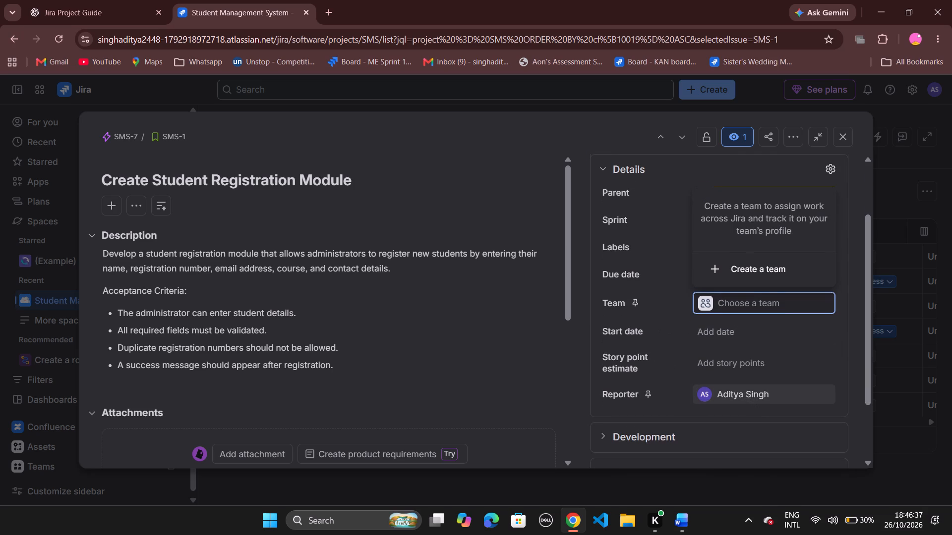
scroll(648, 374, up, 3)
click(498, 375)
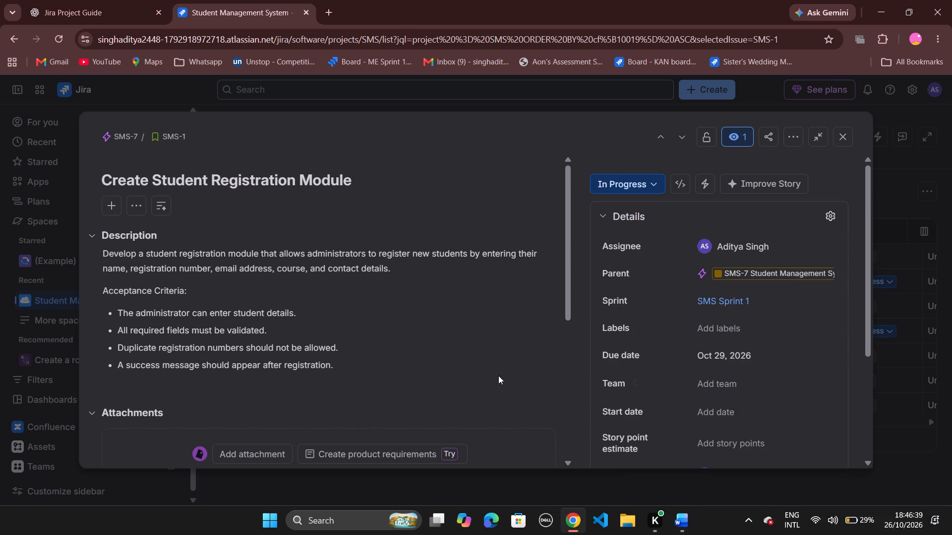
click(841, 139)
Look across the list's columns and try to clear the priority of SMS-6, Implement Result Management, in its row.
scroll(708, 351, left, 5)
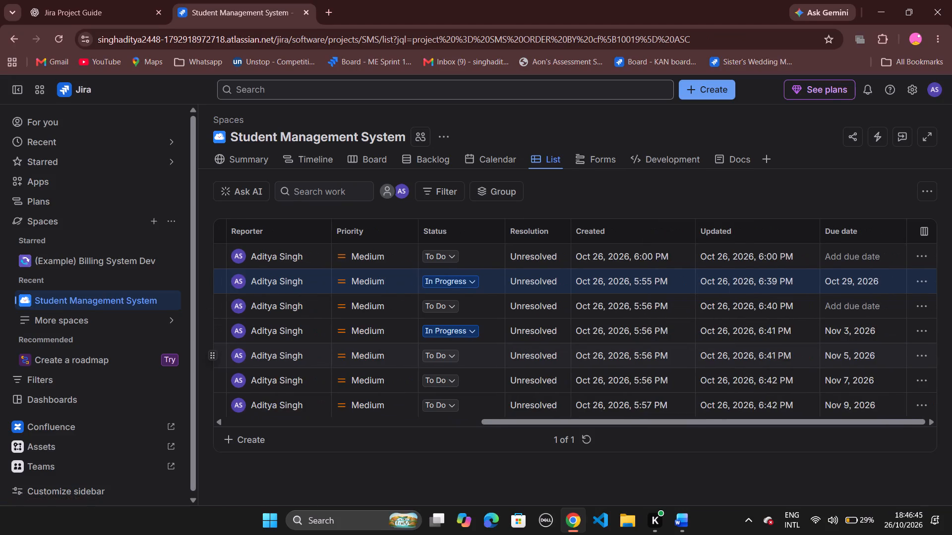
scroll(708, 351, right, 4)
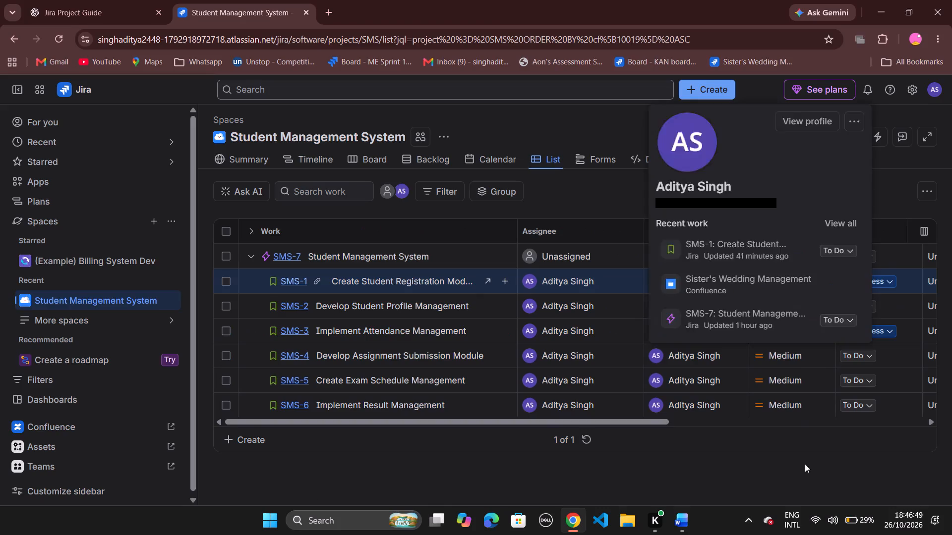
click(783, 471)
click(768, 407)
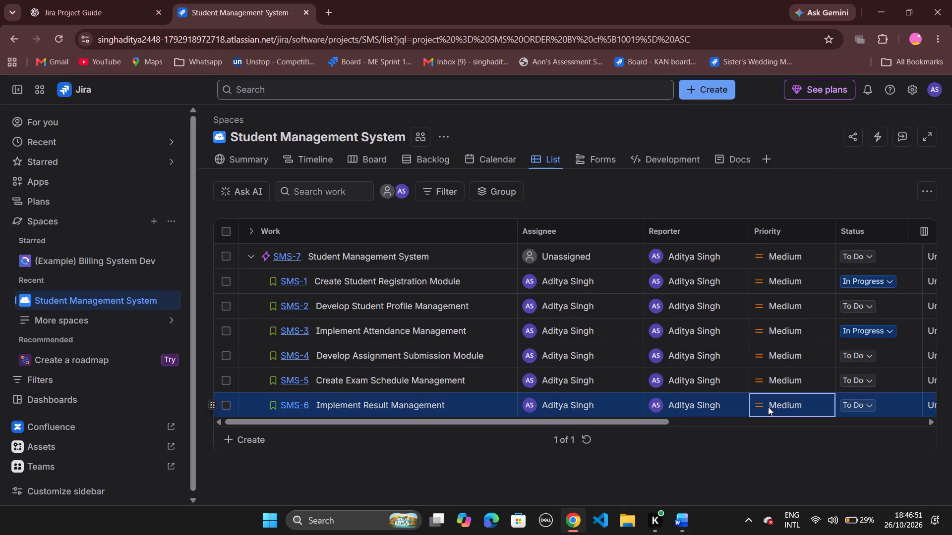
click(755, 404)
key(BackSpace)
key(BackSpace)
click(489, 406)
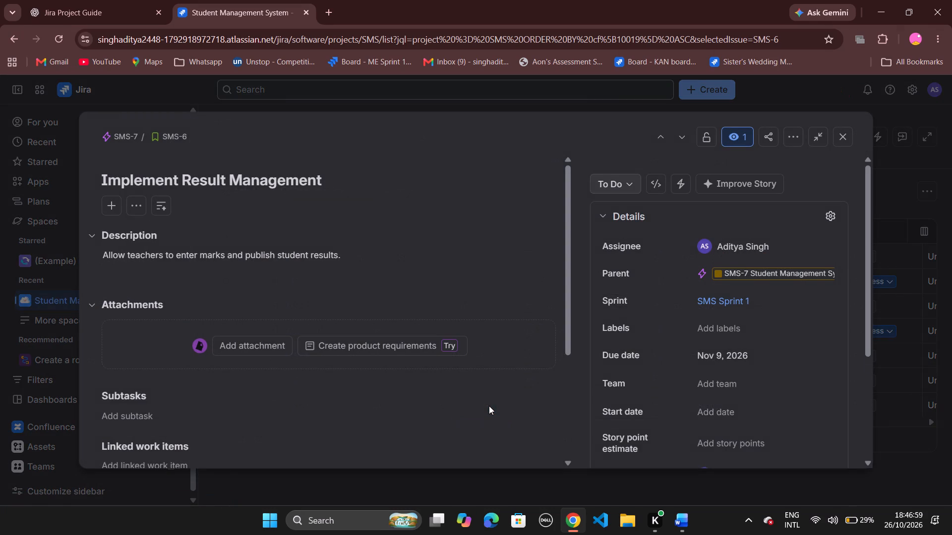
scroll(763, 368, left, 1)
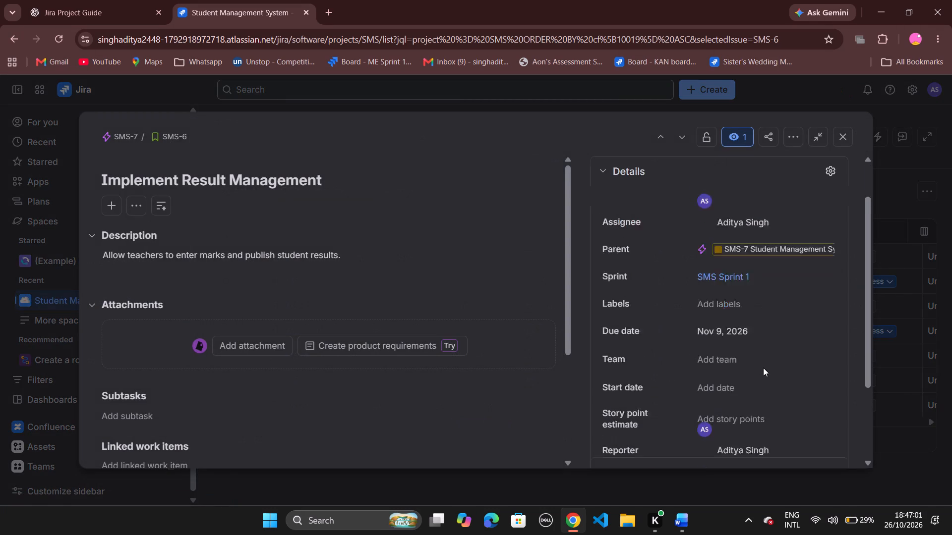
scroll(763, 368, left, 1)
scroll(763, 368, down, 5)
scroll(763, 368, up, 6)
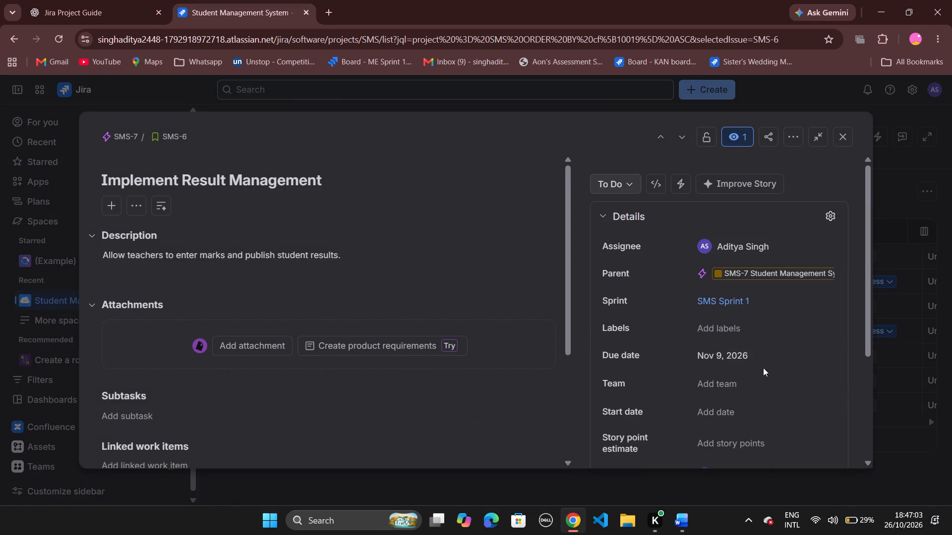
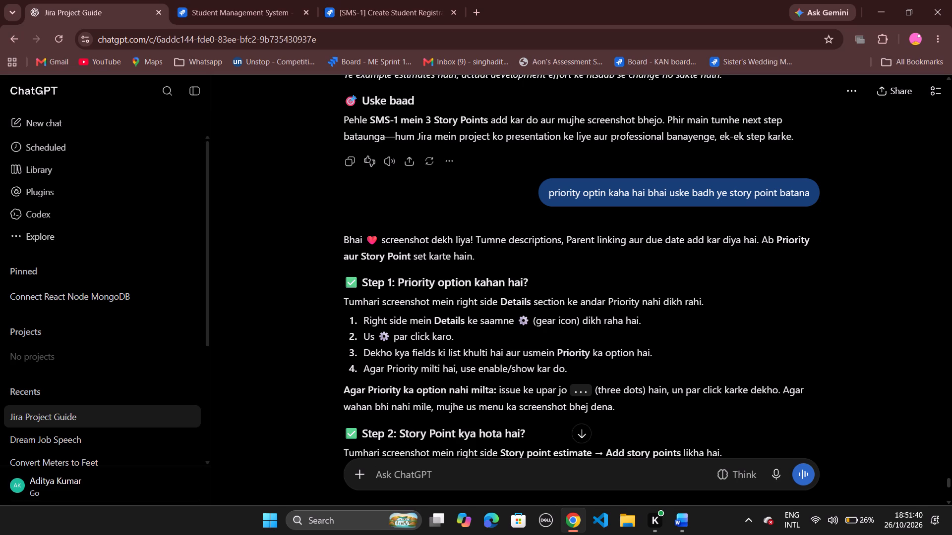
Return to SMS-1 and examine the personal, Jira admin and Atlassian admin settings for anything related to priority.
click(362, 15)
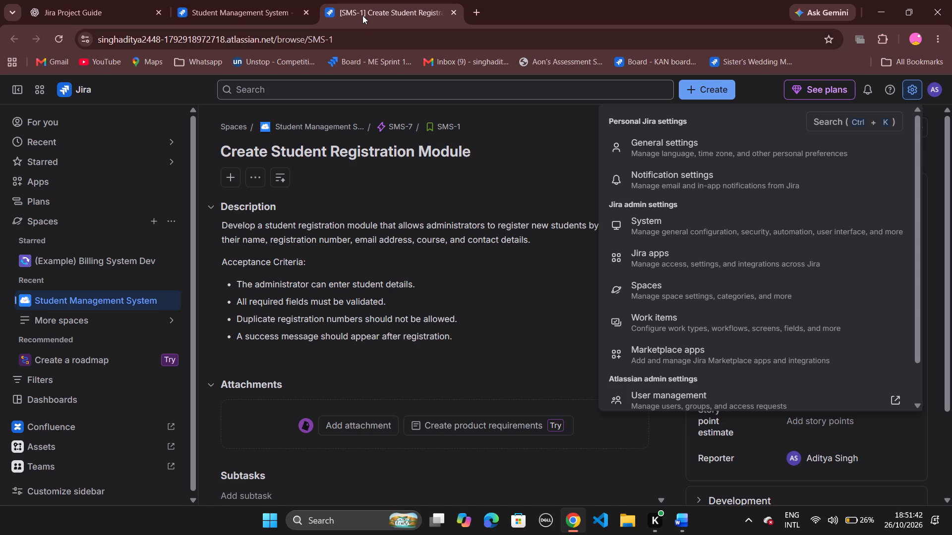
scroll(691, 283, up, 1)
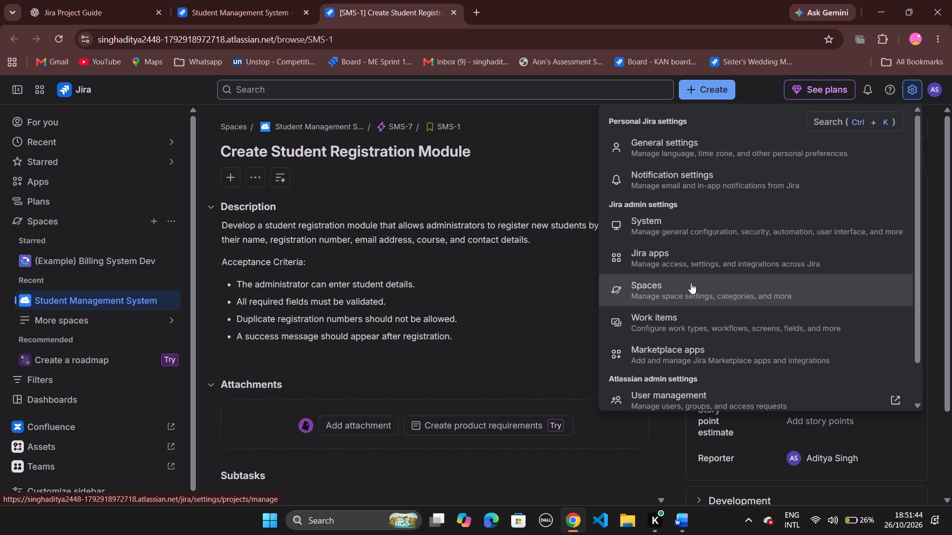
scroll(691, 283, up, 1)
scroll(691, 283, down, 1)
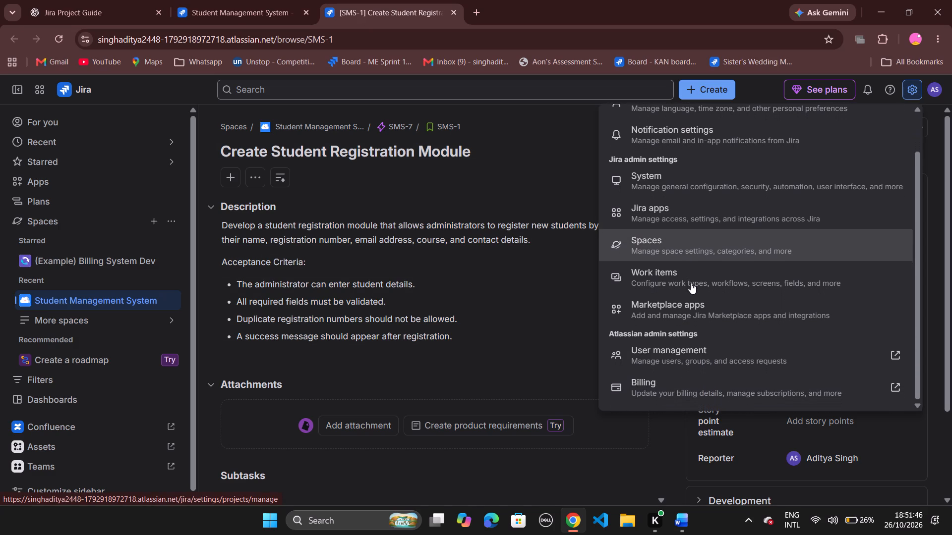
scroll(691, 283, down, 2)
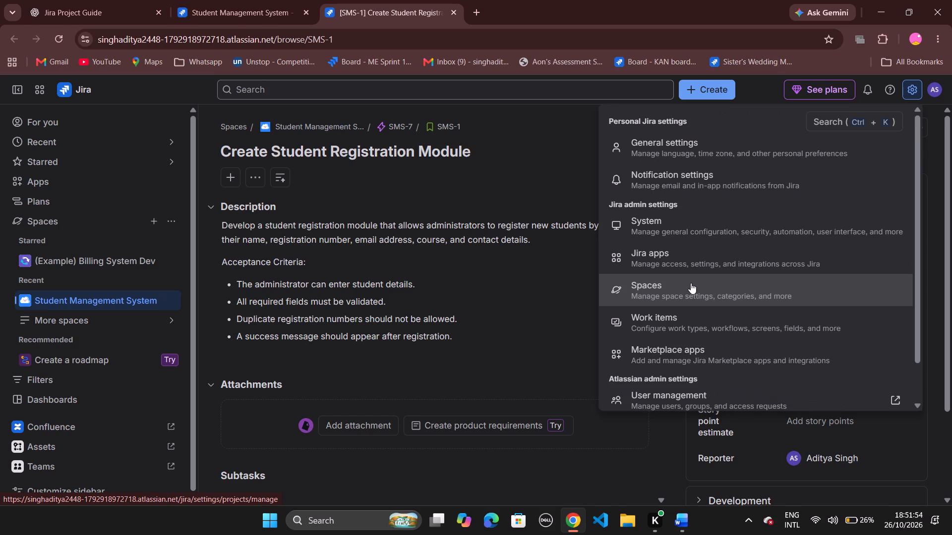
scroll(691, 283, down, 1)
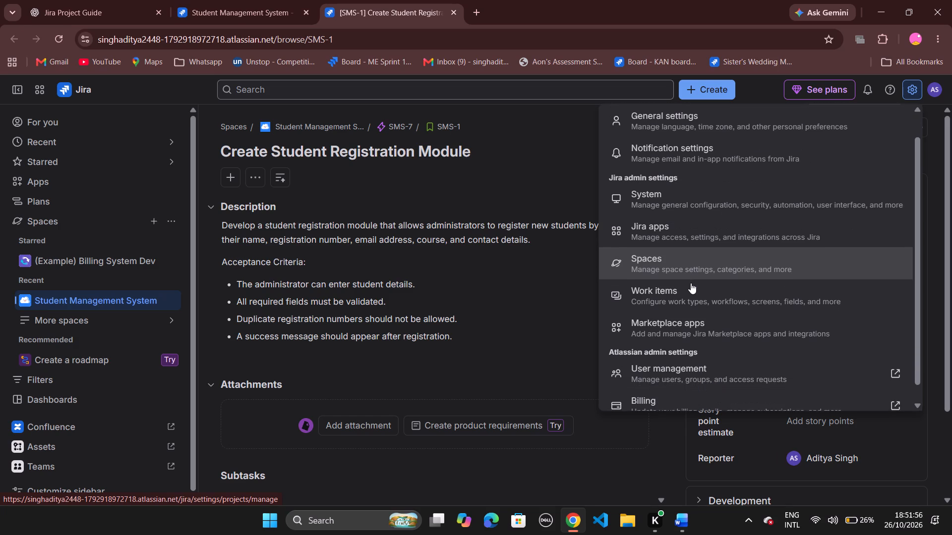
scroll(691, 283, down, 2)
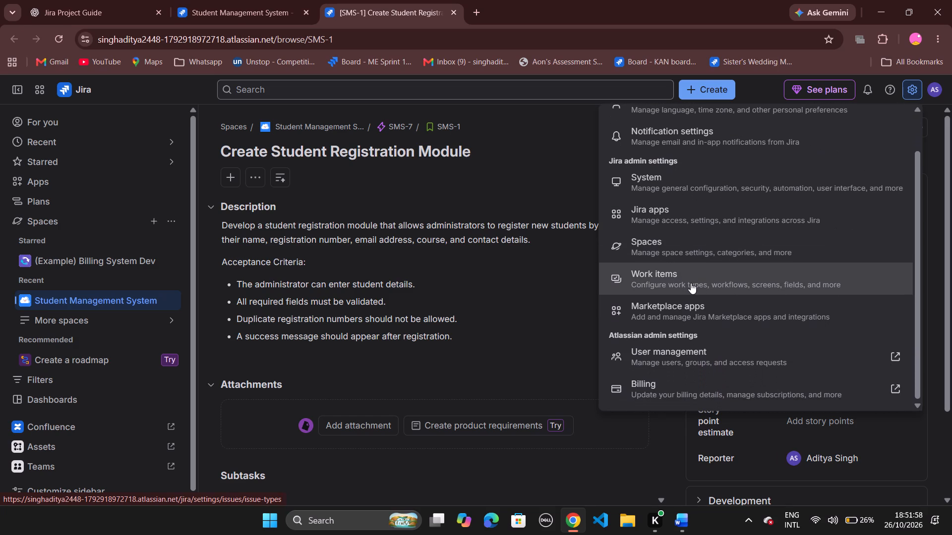
scroll(691, 283, down, 1)
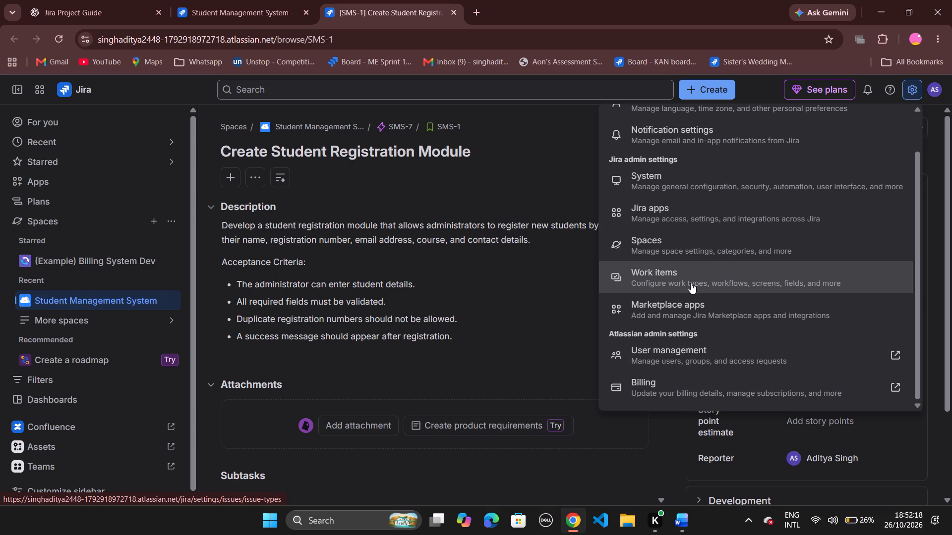
scroll(691, 283, up, 2)
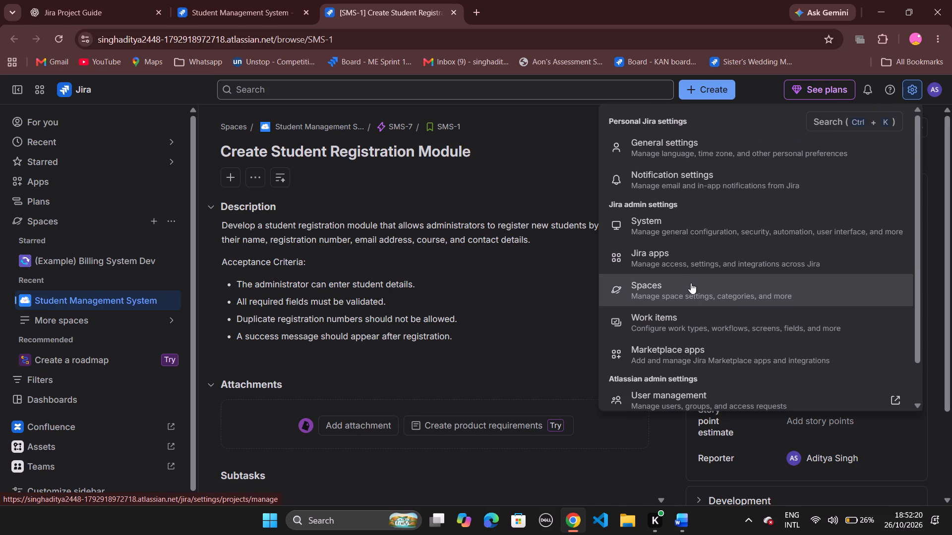
scroll(691, 283, down, 2)
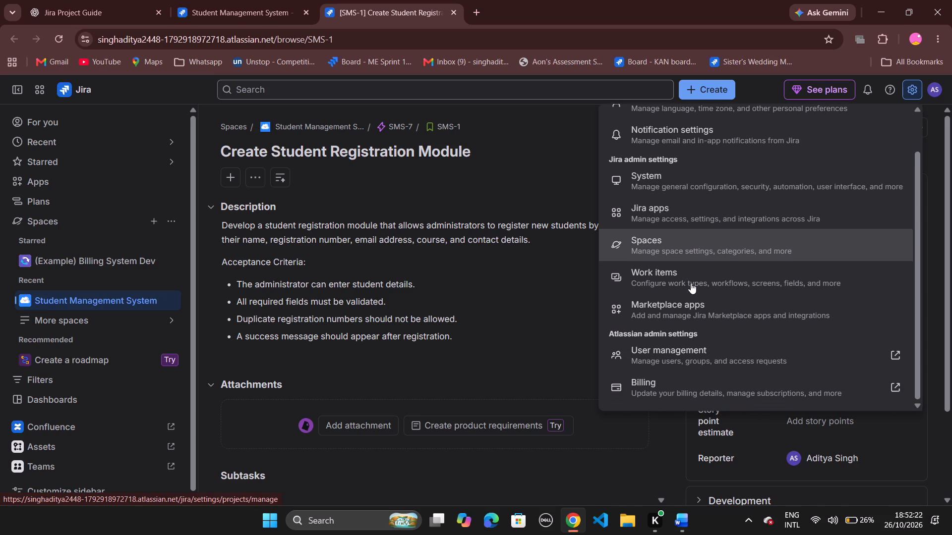
scroll(691, 283, down, 1)
scroll(691, 283, up, 1)
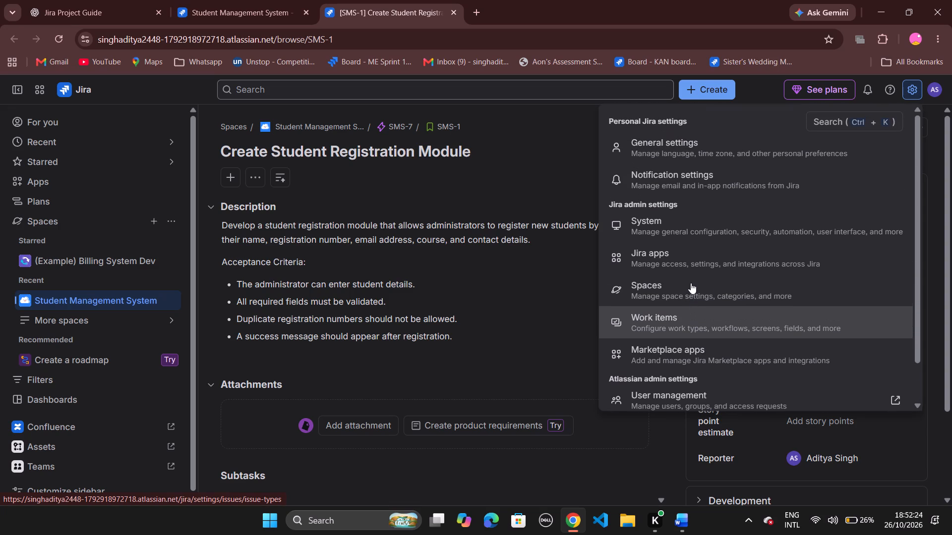
scroll(691, 283, up, 2)
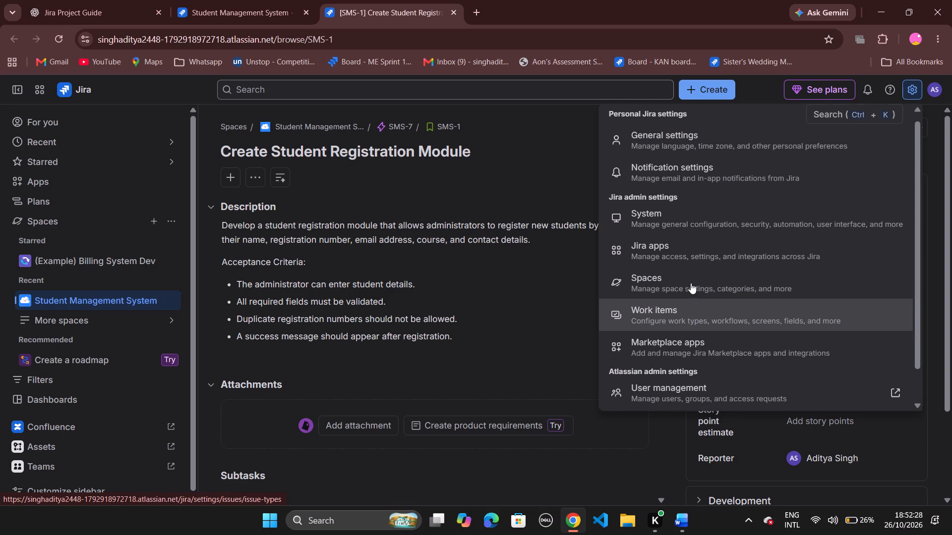
scroll(691, 283, up, 1)
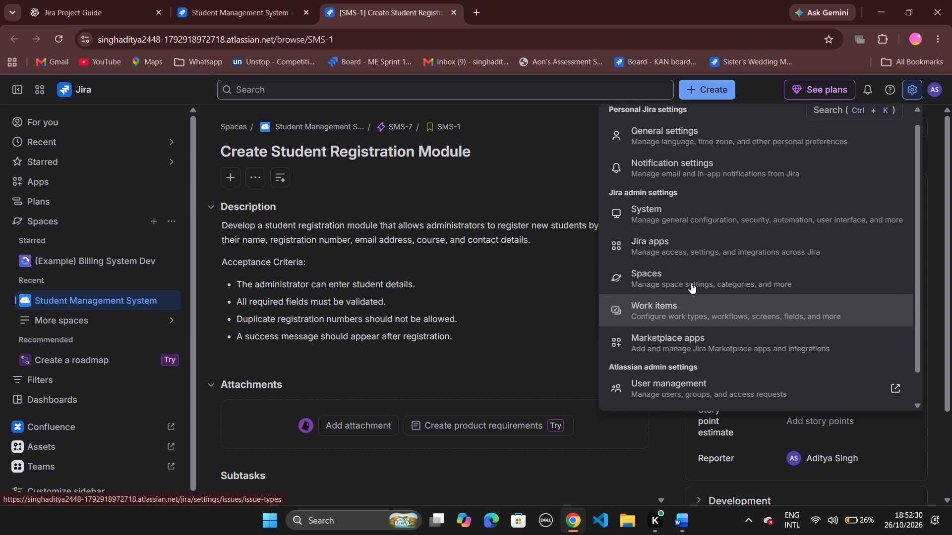
scroll(691, 283, up, 1)
Search the Jira settings for "Prority" and open the Priority scheme page of the work item settings.
click(815, 121)
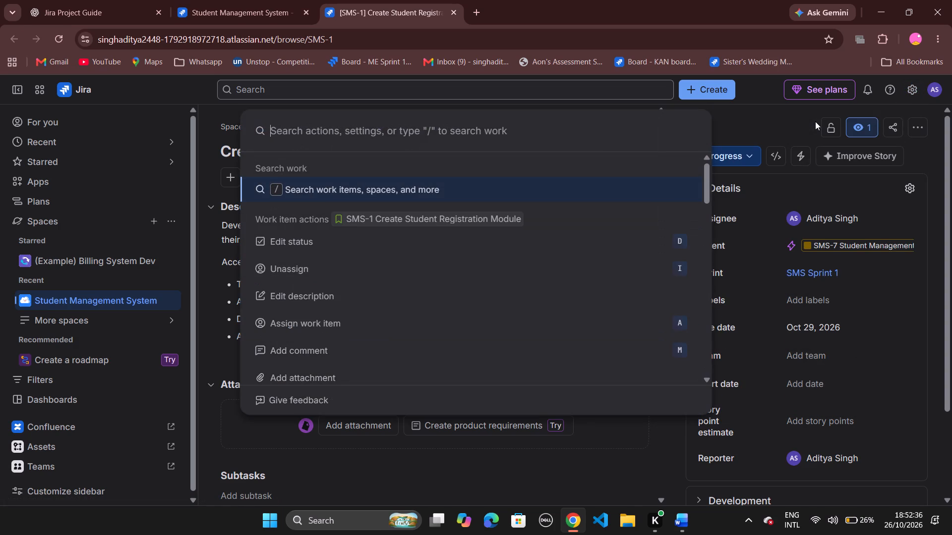
key(shift+p)
key(r)
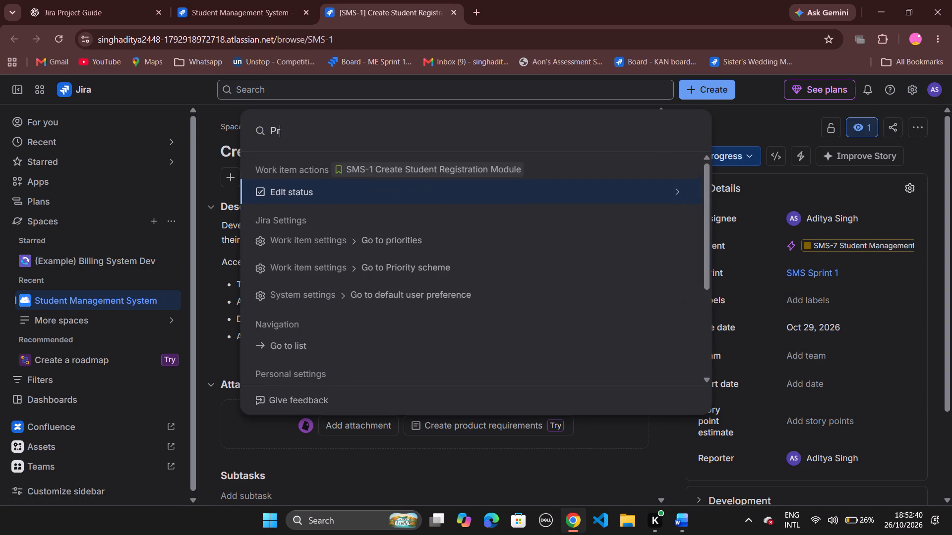
key(o)
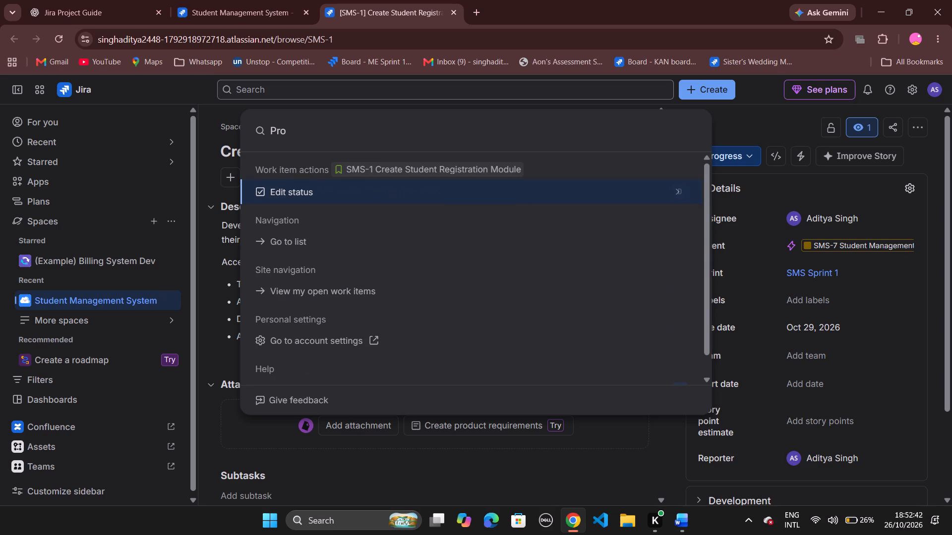
text(rity)
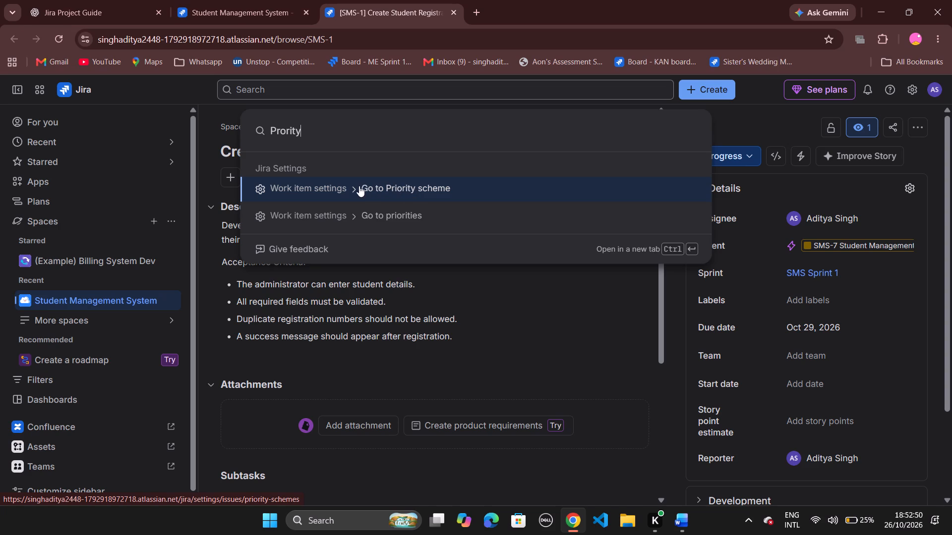
click(340, 188)
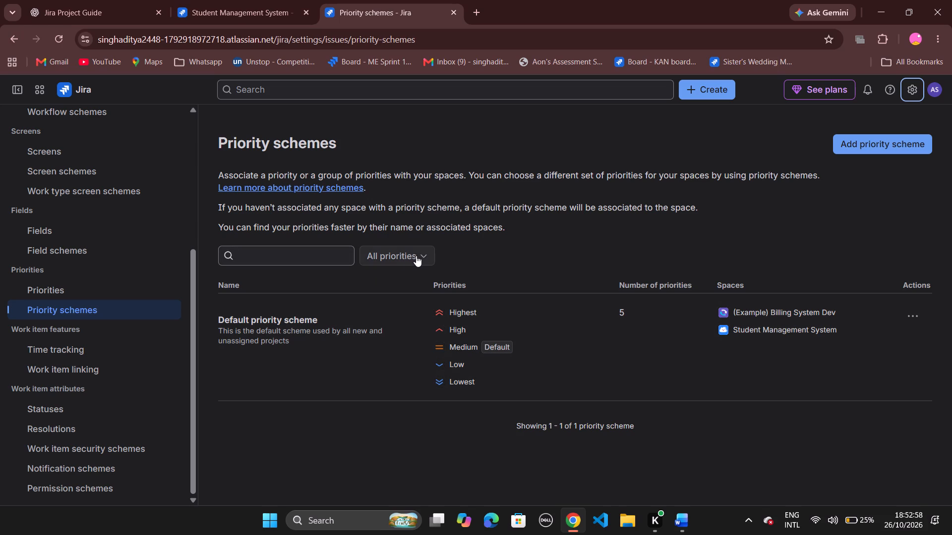
Start a new priority scheme and try to add it with the name and priorities left empty.
click(853, 147)
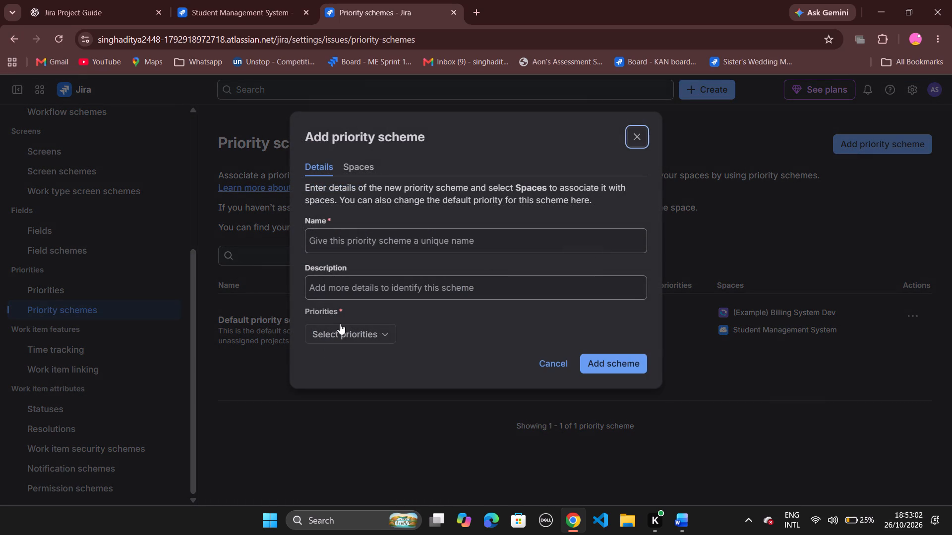
click(378, 335)
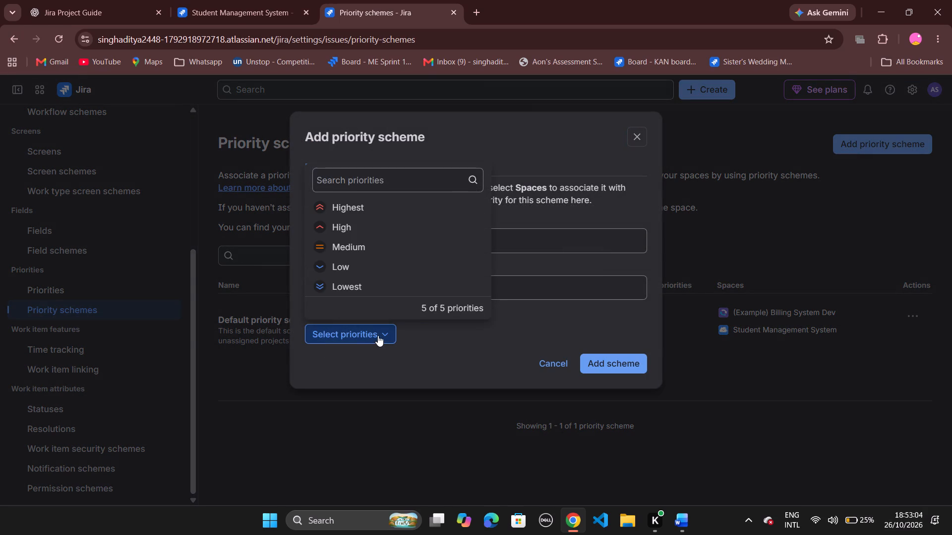
click(625, 370)
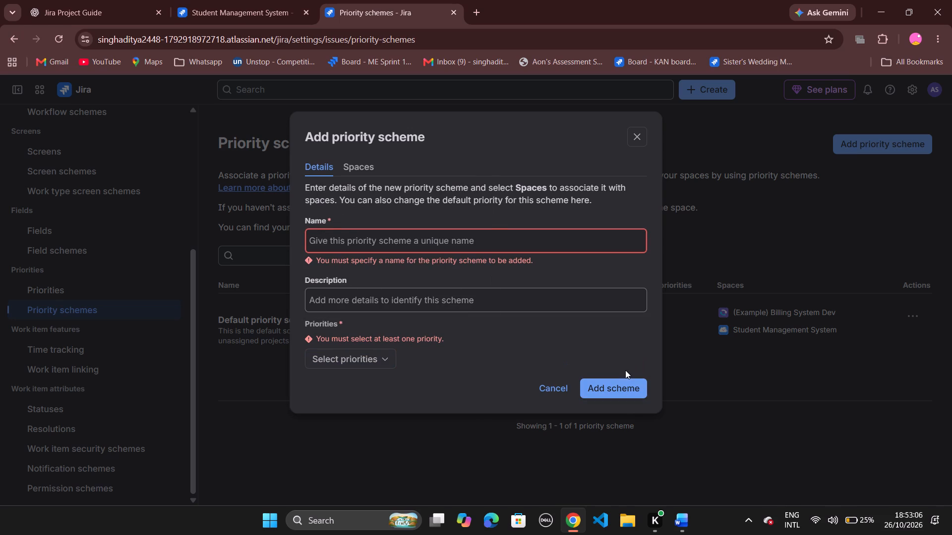
click(381, 243)
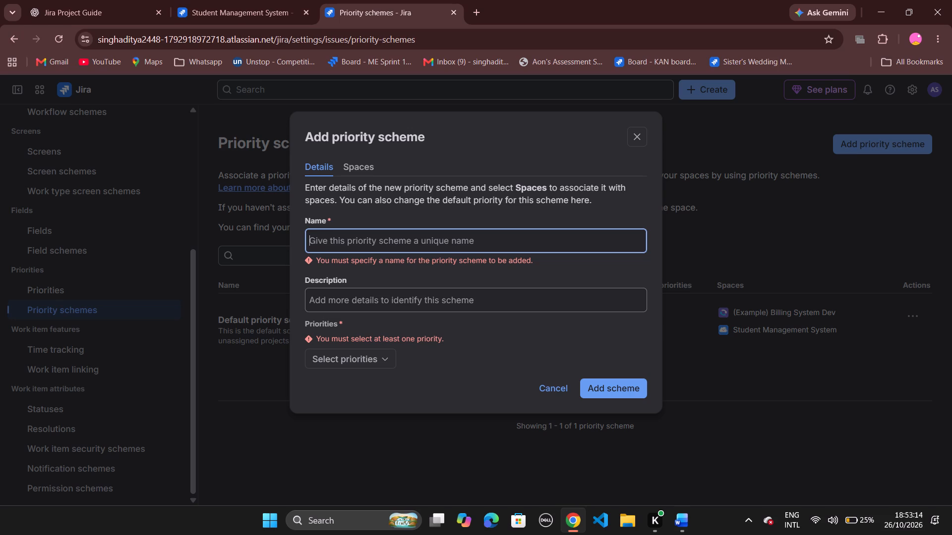
Associate the new priority scheme with all spaces, including Student Management System, and try to add it without choosing replacement priorities.
click(365, 164)
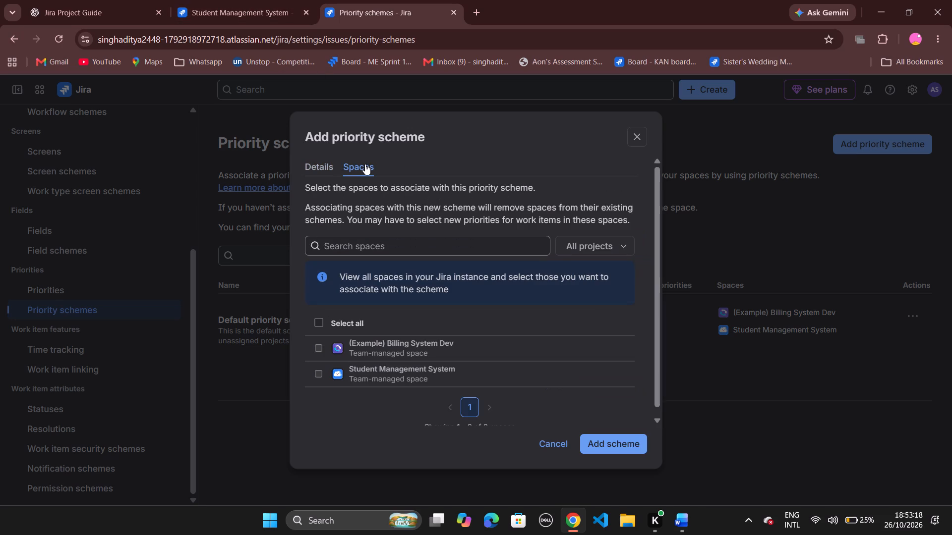
click(321, 318)
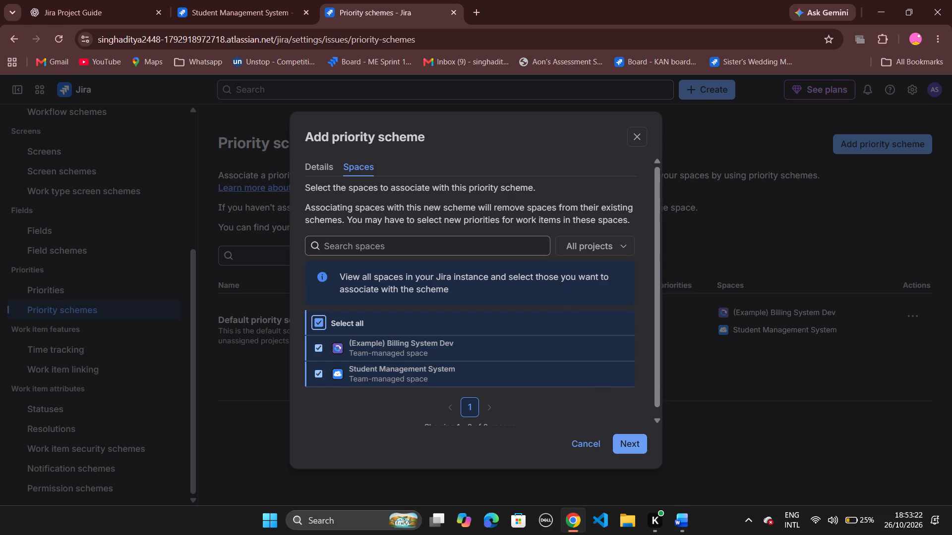
click(597, 242)
click(597, 242)
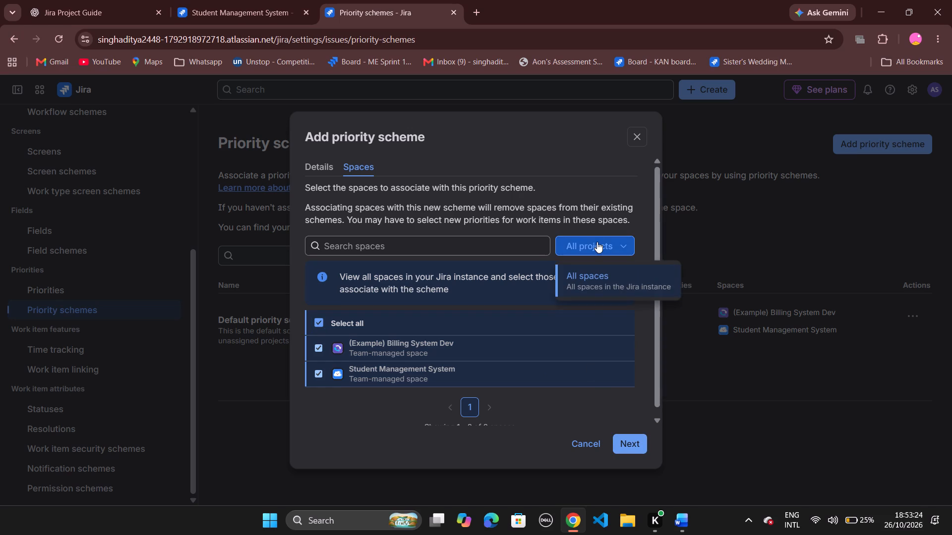
click(638, 444)
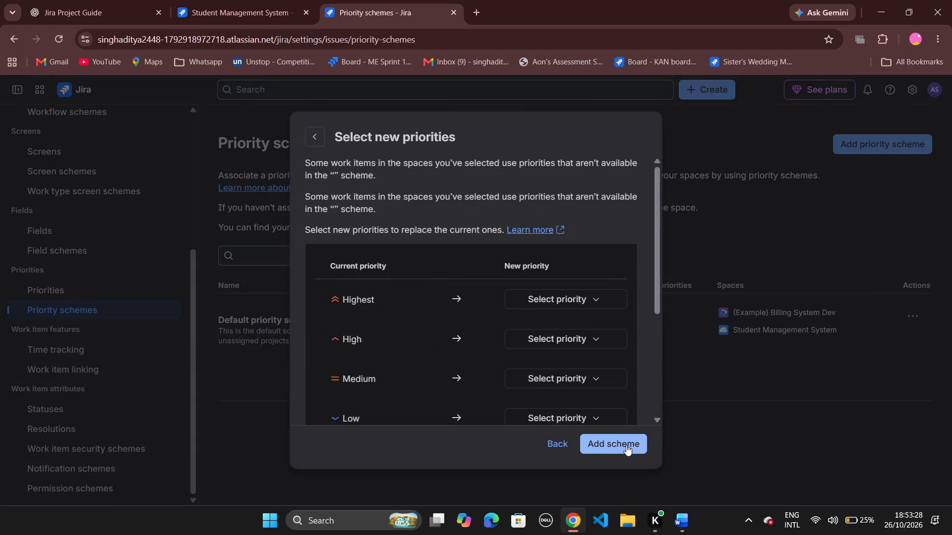
click(626, 445)
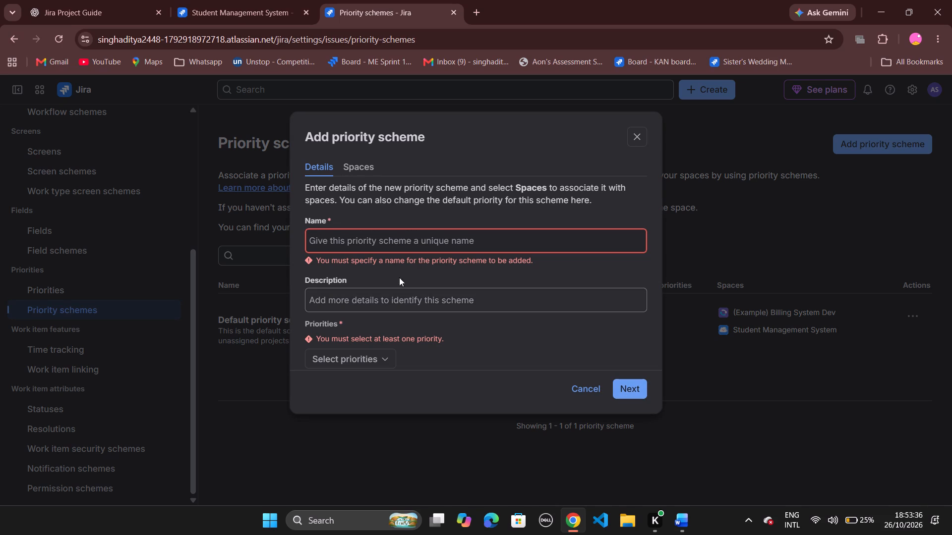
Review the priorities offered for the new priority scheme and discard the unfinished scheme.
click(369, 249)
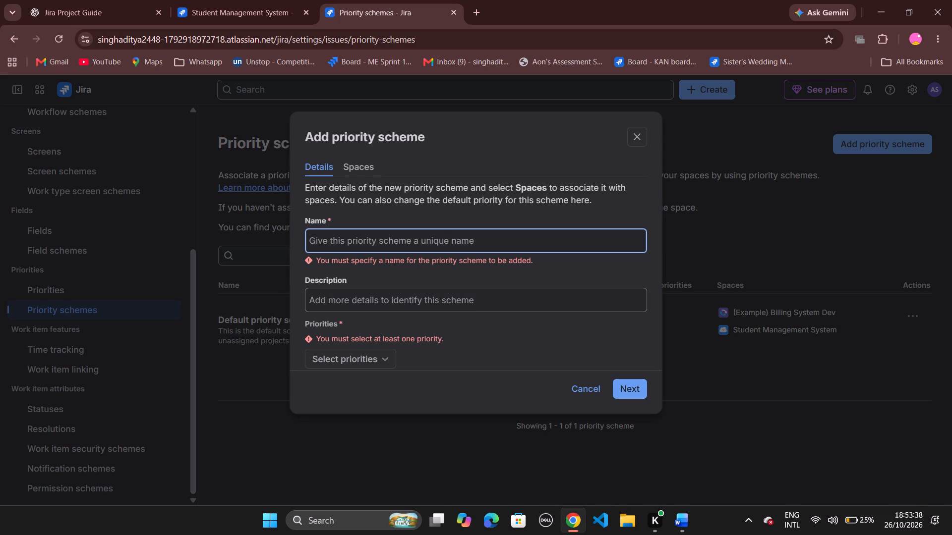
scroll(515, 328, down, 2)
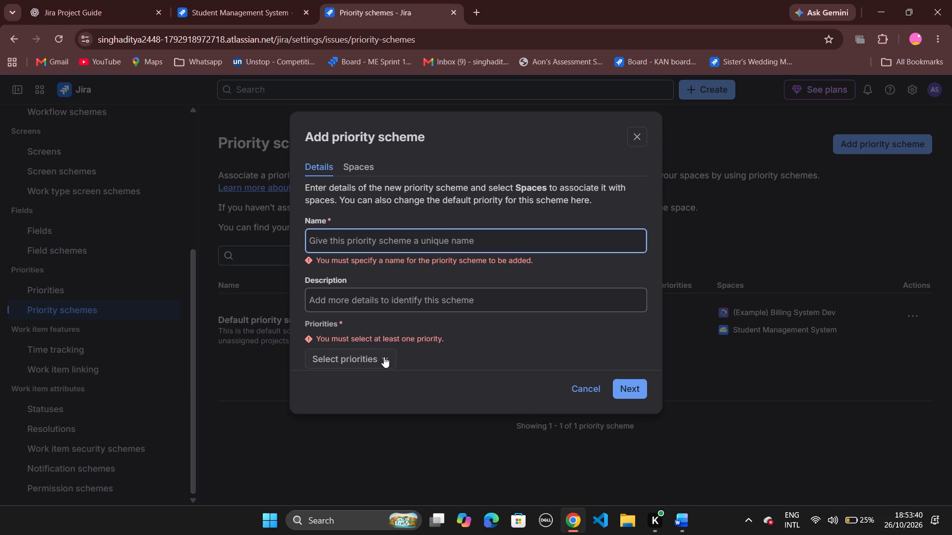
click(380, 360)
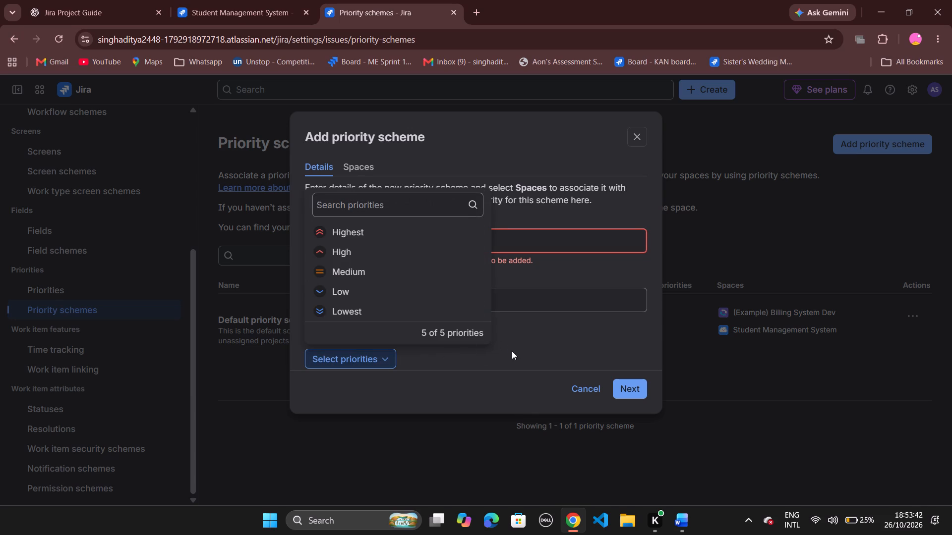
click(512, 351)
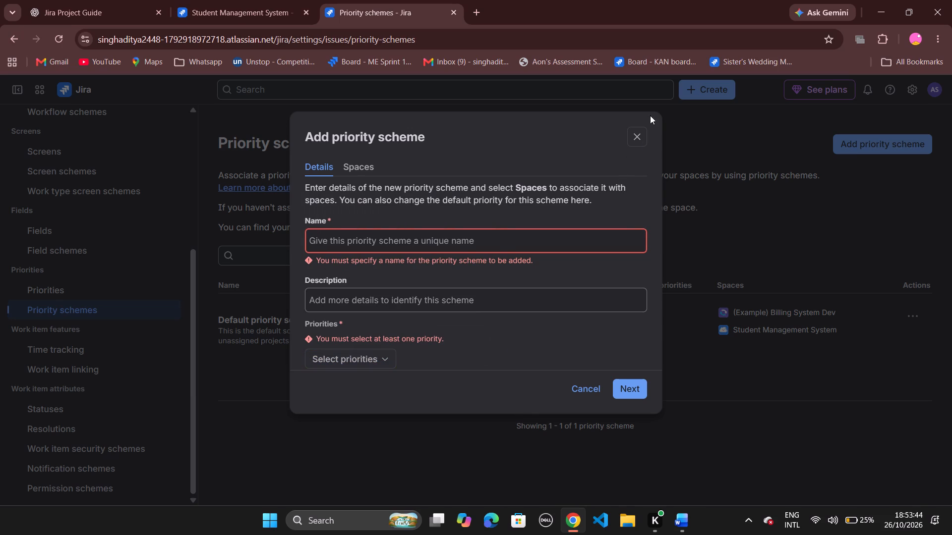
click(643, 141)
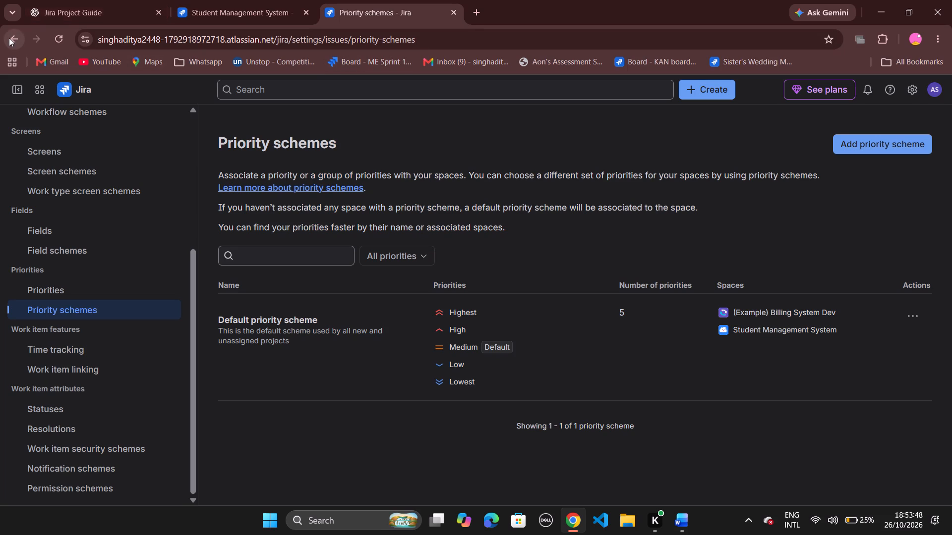
Return to SMS-1 and examine its details fields and the Jira settings list for a way to add priority.
click(9, 38)
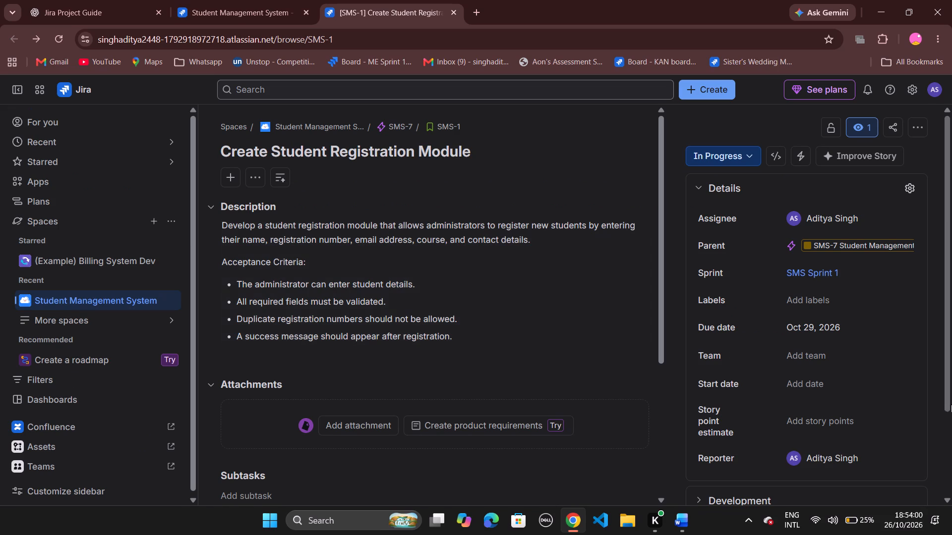
scroll(848, 383, right, 1)
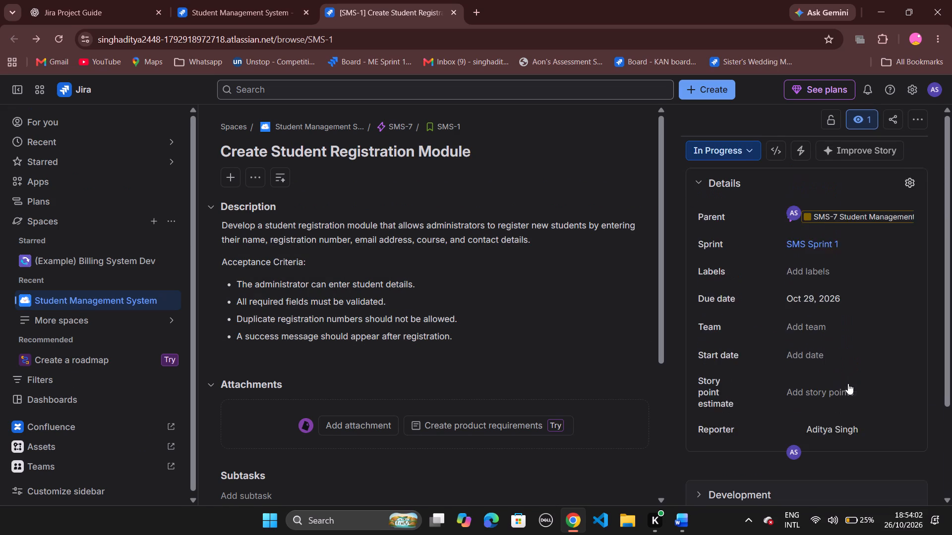
scroll(848, 383, right, 1)
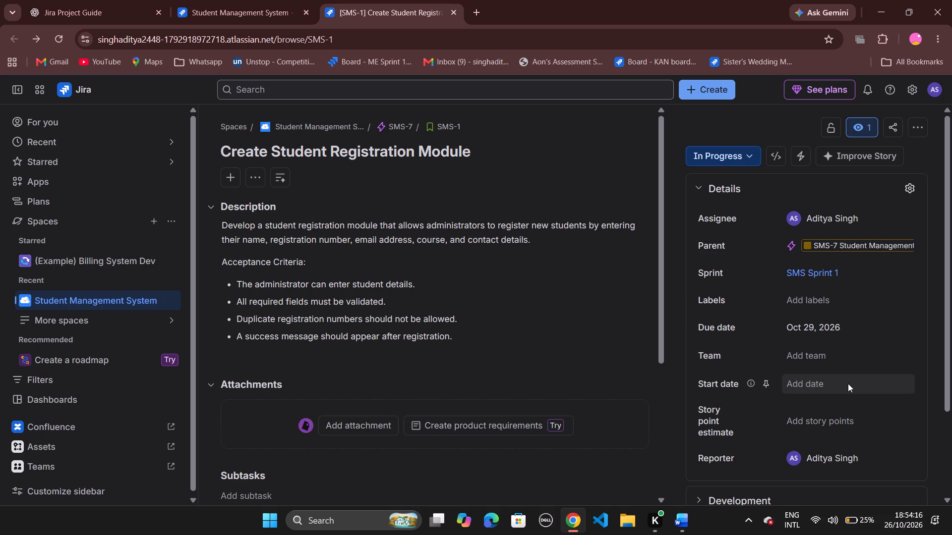
scroll(848, 383, up, 2)
click(912, 97)
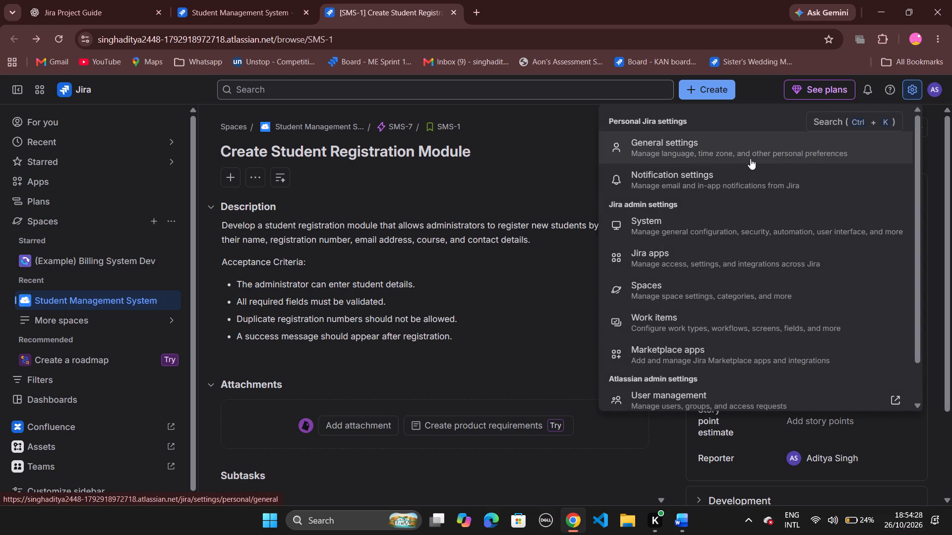
scroll(748, 279, down, 1)
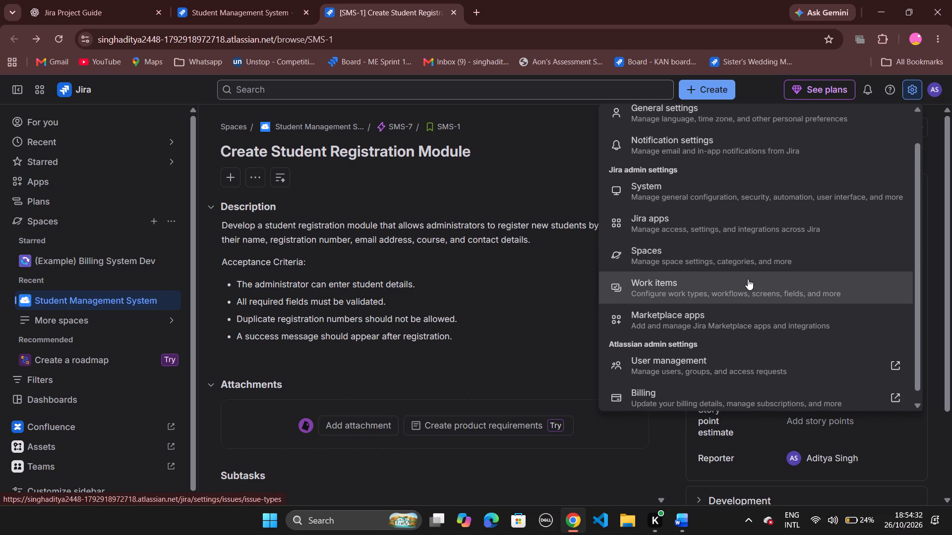
scroll(748, 279, down, 1)
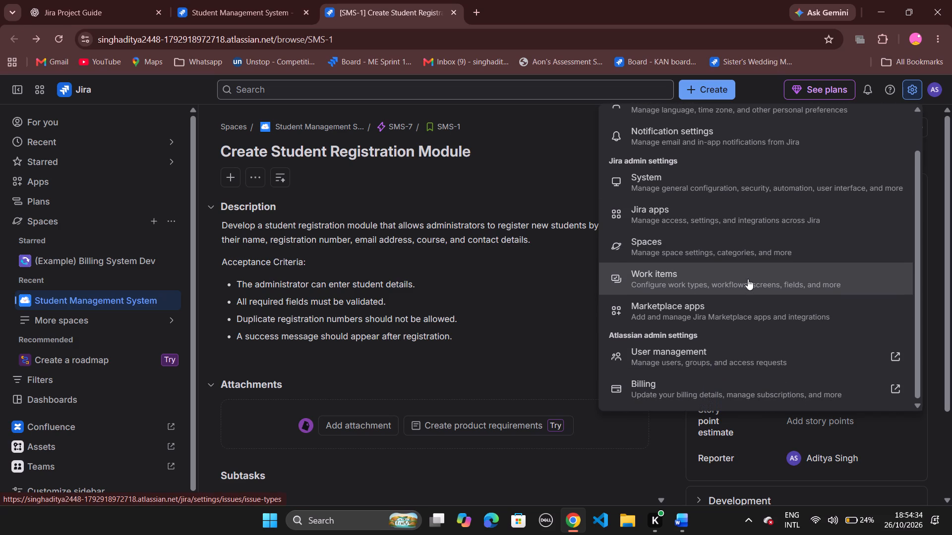
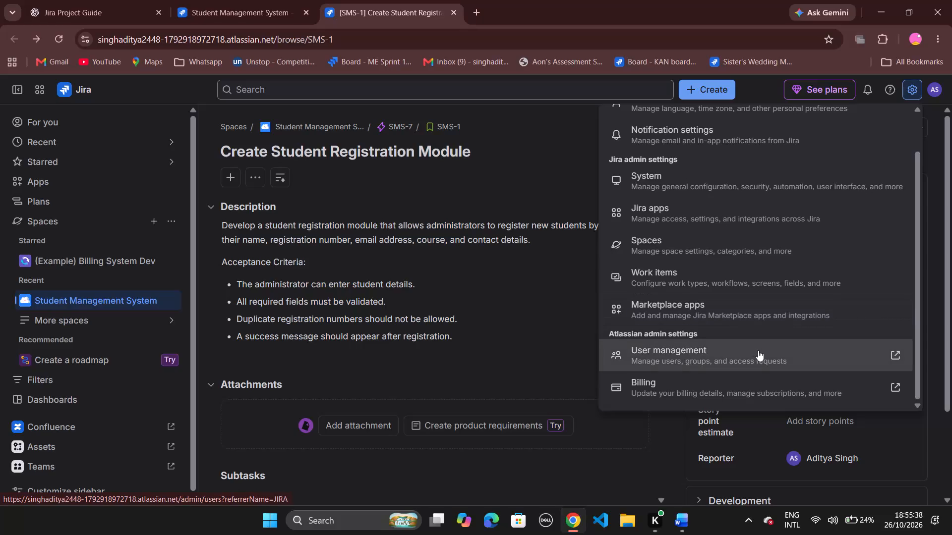
scroll(758, 350, down, 3)
scroll(758, 350, up, 3)
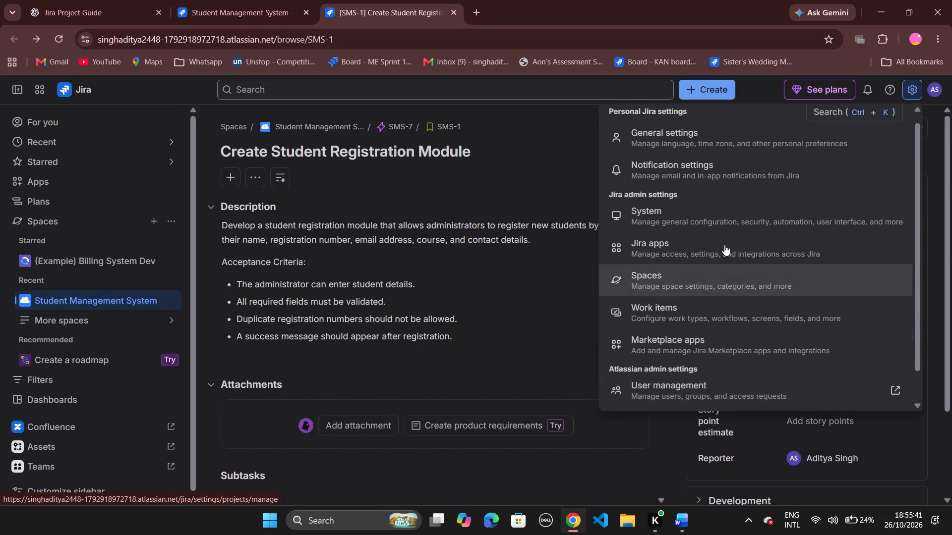
click(699, 219)
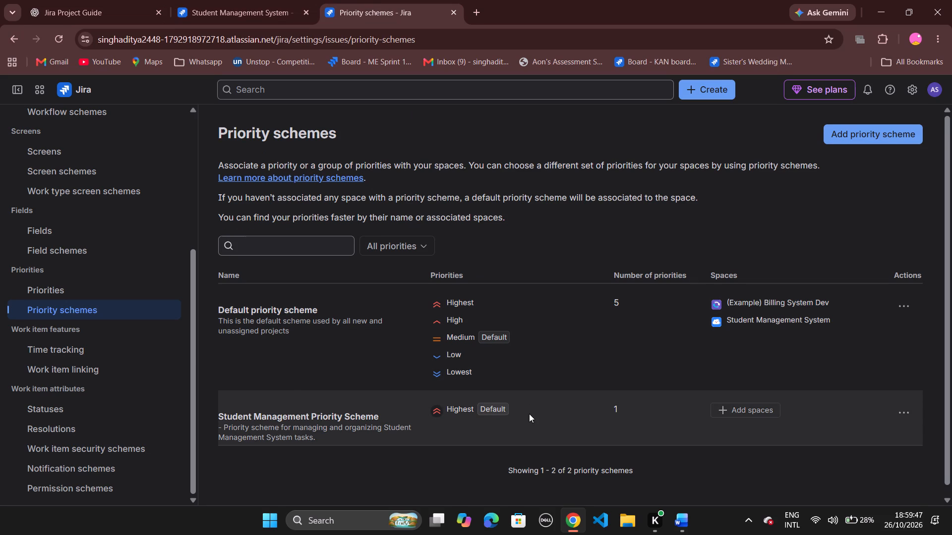
scroll(529, 414, down, 1)
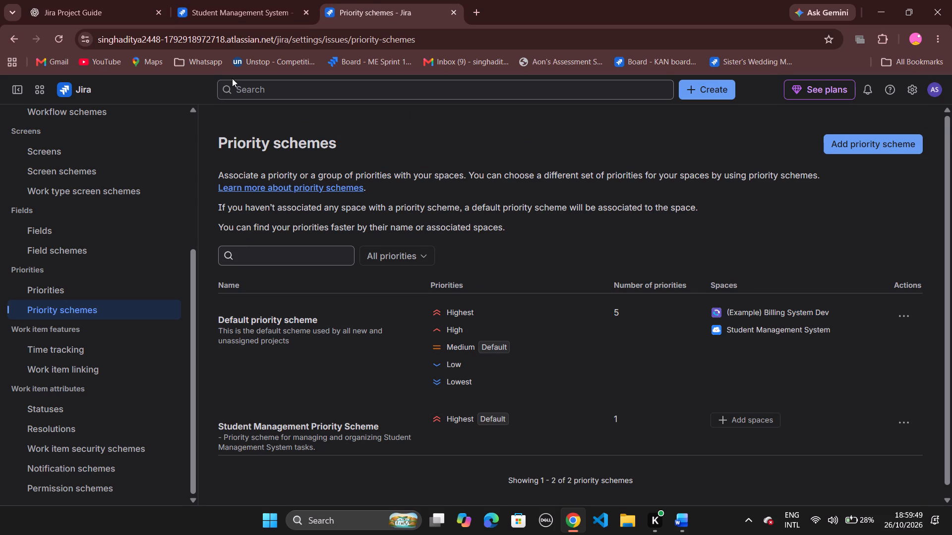
click(251, 13)
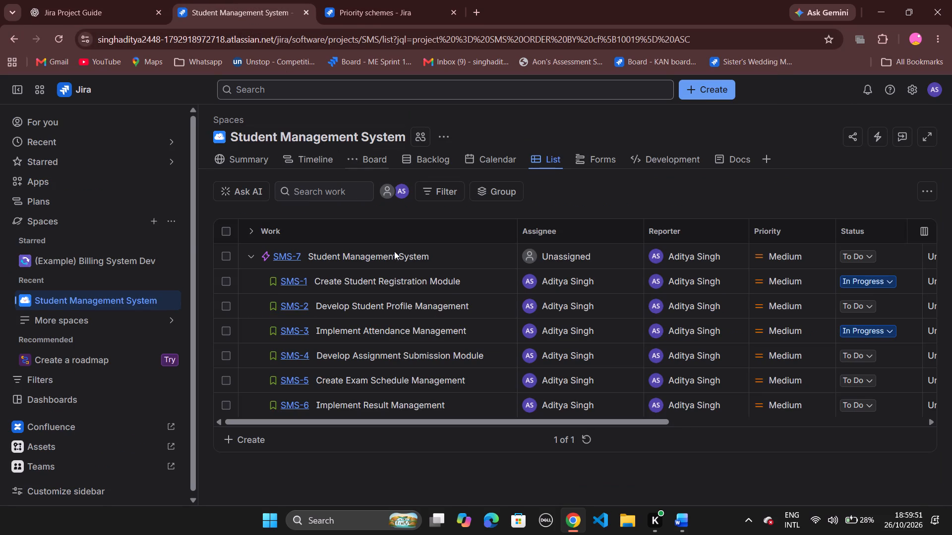
scroll(427, 320, up, 5)
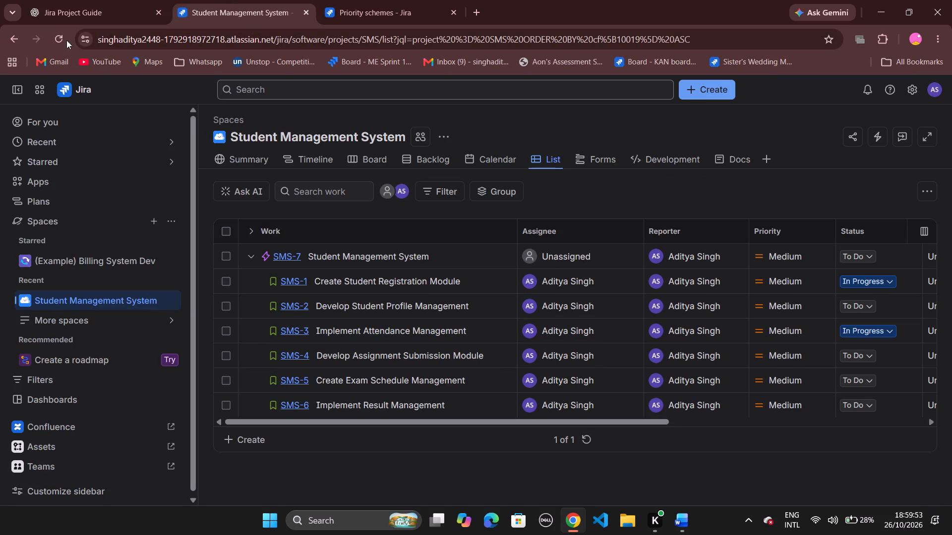
click(56, 38)
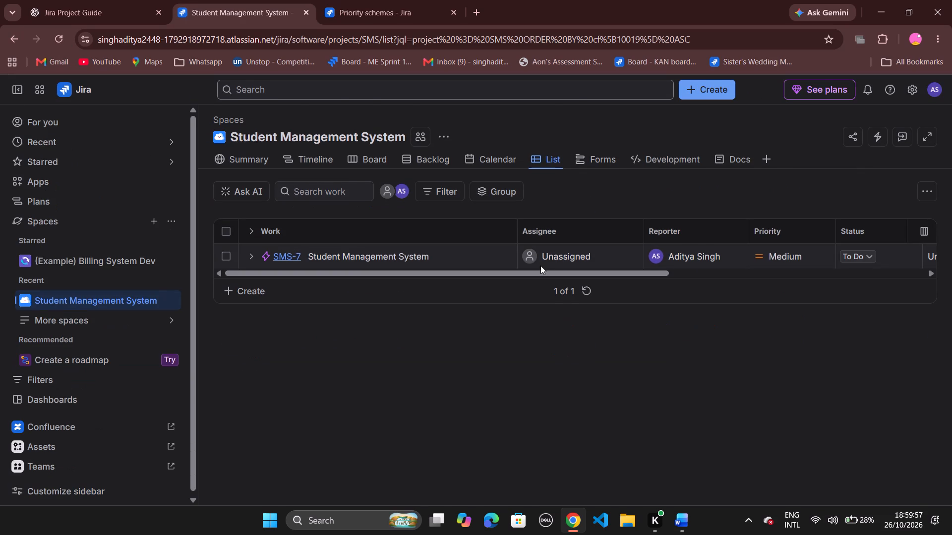
Expand the SMS-7 epic, open SMS-1 Create Student Registration Module and look through its details for a priority field.
click(248, 255)
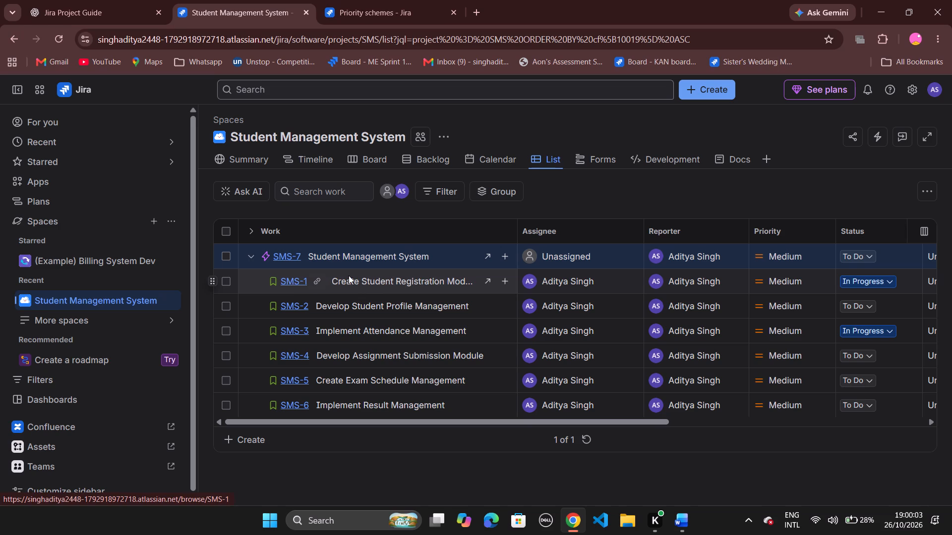
click(487, 277)
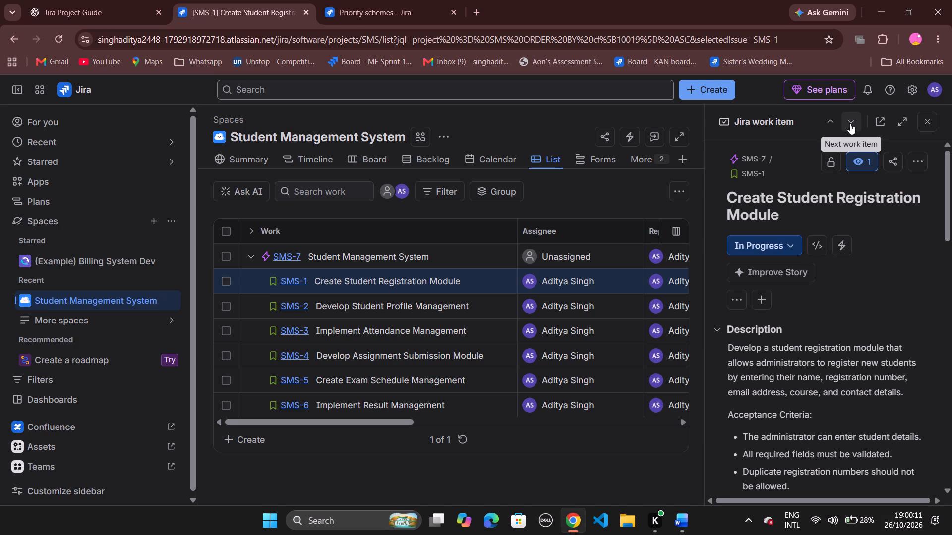
scroll(833, 295, down, 3)
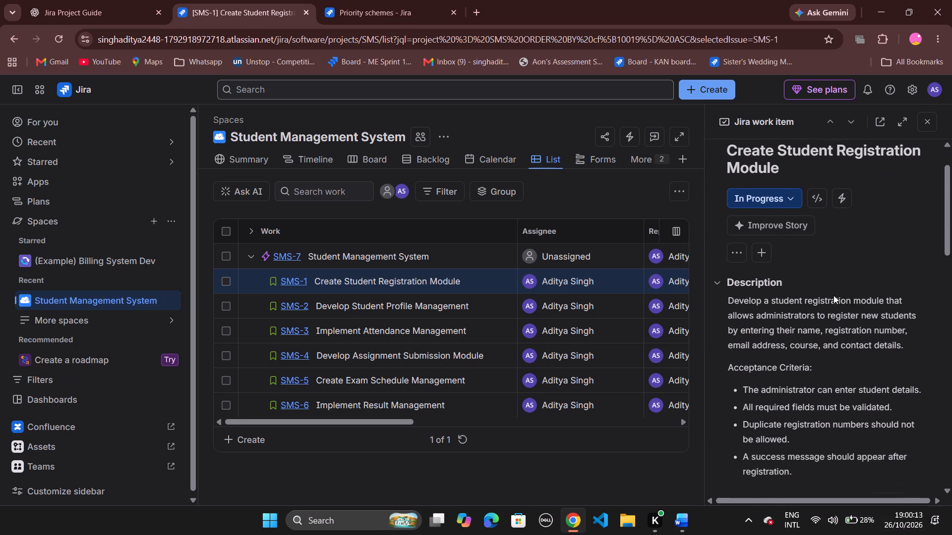
scroll(833, 295, down, 6)
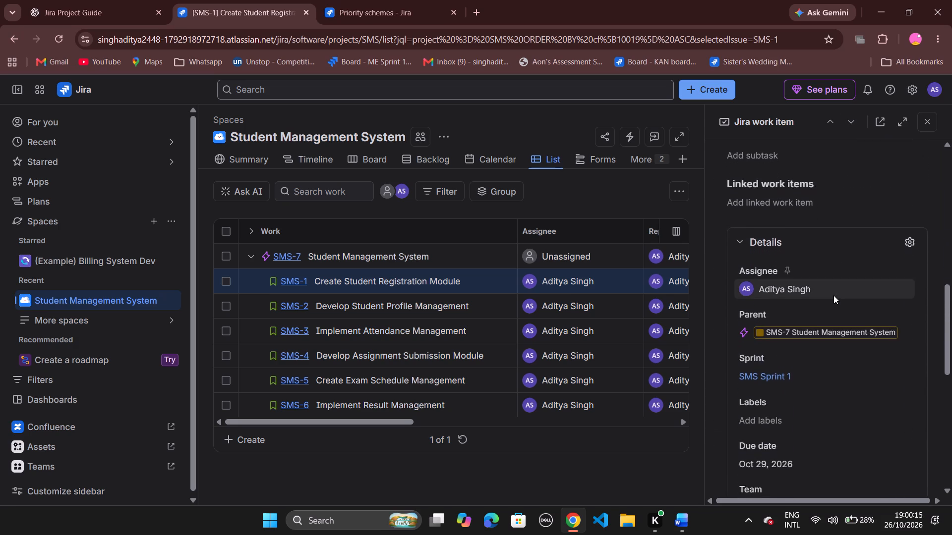
scroll(833, 295, down, 7)
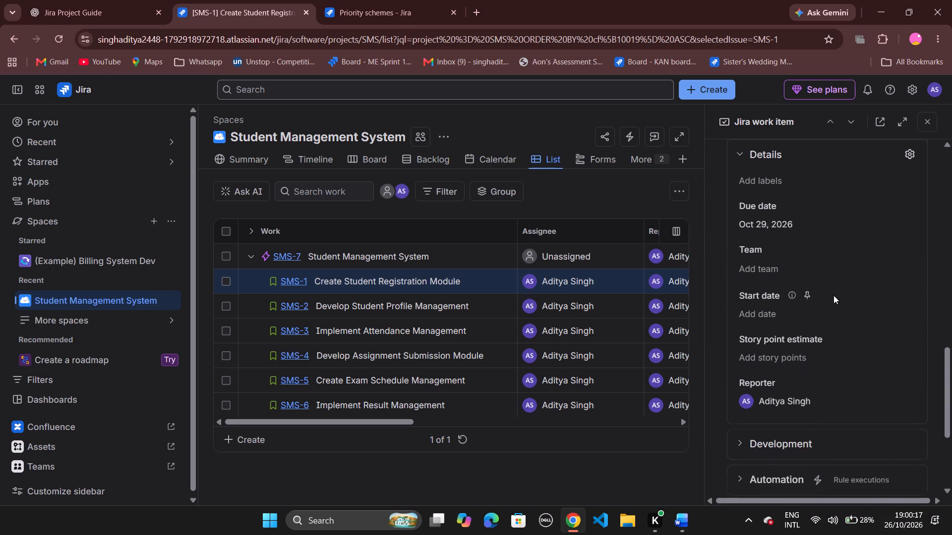
scroll(833, 295, down, 1)
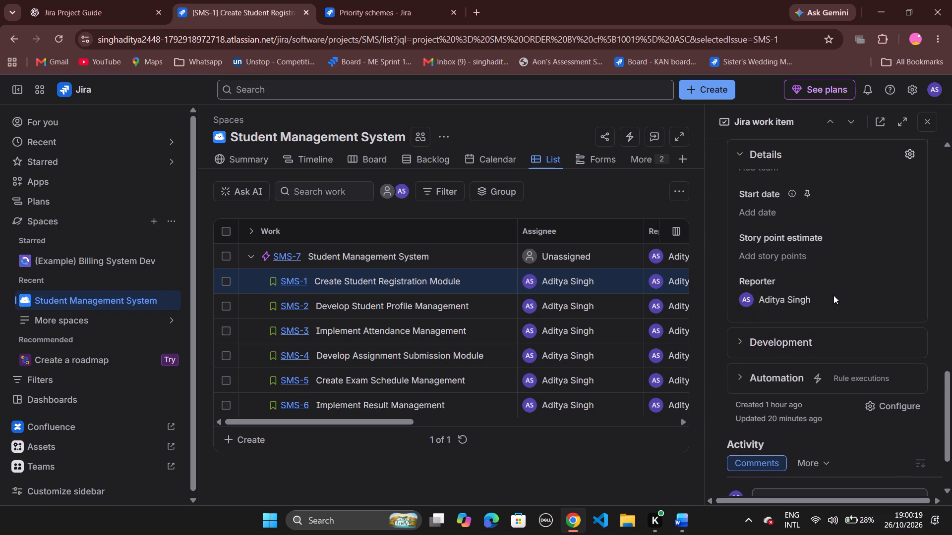
scroll(833, 295, down, 1)
scroll(833, 295, up, 7)
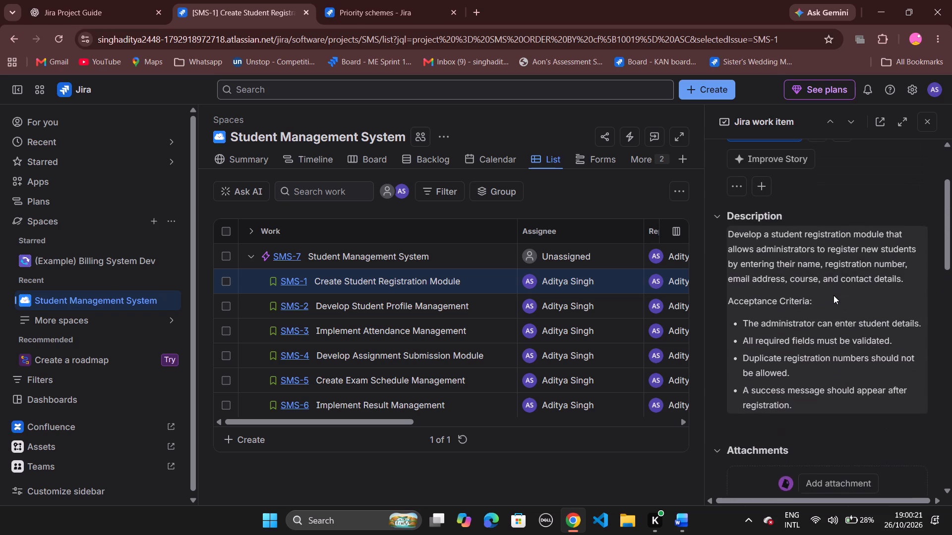
scroll(833, 295, up, 3)
Look through Jira's available actions and settings, search them for "Prority", and go to the Priority scheme settings.
click(904, 90)
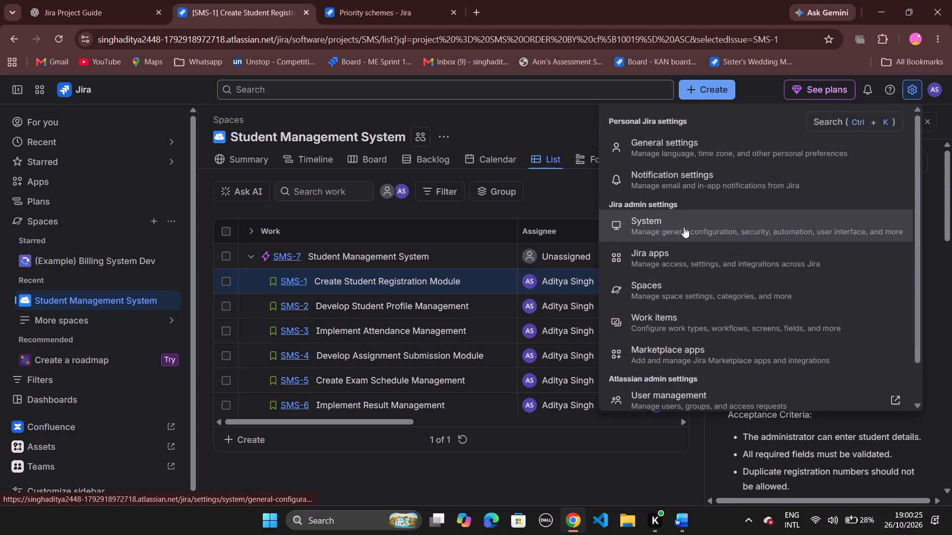
click(826, 121)
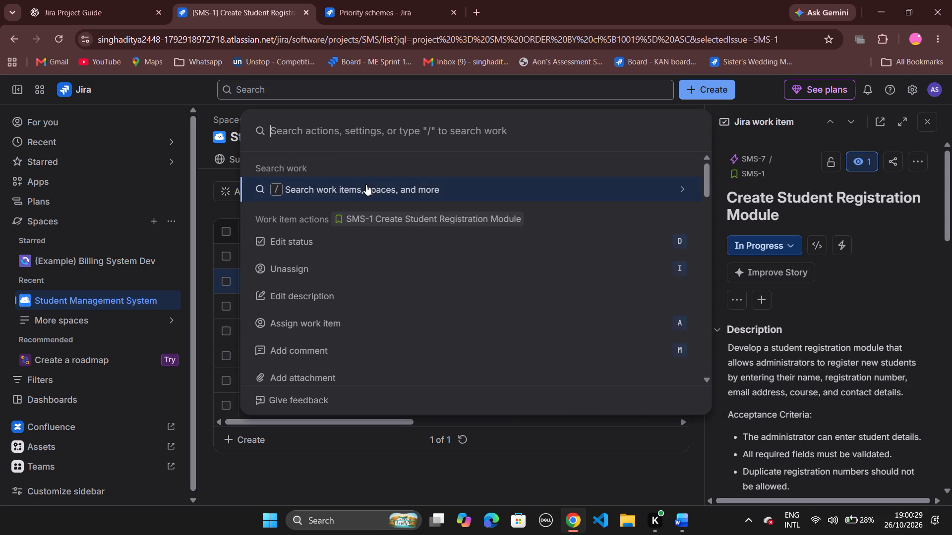
scroll(330, 345, down, 1)
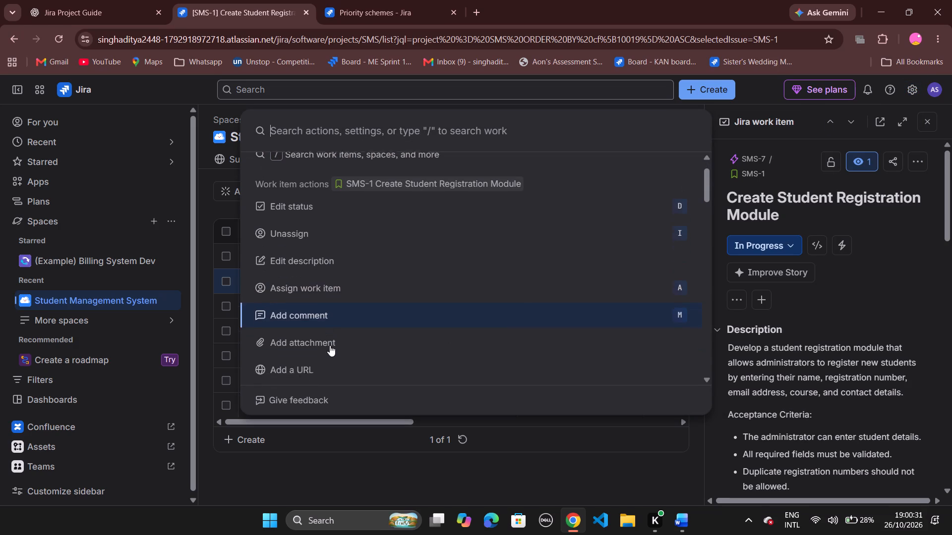
scroll(330, 345, down, 3)
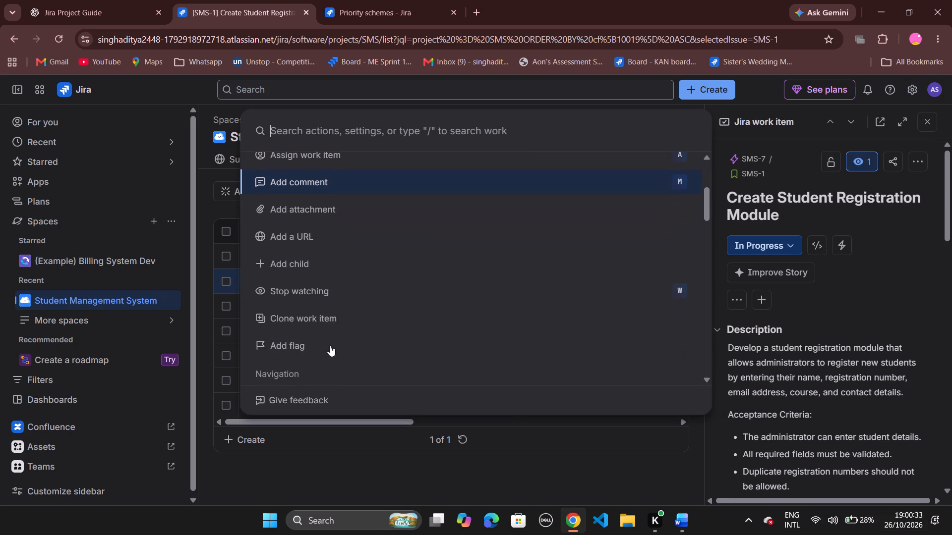
scroll(330, 345, down, 8)
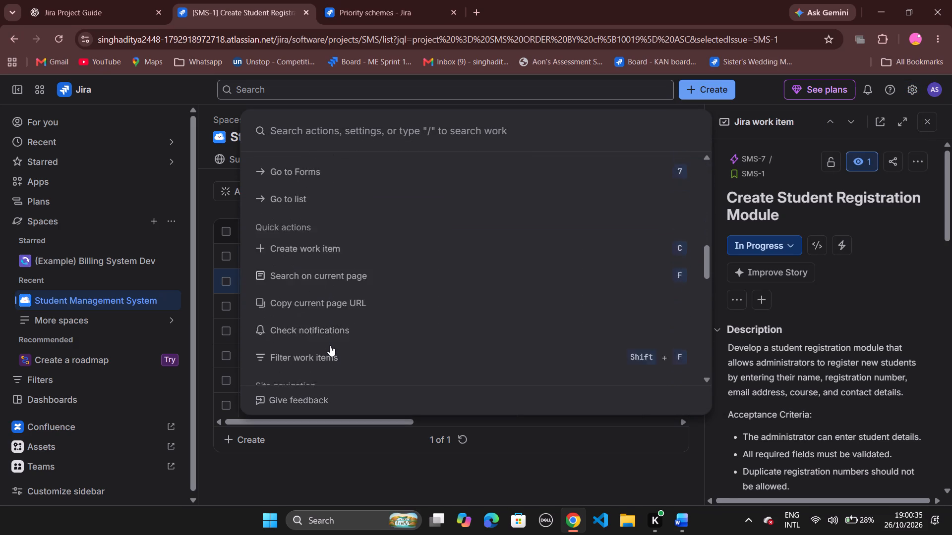
scroll(330, 345, down, 1)
scroll(330, 345, up, 1)
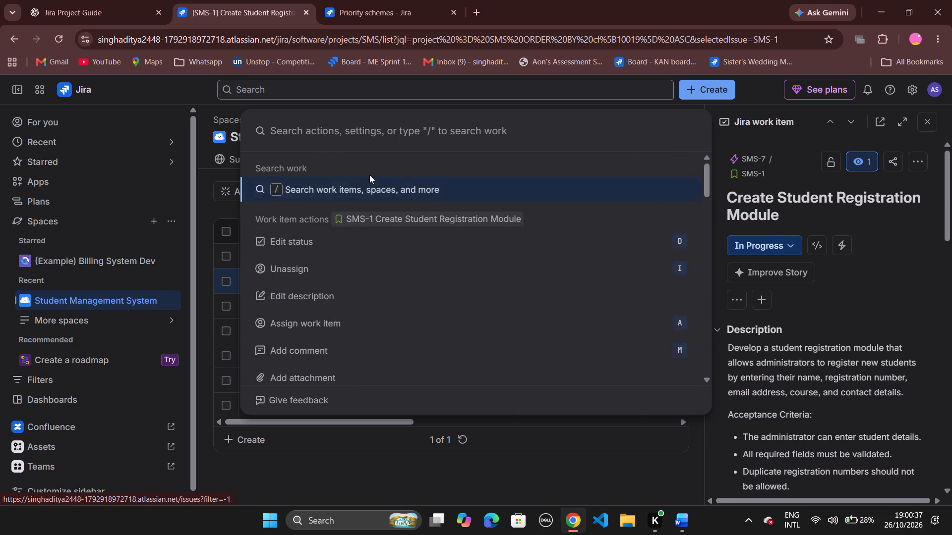
text(Pr)
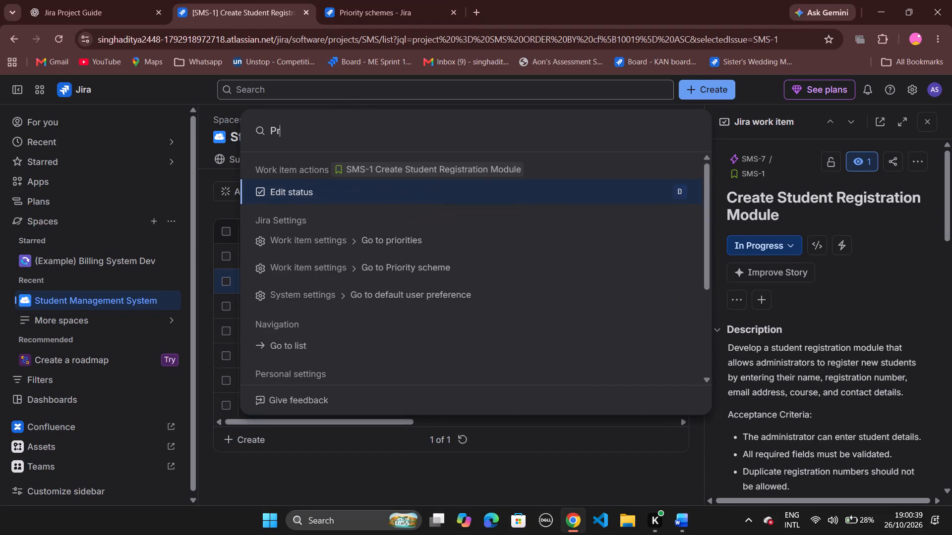
key(o)
text(ri)
text(ty)
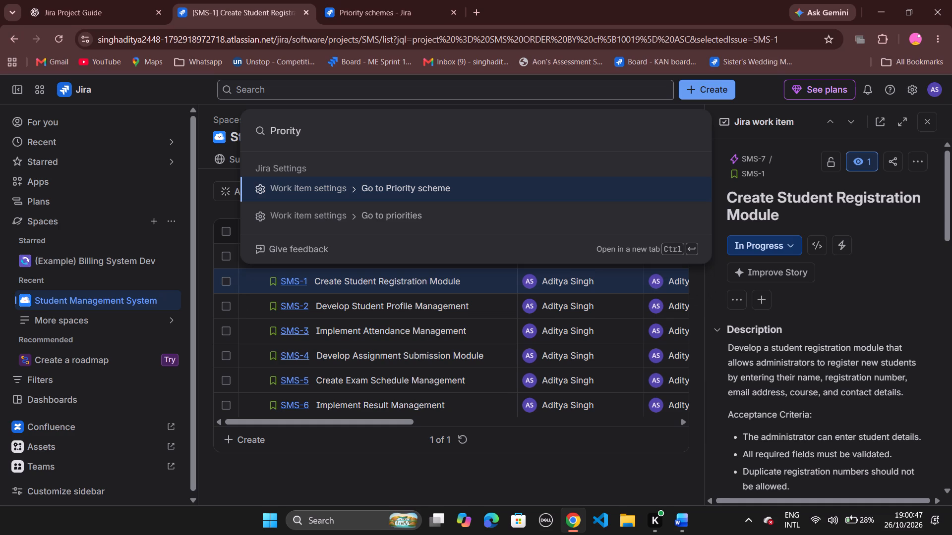
click(410, 185)
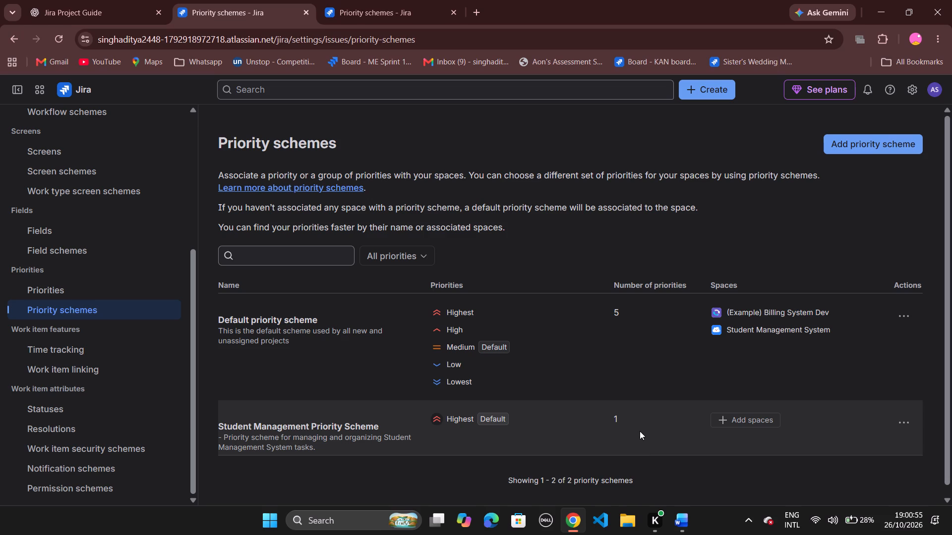
Open the space association settings of the Student Management Priority Scheme.
click(382, 425)
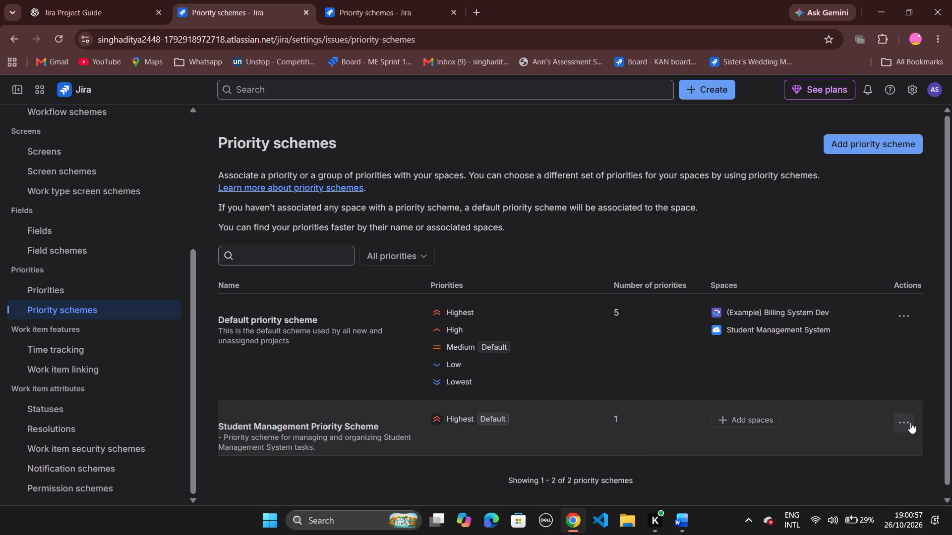
click(910, 422)
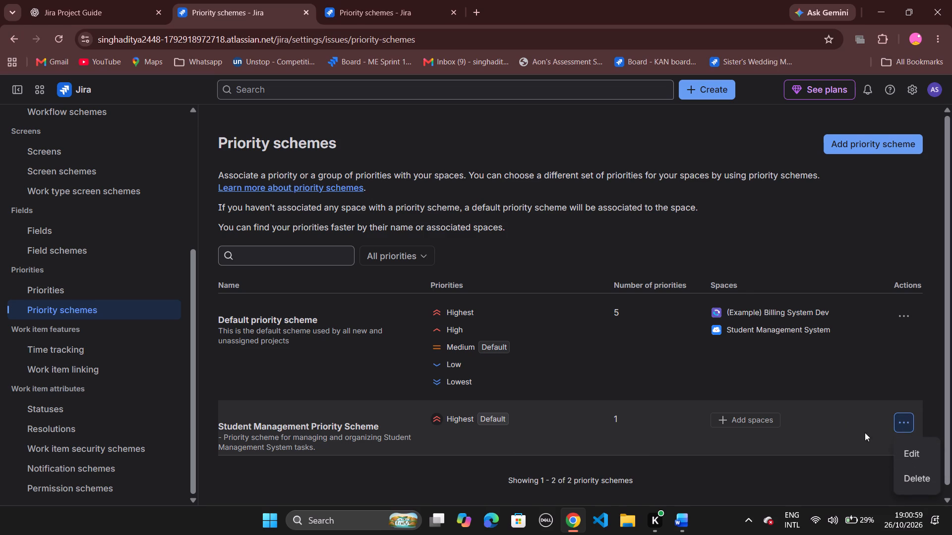
click(749, 415)
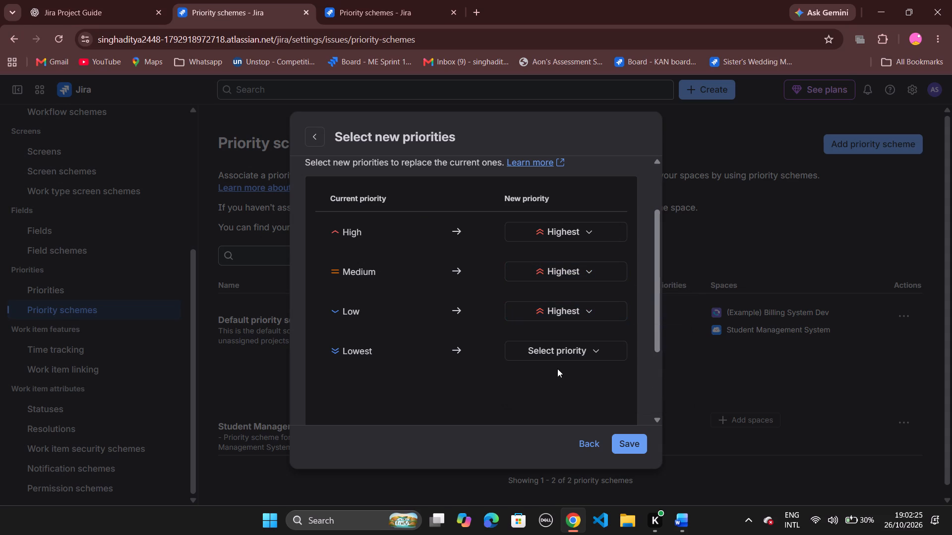
click(592, 355)
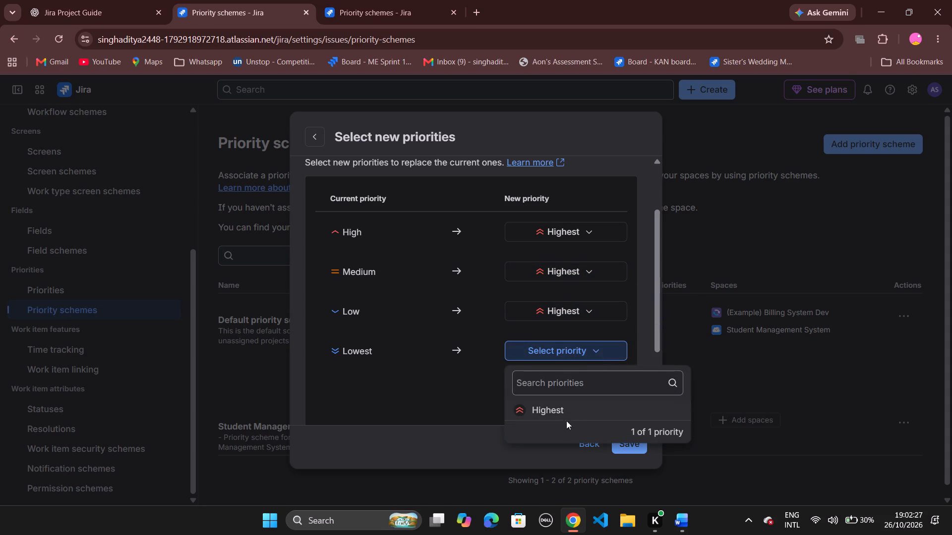
click(560, 406)
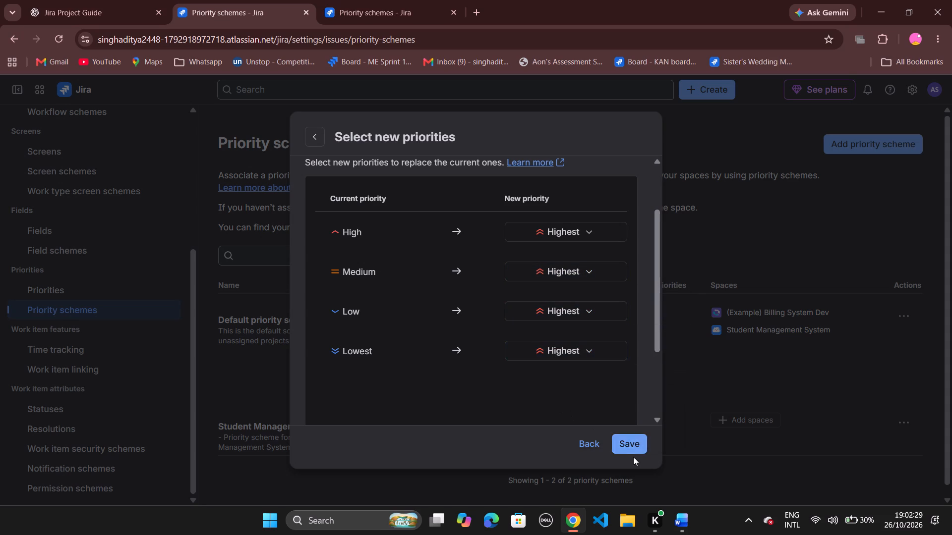
click(634, 441)
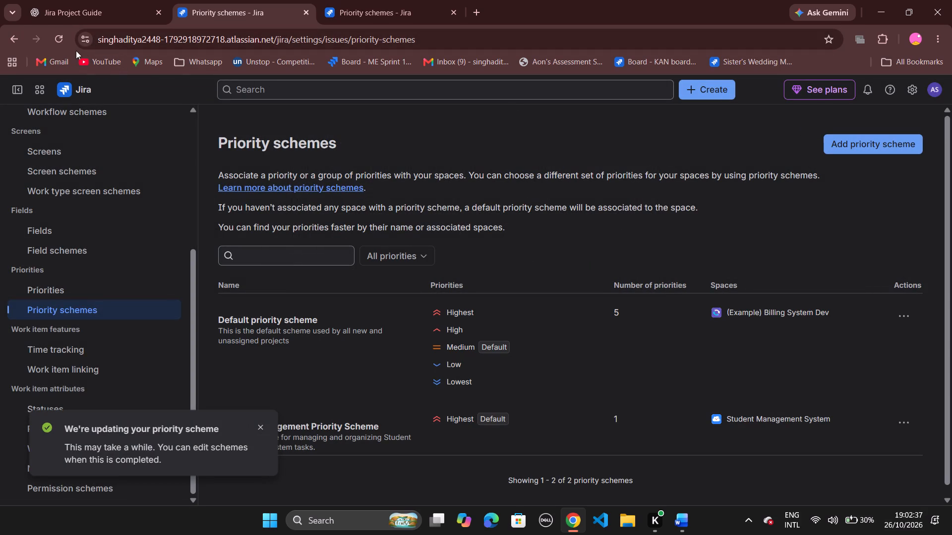
Return to the Student Management System list with the extra Priority schemes tab and work item details closed, and expand epic SMS-7.
click(8, 38)
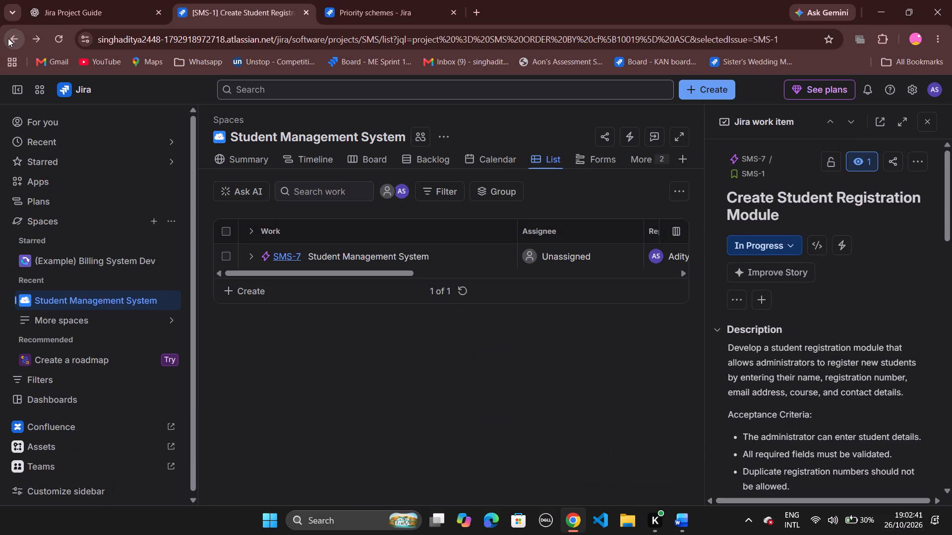
click(452, 14)
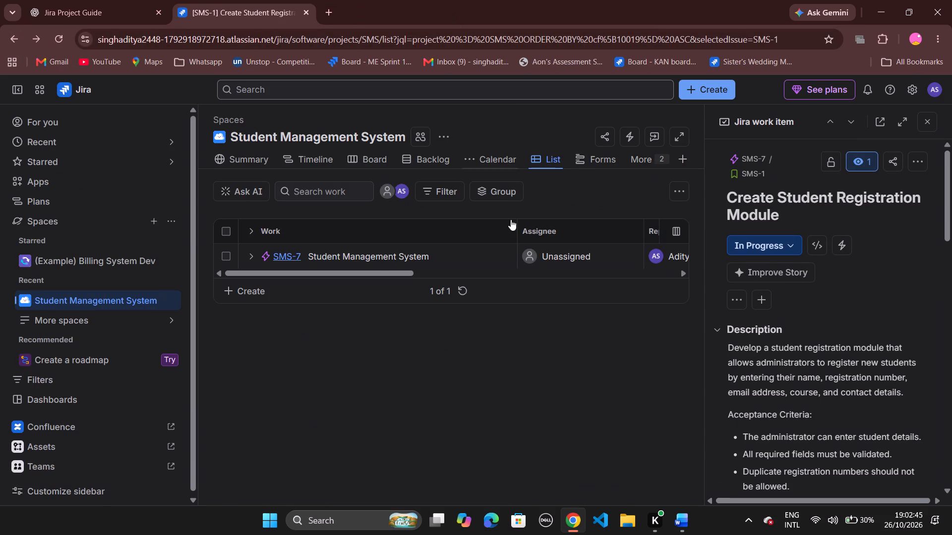
scroll(518, 267, up, 3)
click(553, 158)
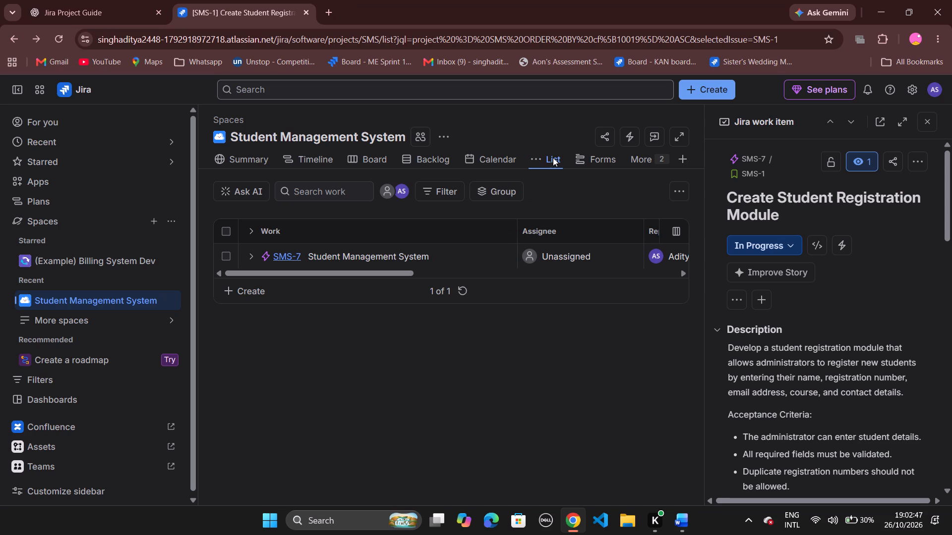
click(925, 120)
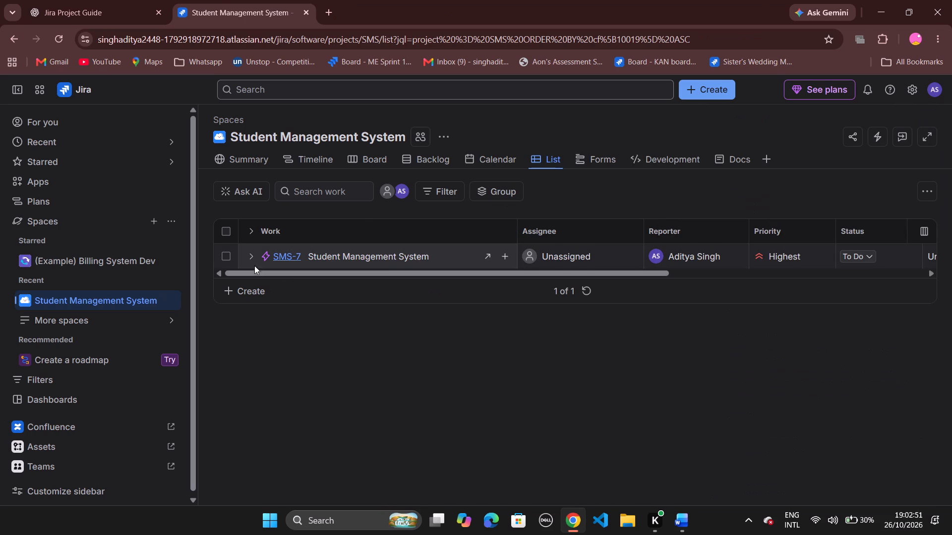
click(251, 260)
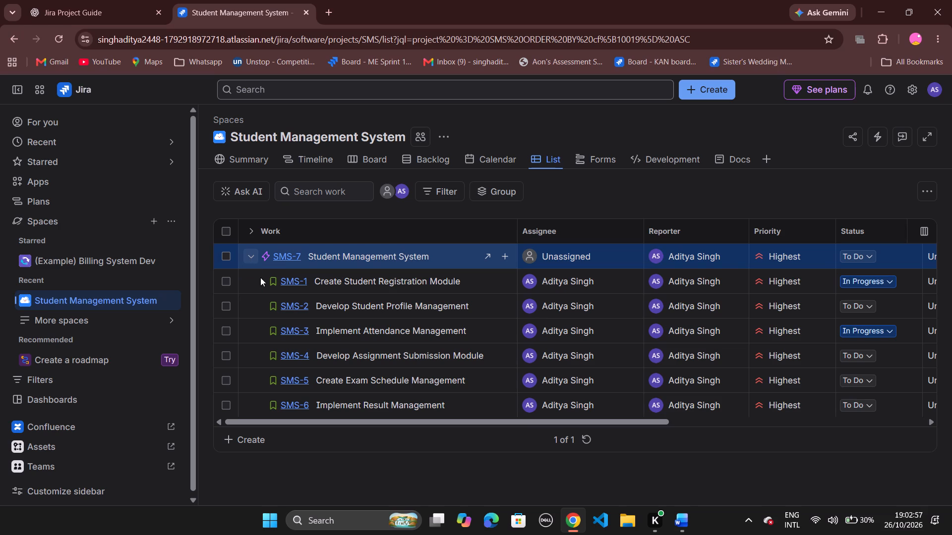
Open the SMS-1 Create Student Registration Module work item and examine its details fields for a priority setting.
double_click(371, 282)
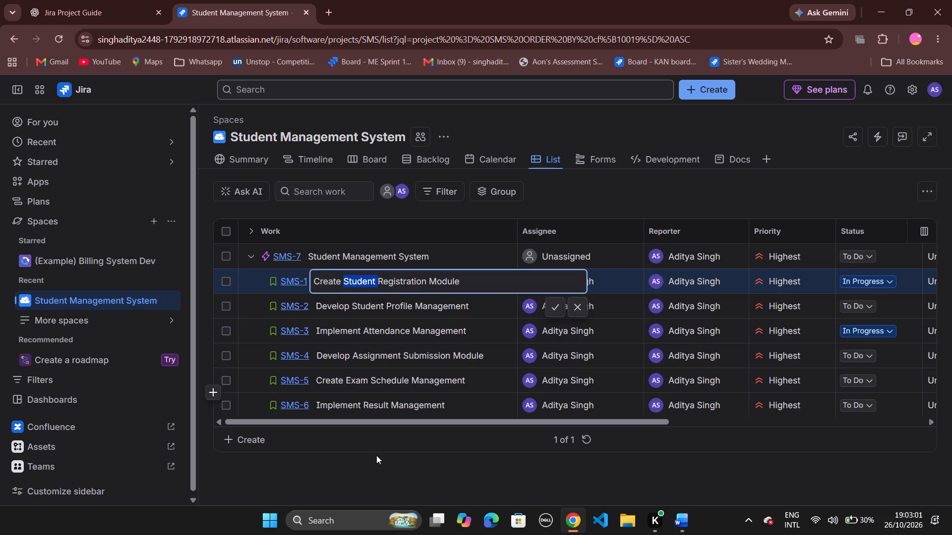
click(398, 468)
click(485, 286)
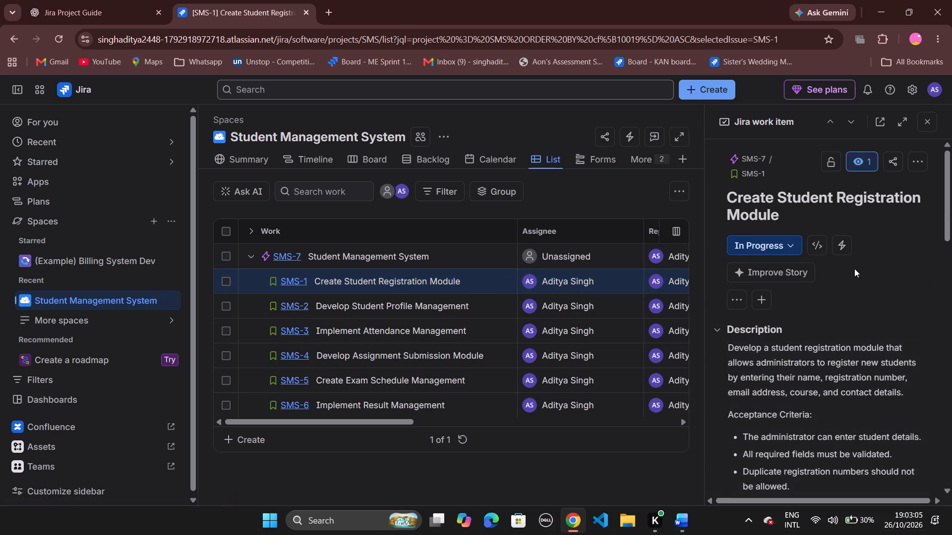
scroll(854, 268, down, 8)
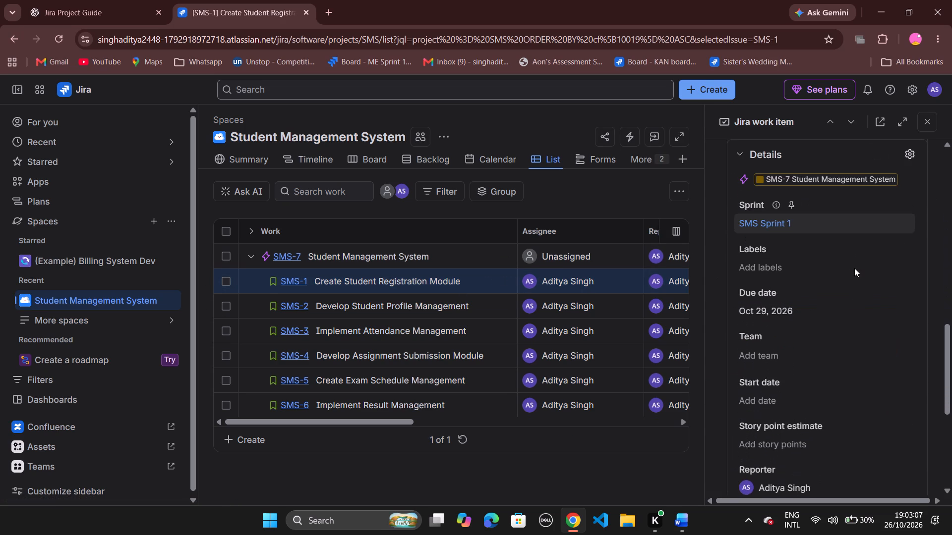
scroll(854, 268, down, 1)
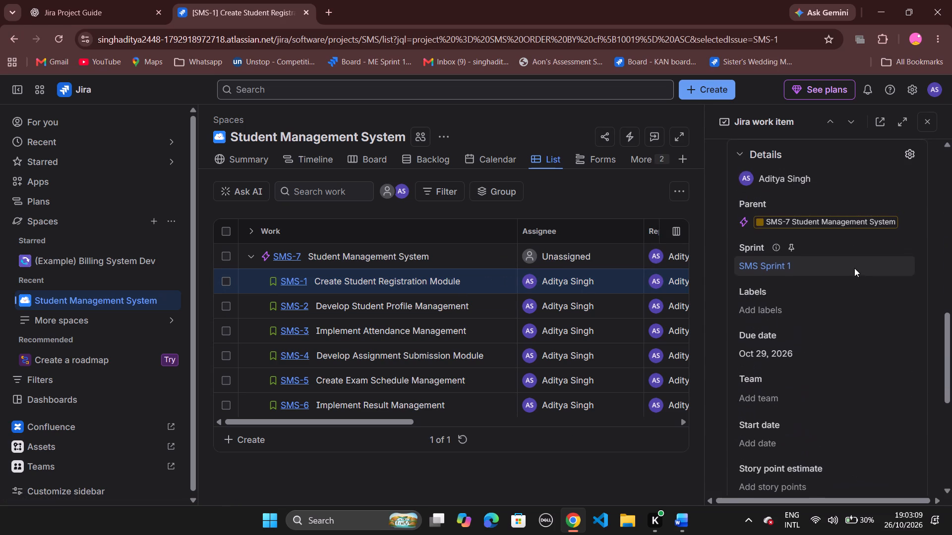
scroll(854, 268, down, 4)
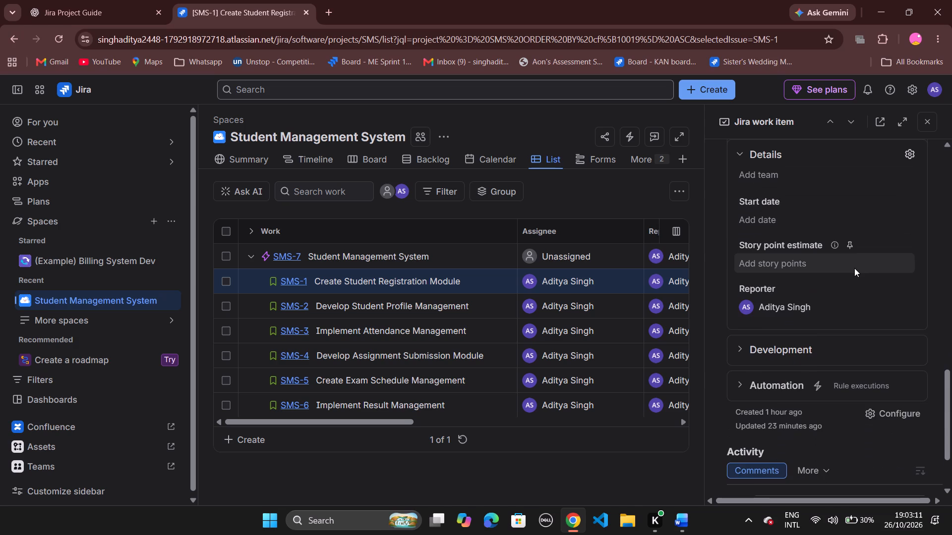
scroll(854, 268, up, 1)
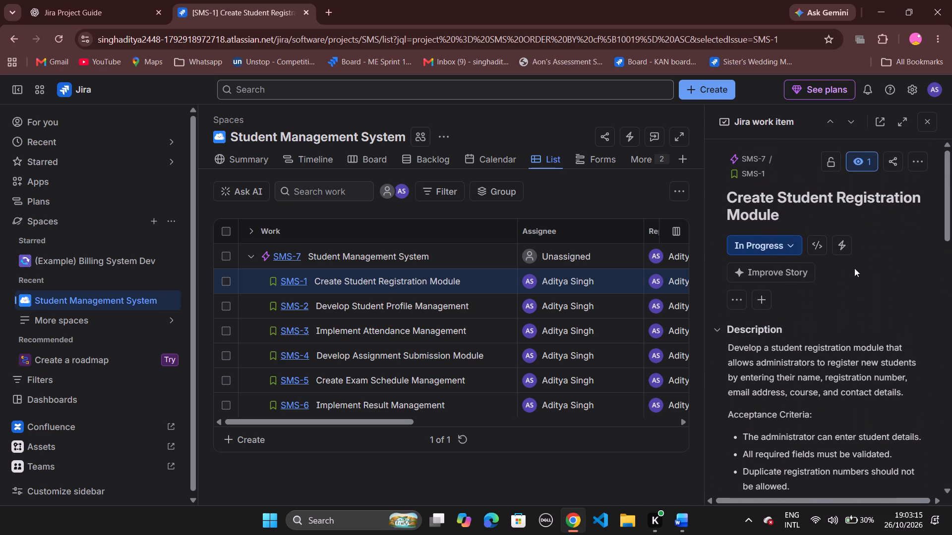
Search the Jira settings for "Prior" and go to the Priority scheme settings.
click(910, 92)
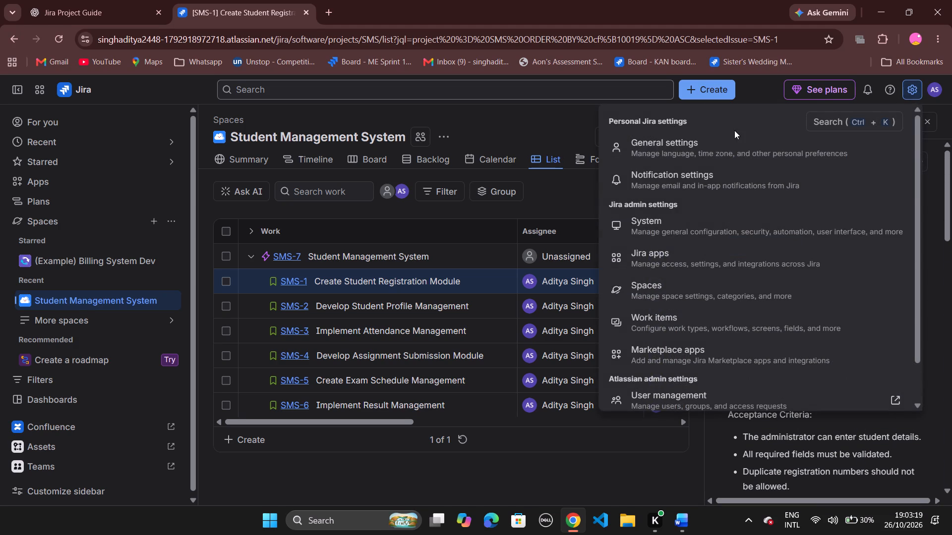
click(828, 122)
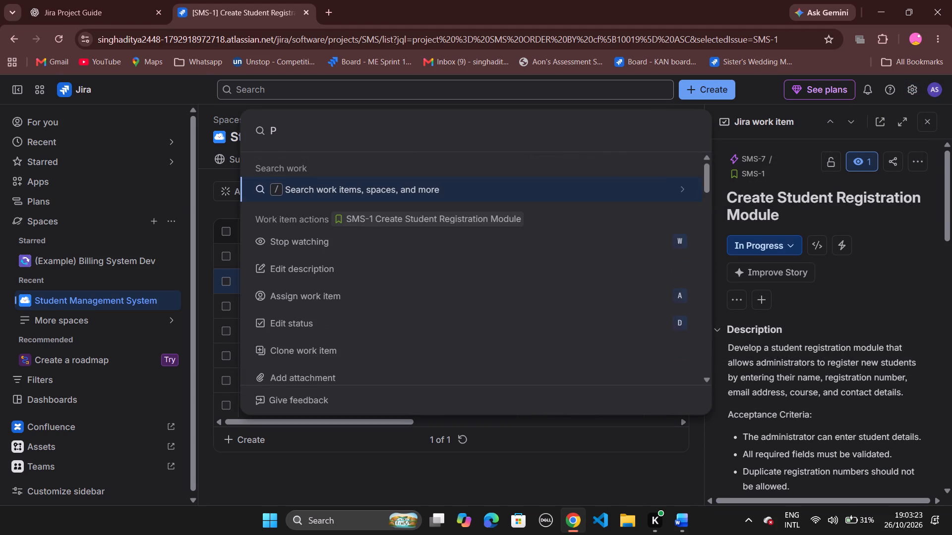
text(rior)
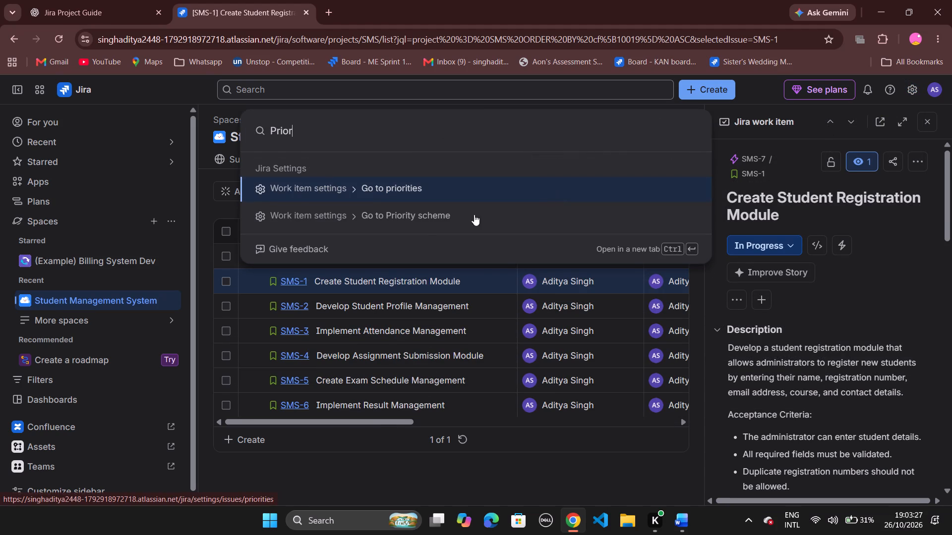
click(403, 217)
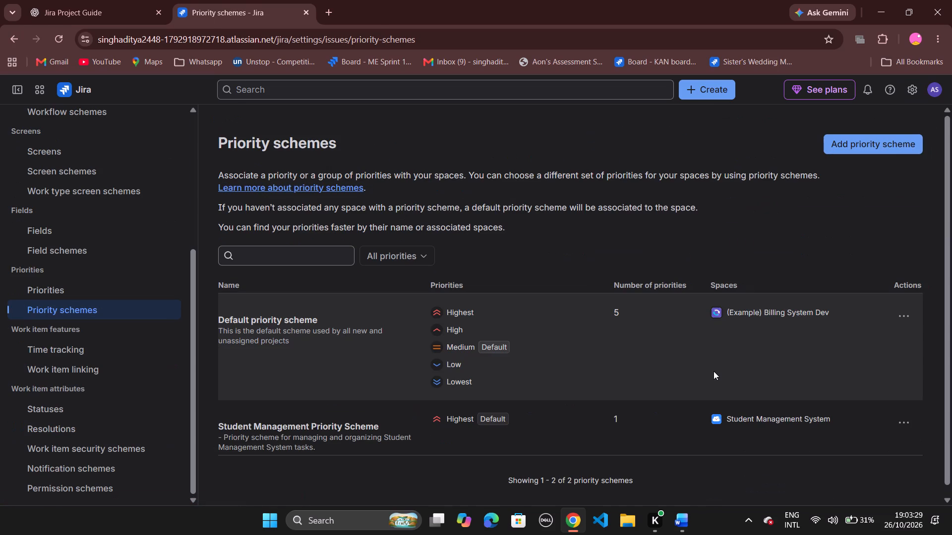
Edit the Student Management Priority Scheme and add the High, Medium, Low and Lowest priorities to it.
click(766, 417)
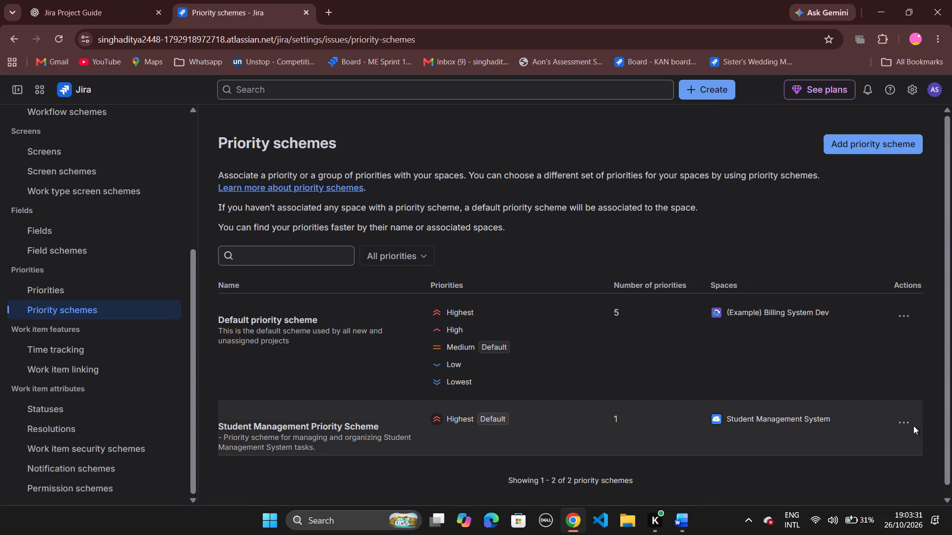
click(903, 426)
click(908, 454)
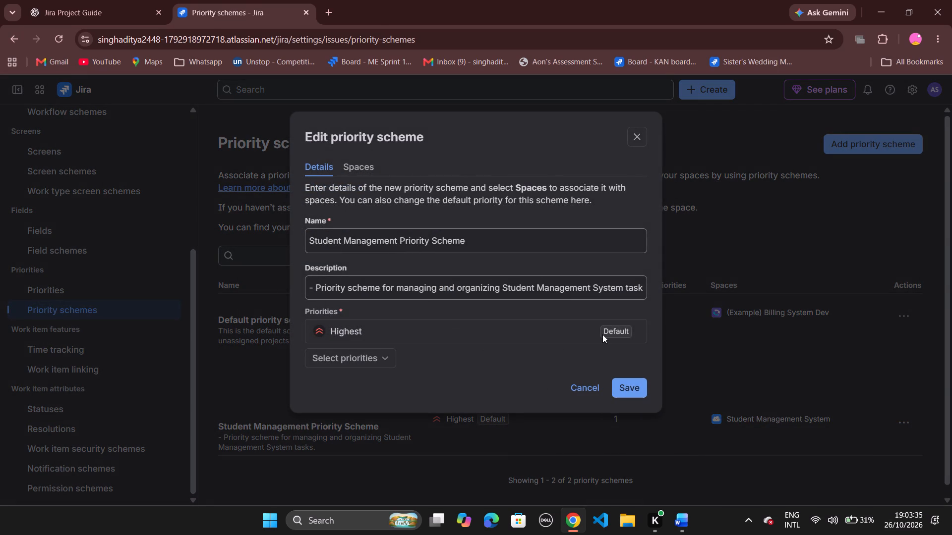
click(613, 331)
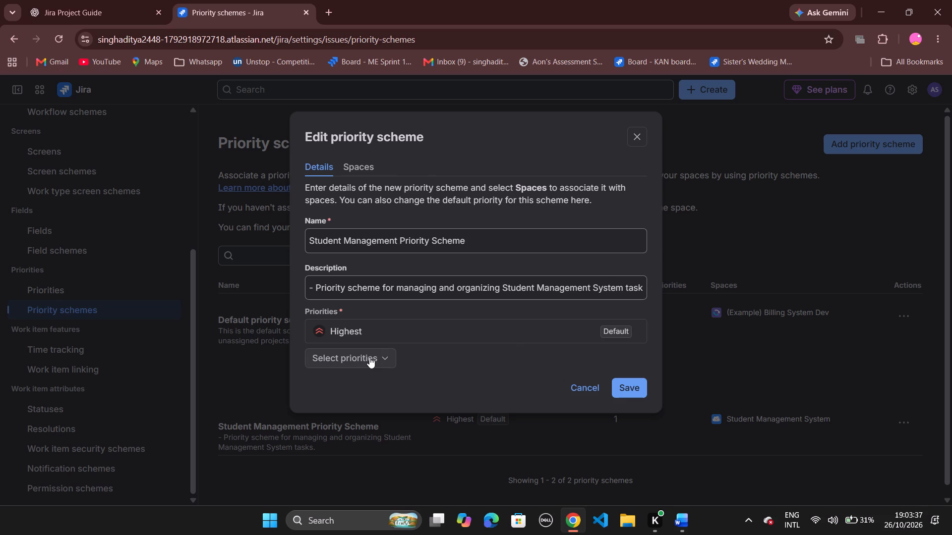
click(369, 357)
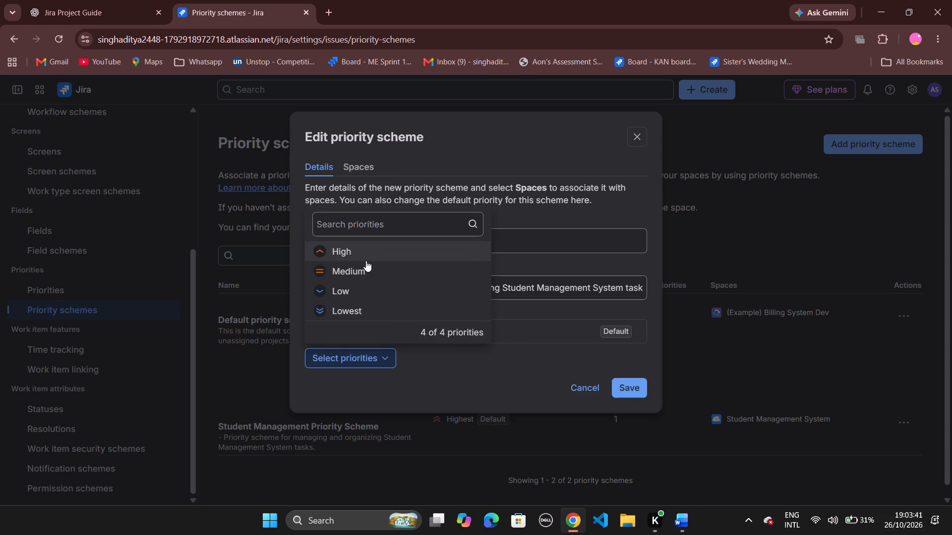
click(366, 261)
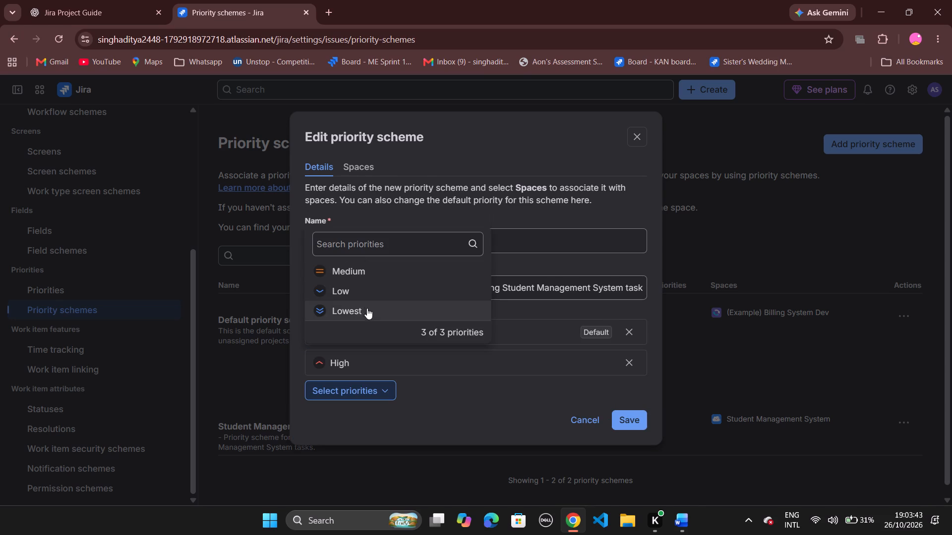
click(355, 277)
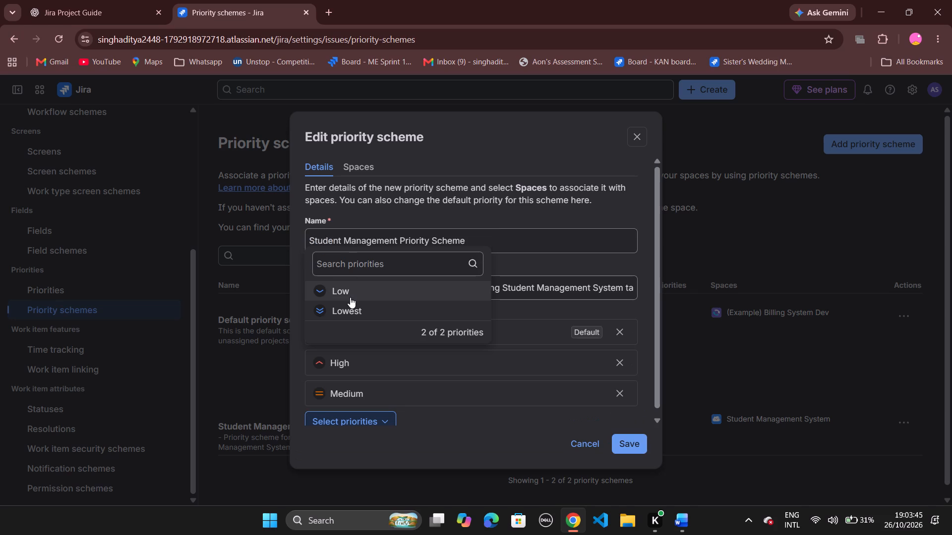
click(350, 297)
click(349, 310)
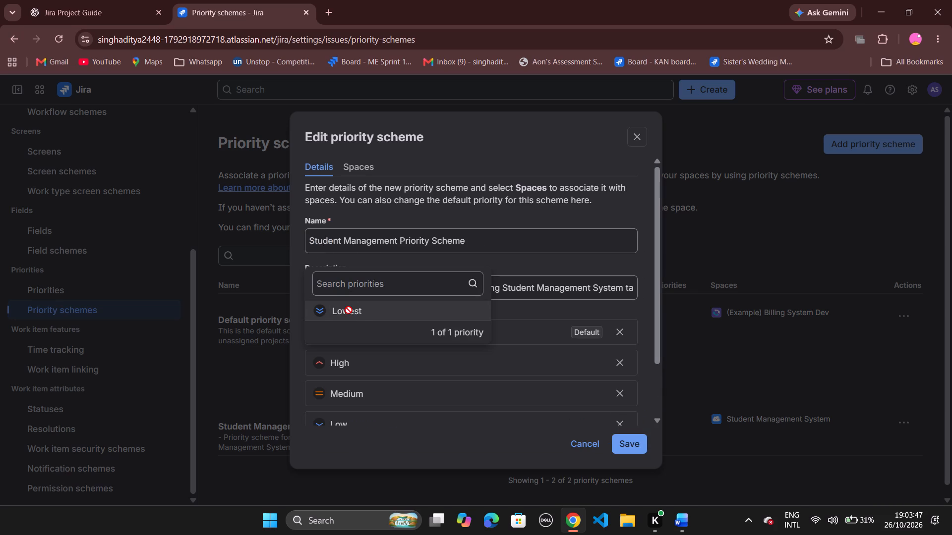
click(540, 305)
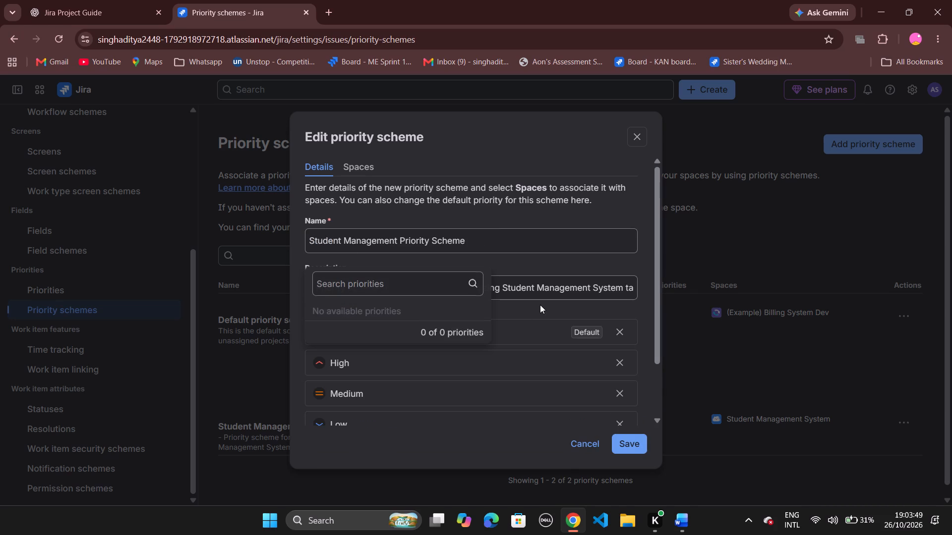
click(588, 334)
scroll(588, 334, down, 1)
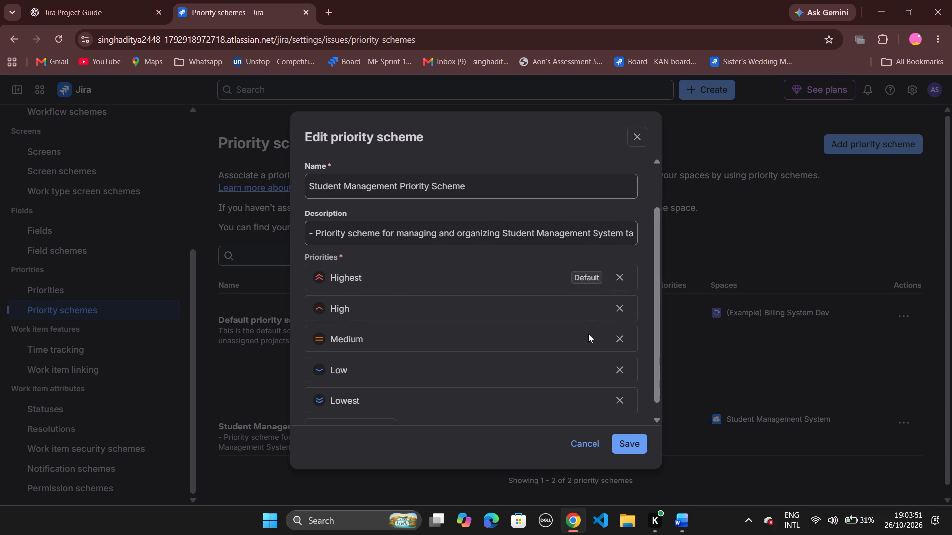
scroll(588, 334, down, 2)
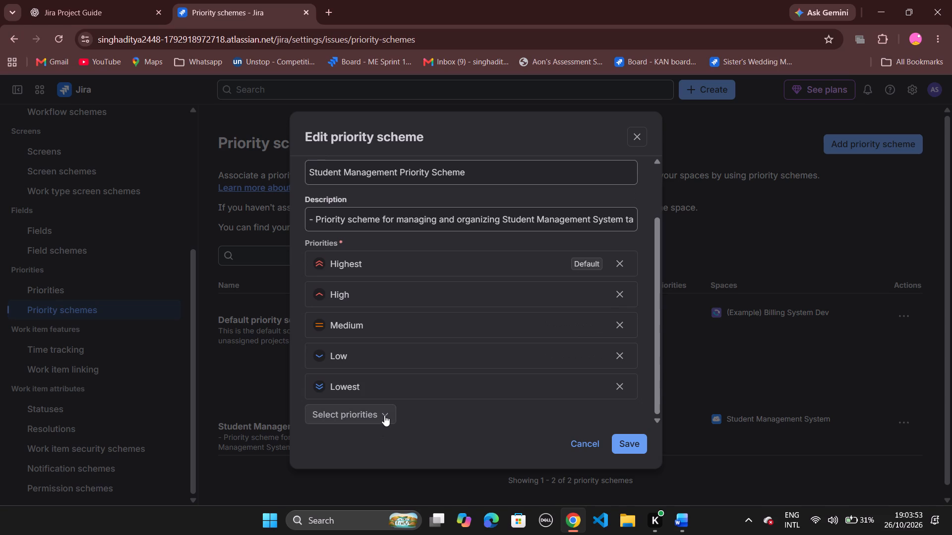
click(384, 415)
click(433, 419)
Set Lowest as the scheme's default priority and save the priority scheme.
click(574, 352)
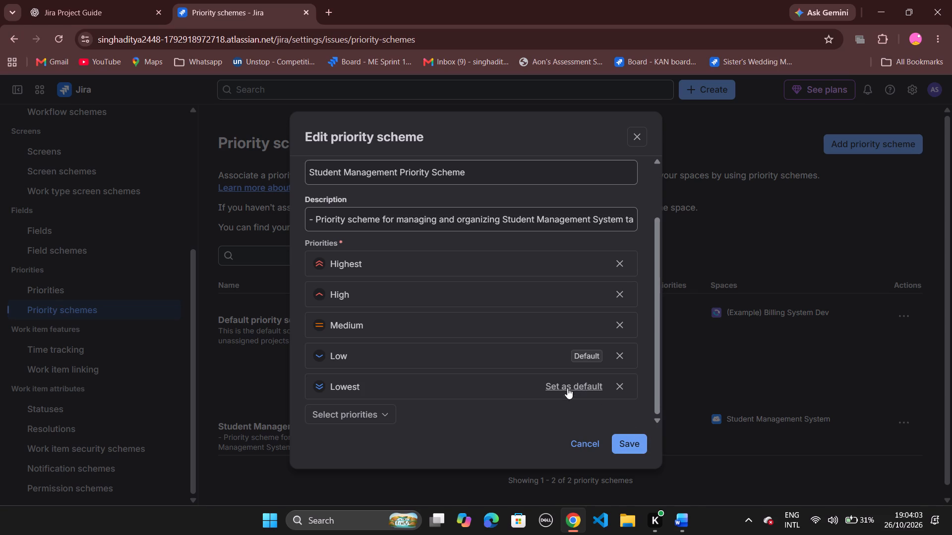
click(559, 381)
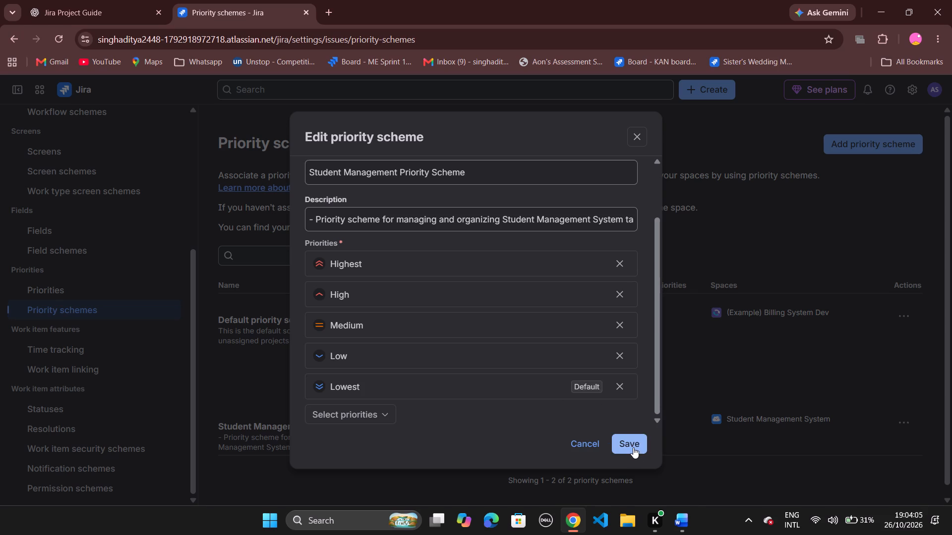
click(633, 447)
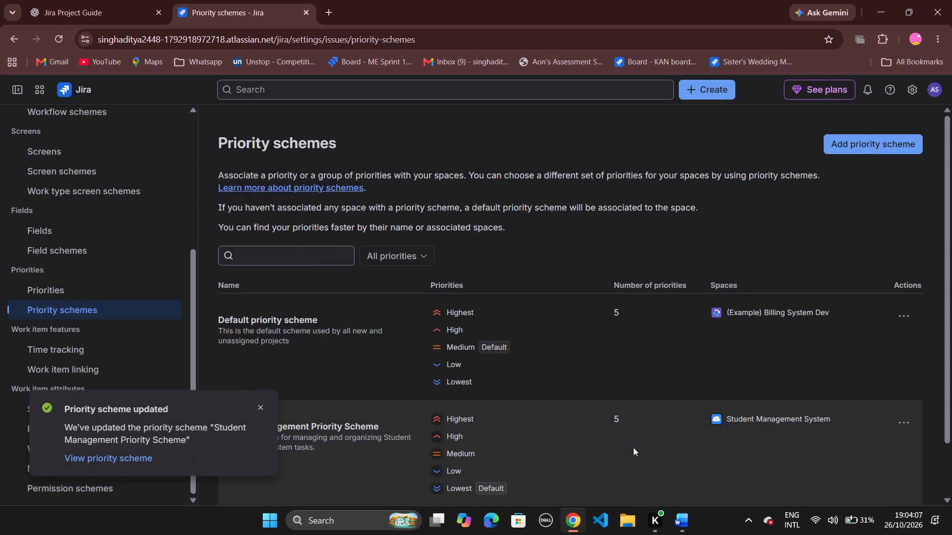
scroll(633, 447, down, 3)
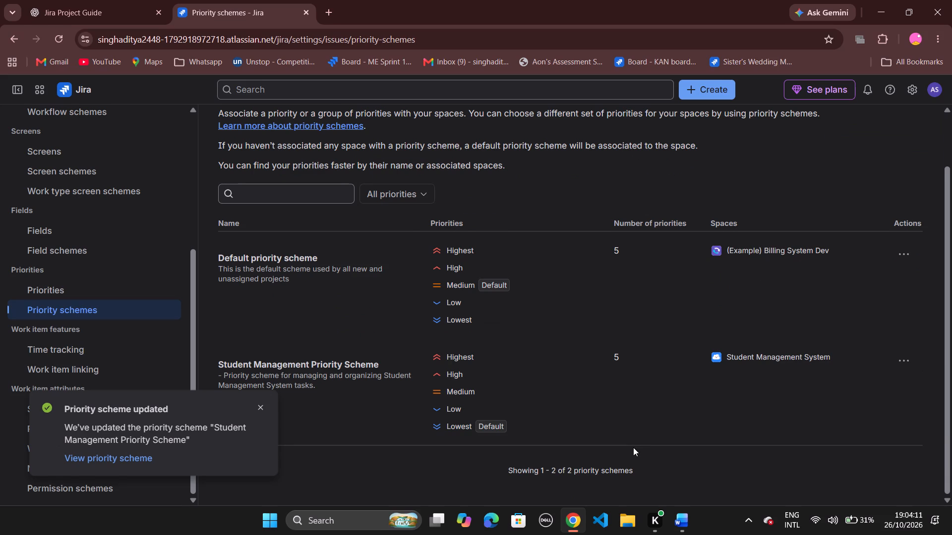
Return to the Student Management System list, expand epic SMS-7 and close the SMS-1 work item details.
click(9, 37)
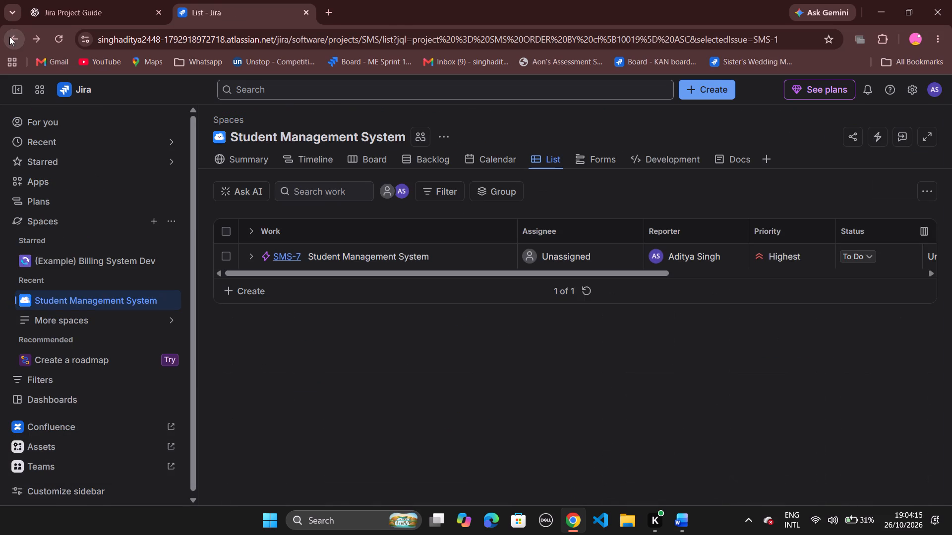
click(249, 256)
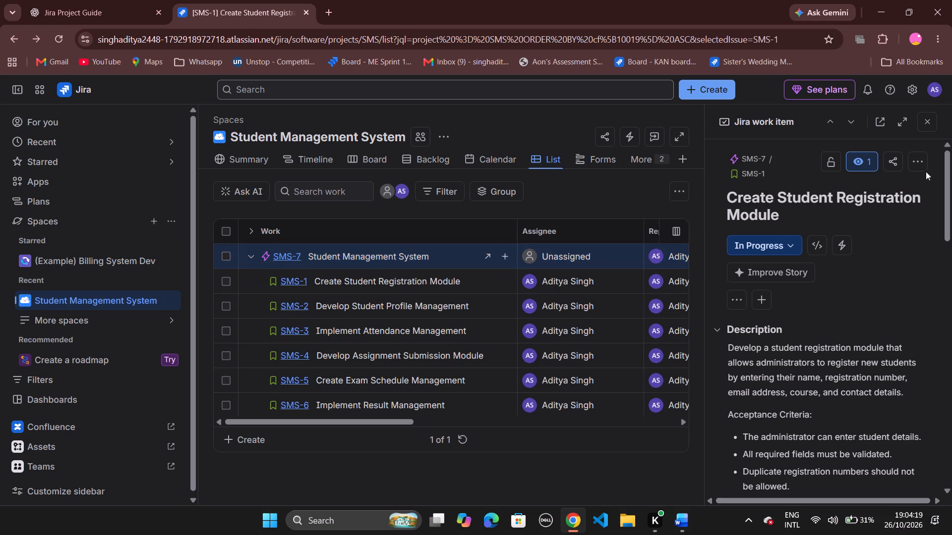
click(930, 121)
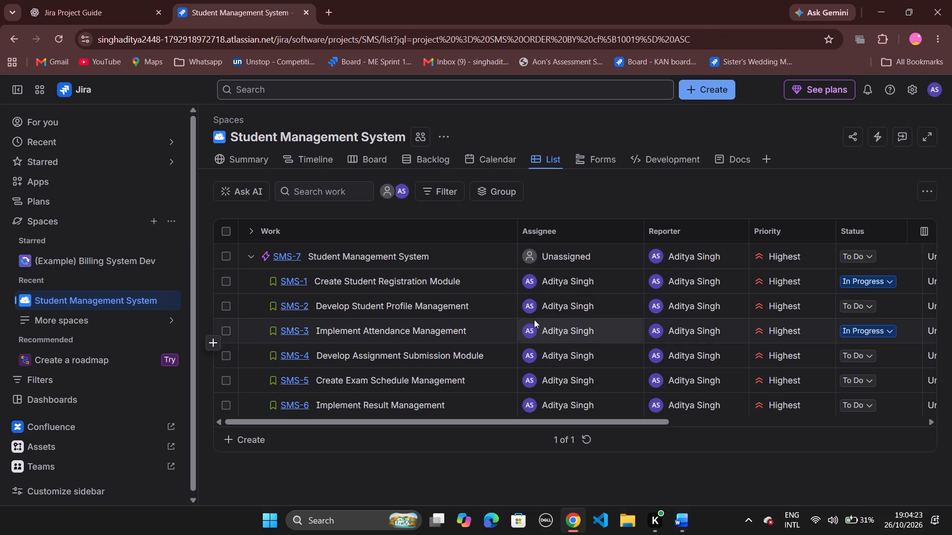
Open the SMS-1 Create Student Registration Module work item, examine its details fields for a priority setting, and close it.
click(485, 281)
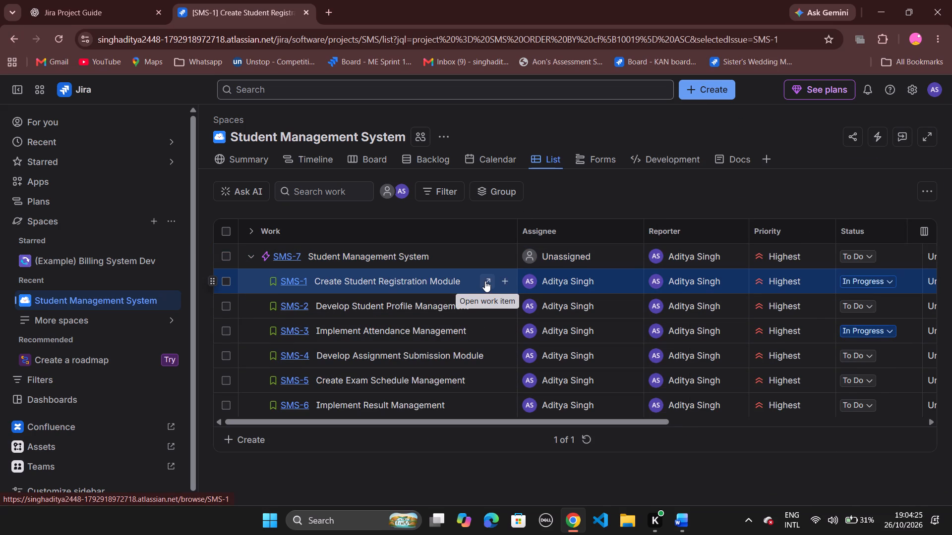
scroll(821, 315, down, 3)
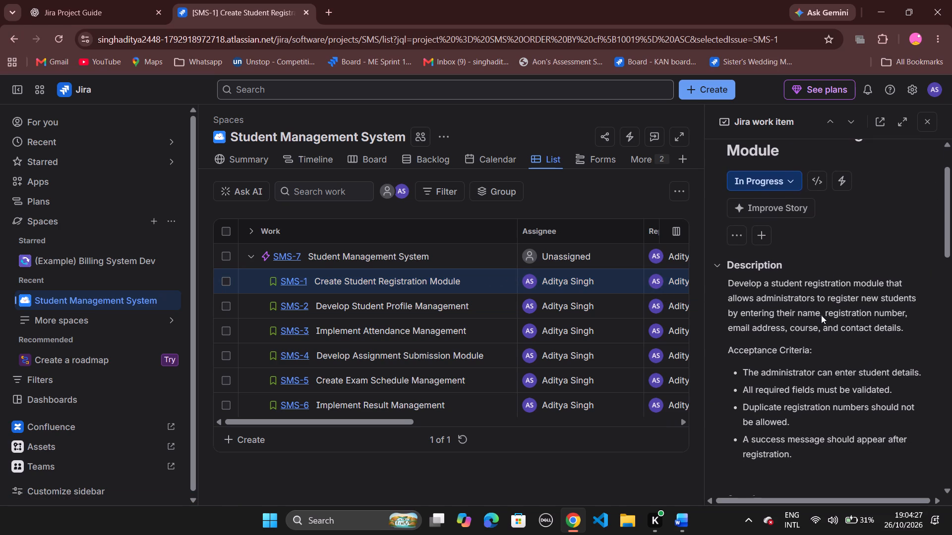
scroll(821, 315, down, 6)
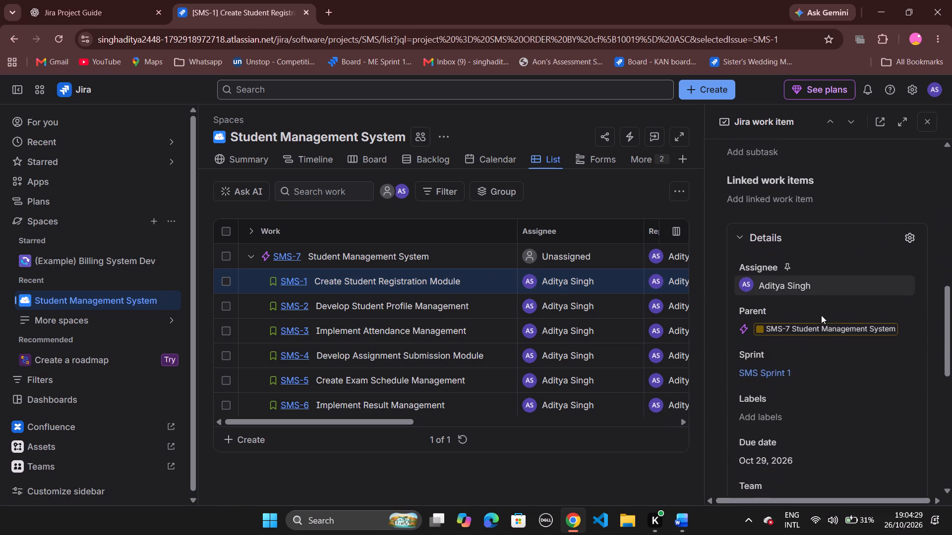
scroll(821, 315, down, 5)
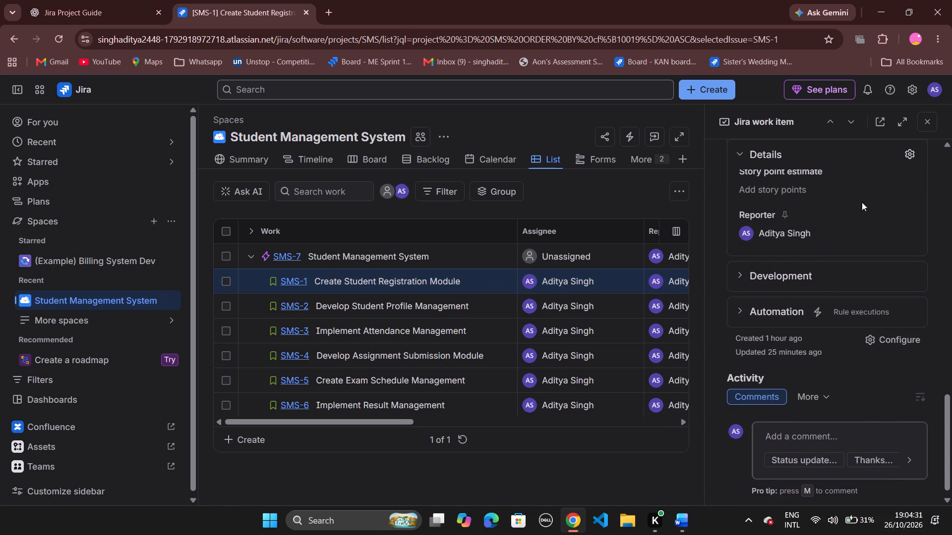
click(928, 118)
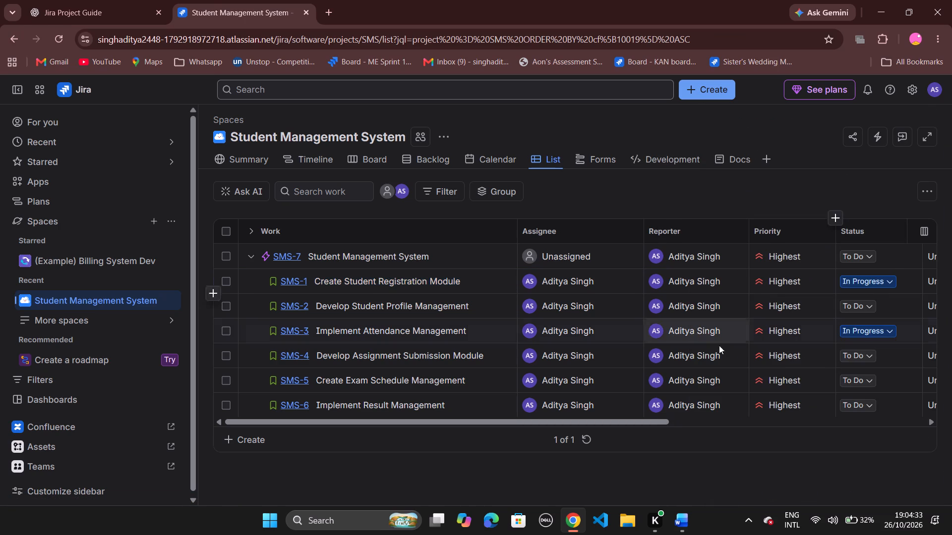
scroll(703, 355, up, 1)
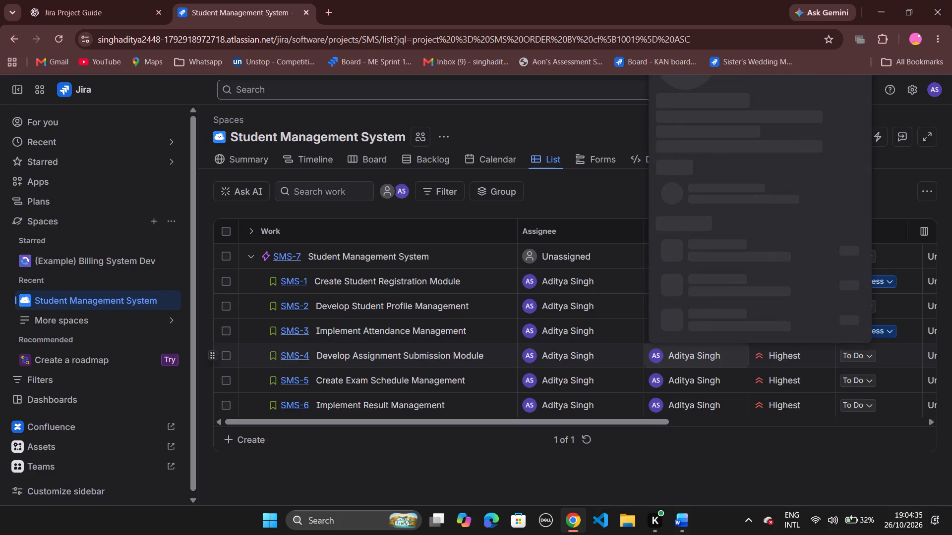
key(Print)
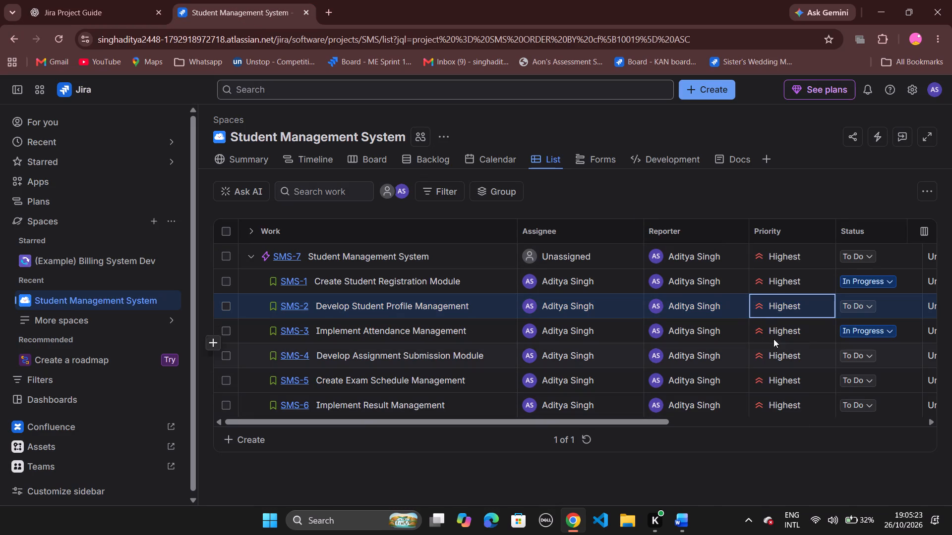
In the backlog, set the due date of SMS-2 Develop Student Profile Management to 10/31/2026, close its details and reload the page.
click(433, 156)
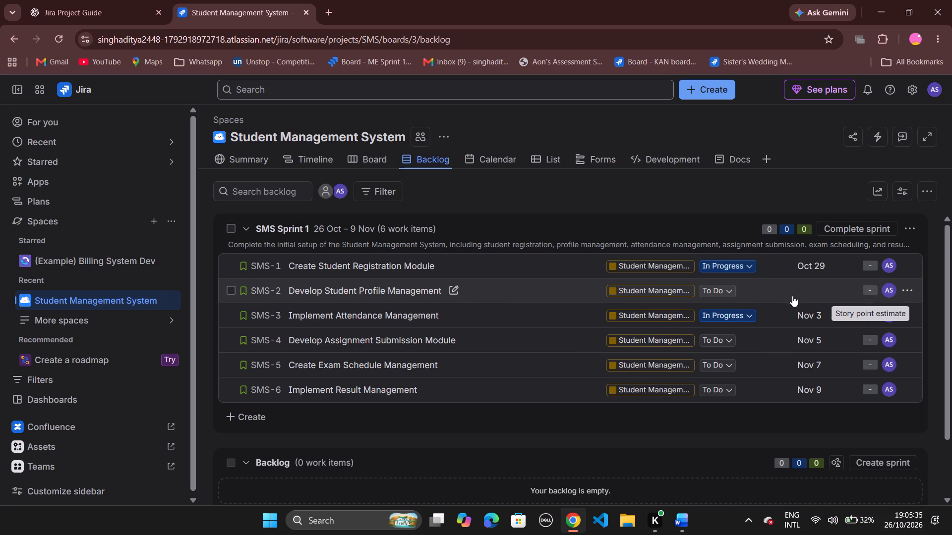
click(388, 293)
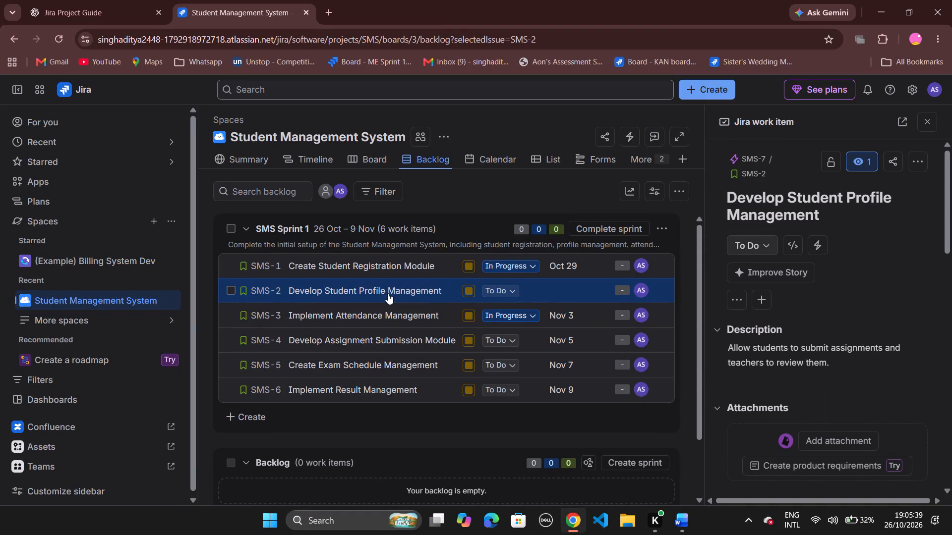
scroll(816, 323, down, 6)
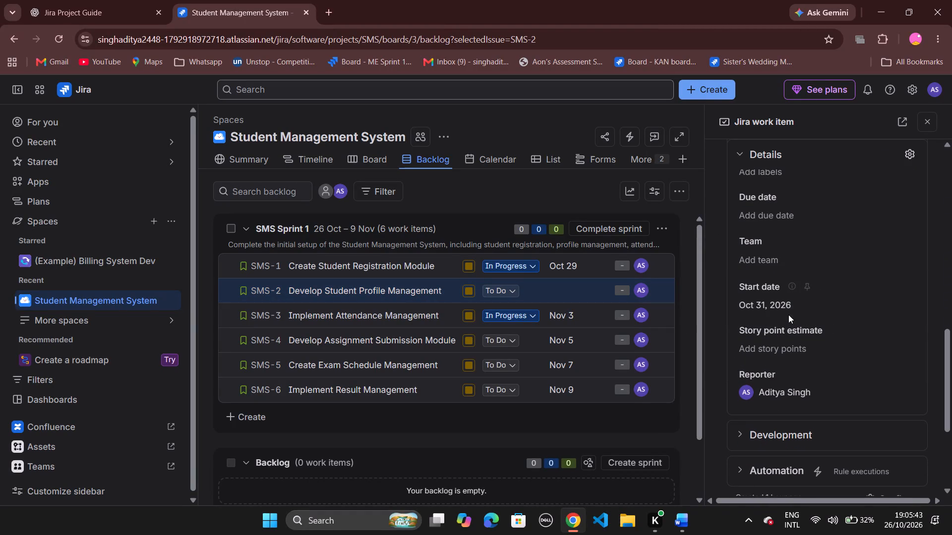
click(774, 218)
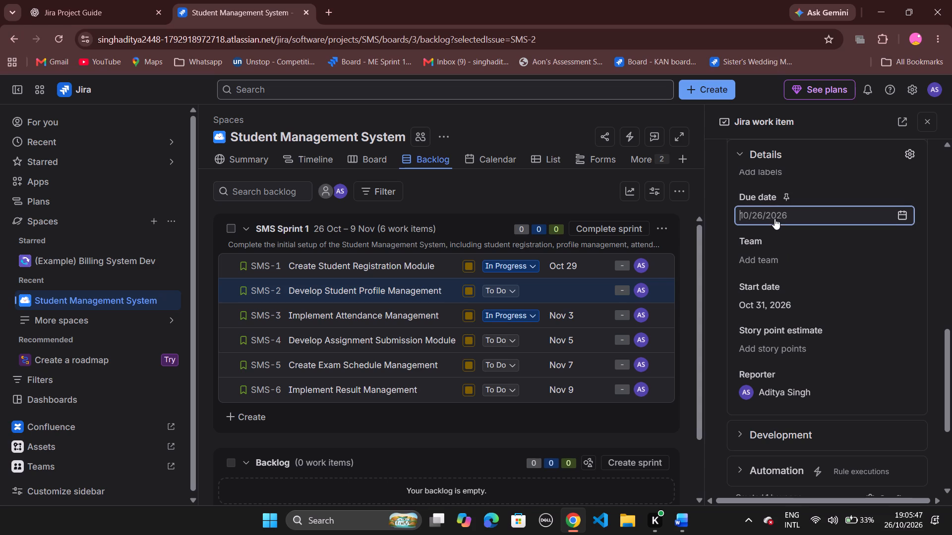
click(899, 214)
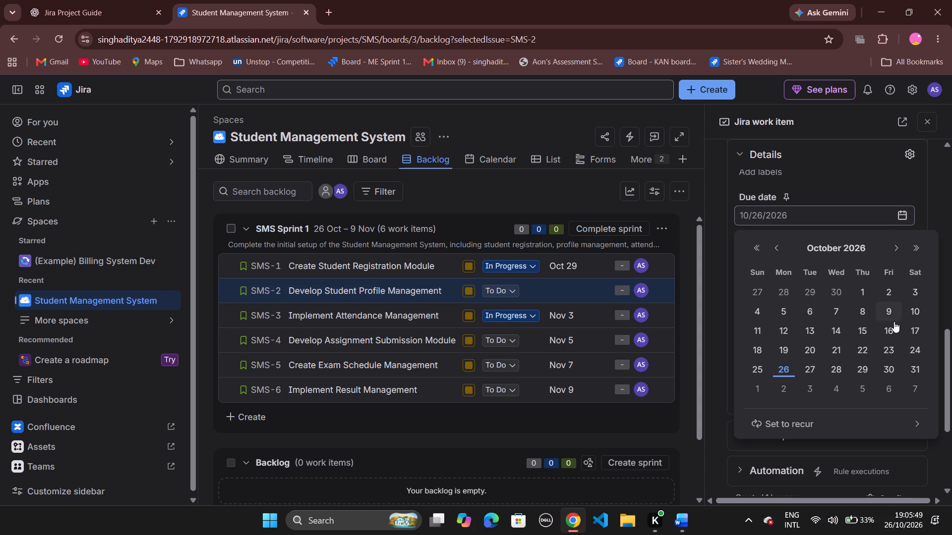
click(909, 371)
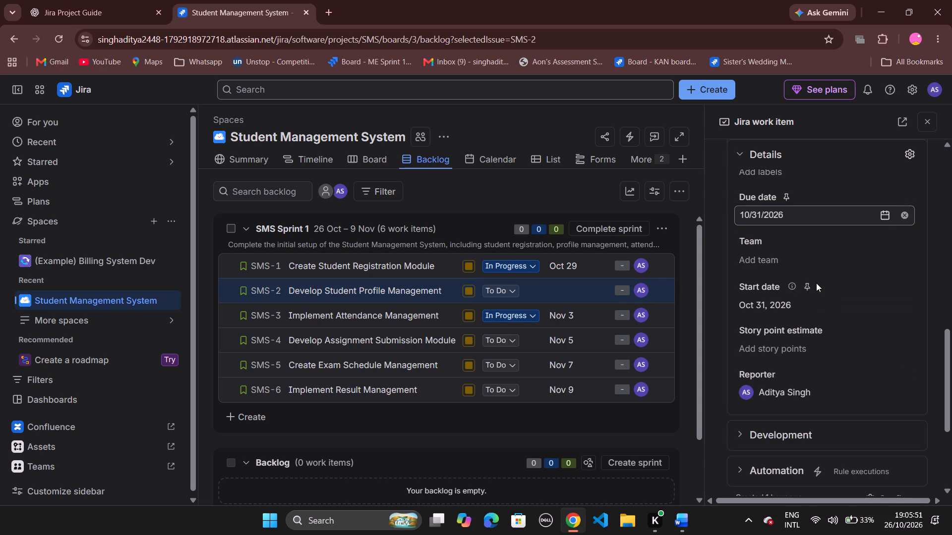
click(928, 123)
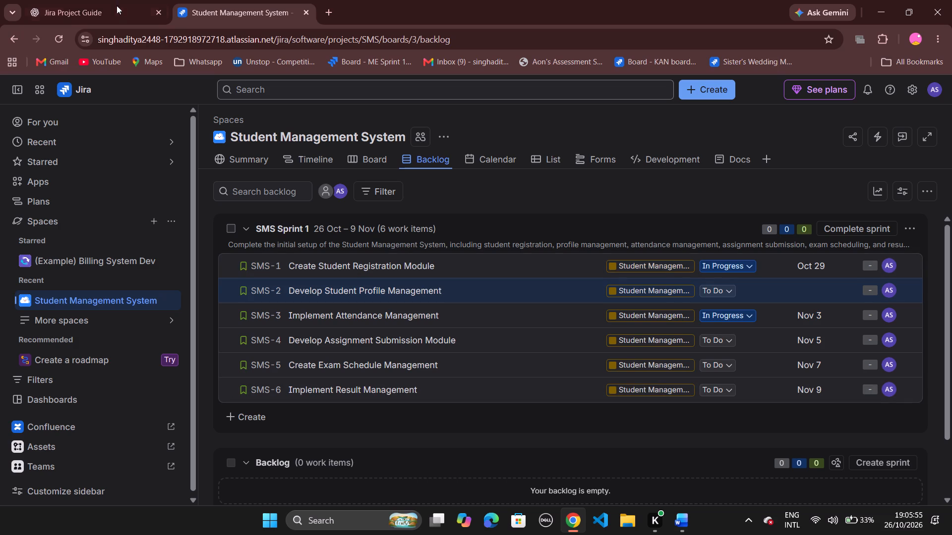
click(60, 38)
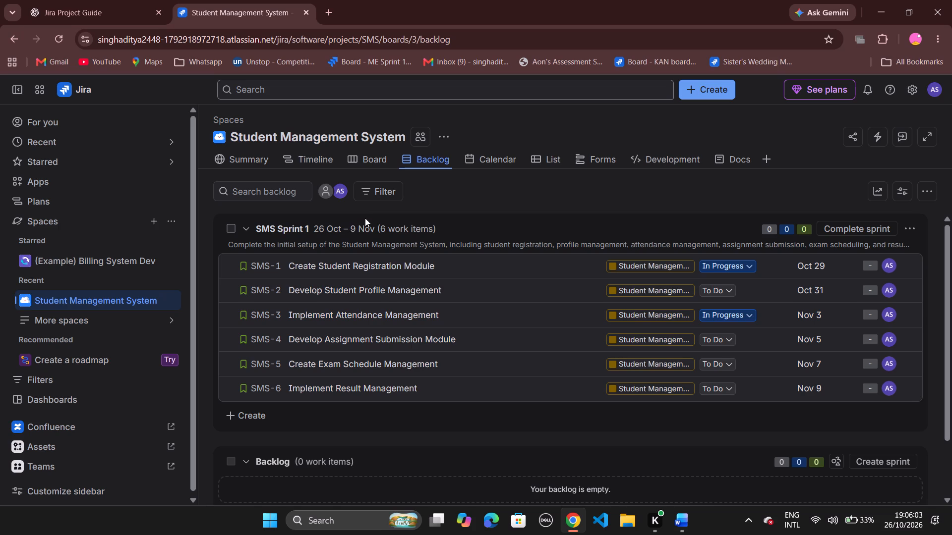
Look over the sprint board and the project timeline with epic SMS-7 expanded to show its child tasks.
click(363, 156)
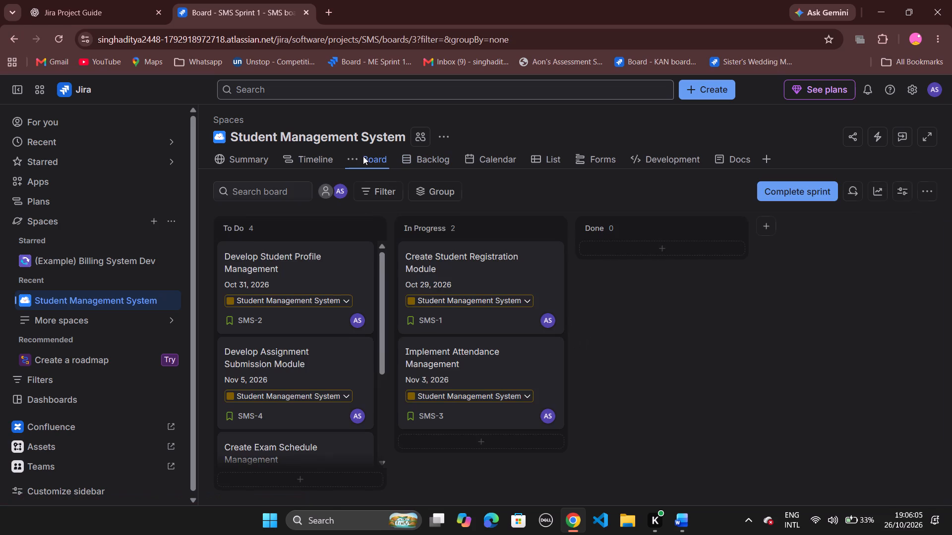
scroll(674, 427, down, 1)
click(428, 161)
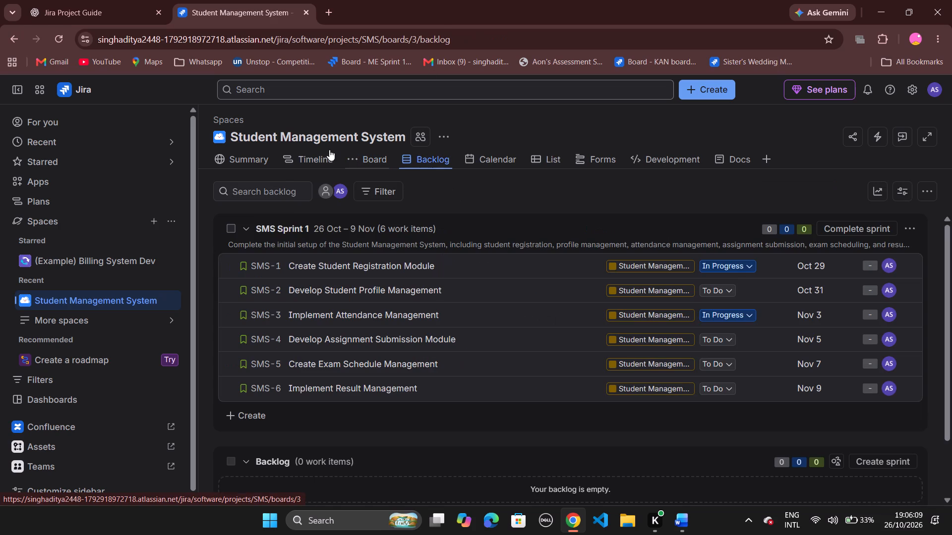
click(312, 158)
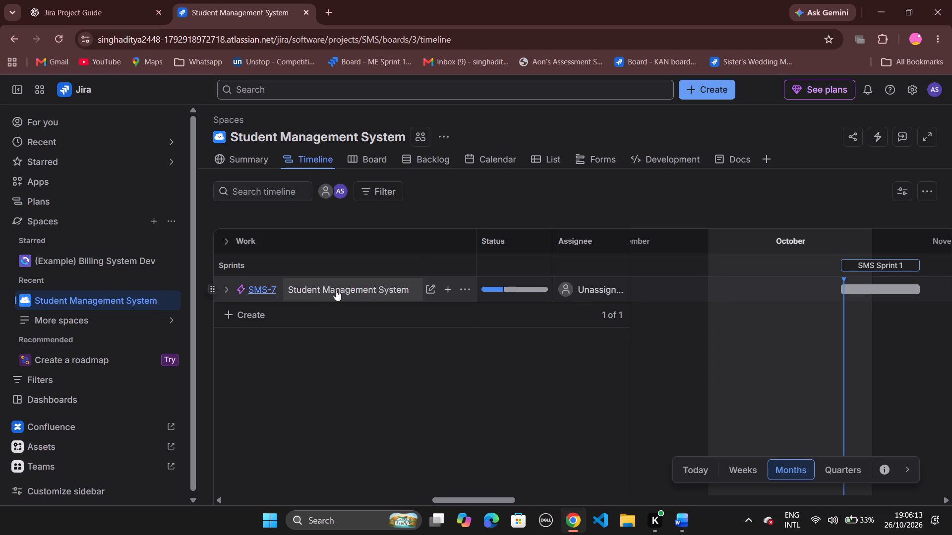
click(227, 289)
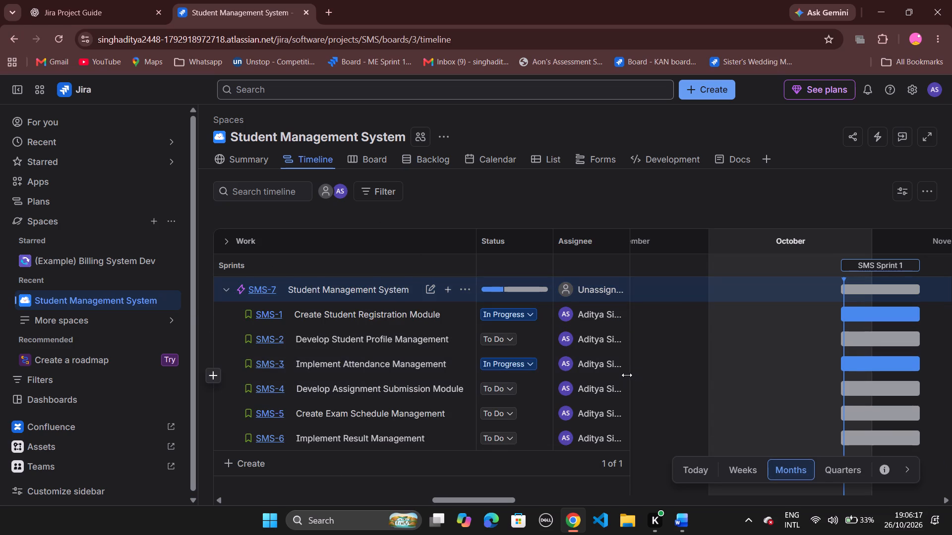
scroll(627, 375, down, 2)
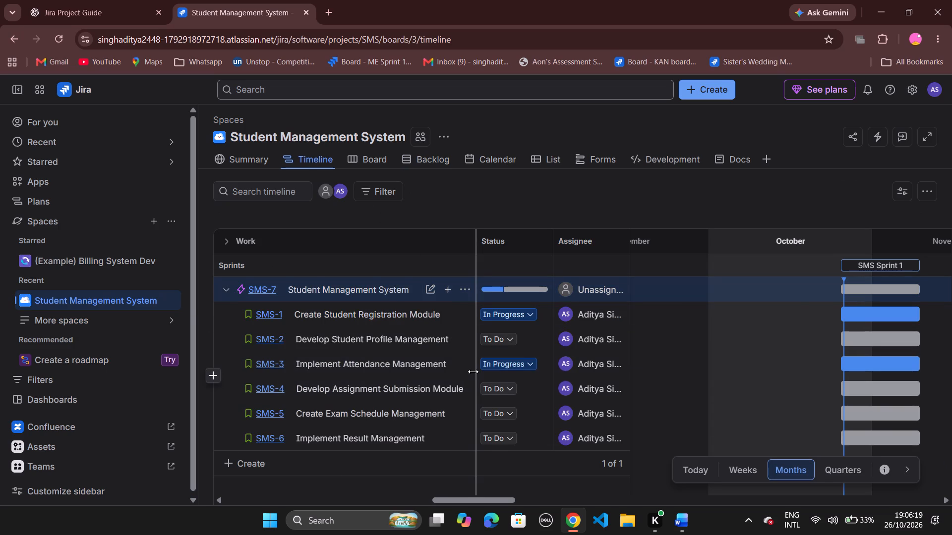
scroll(473, 372, down, 1)
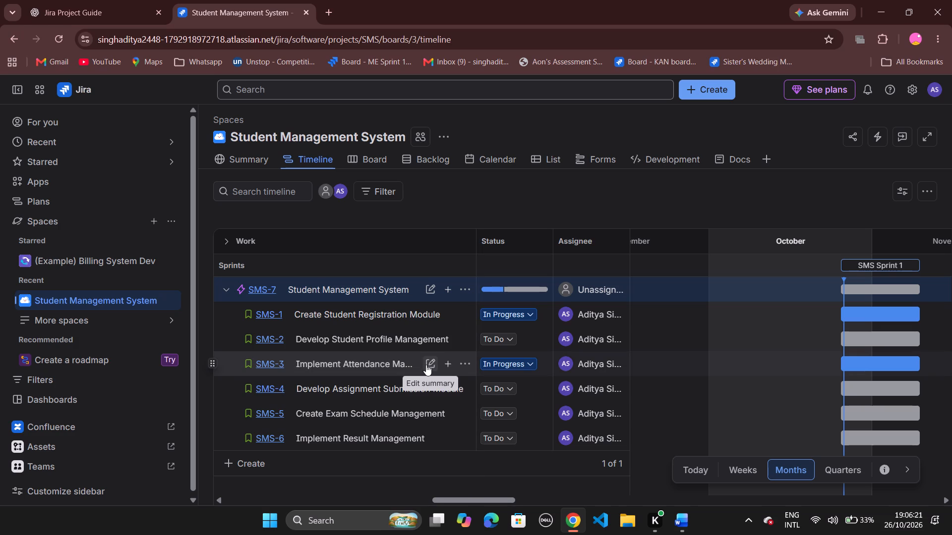
scroll(426, 365, down, 2)
scroll(426, 365, up, 3)
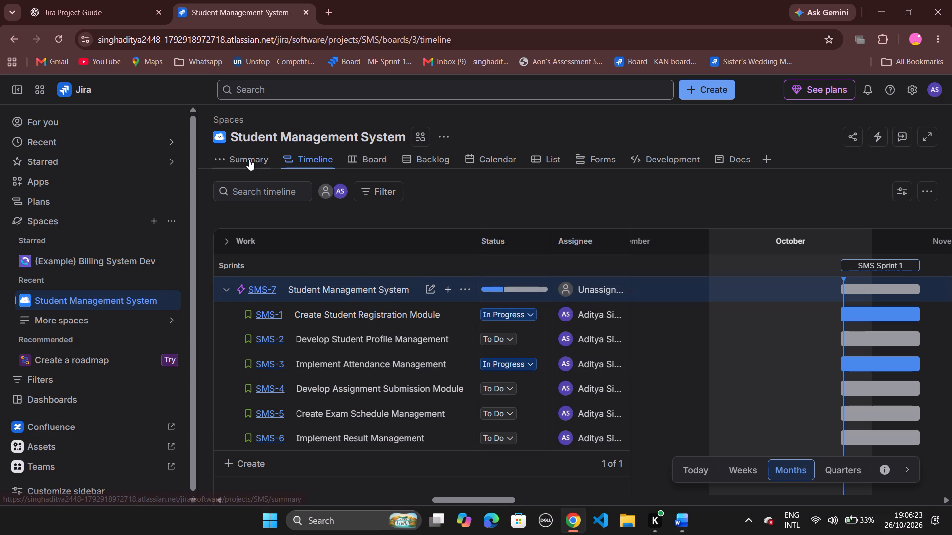
Examine the project summary, including the status overview, recent activity and priority breakdown.
click(249, 160)
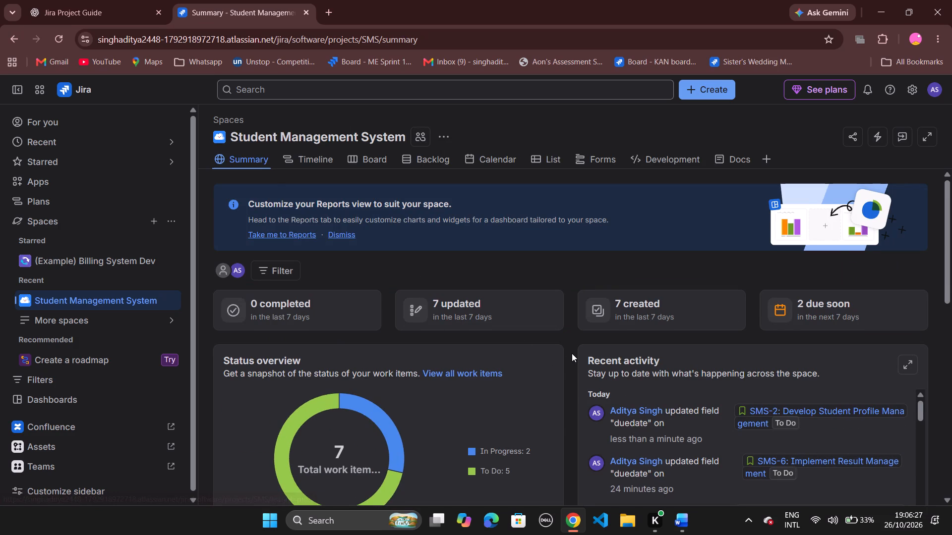
scroll(572, 353, down, 4)
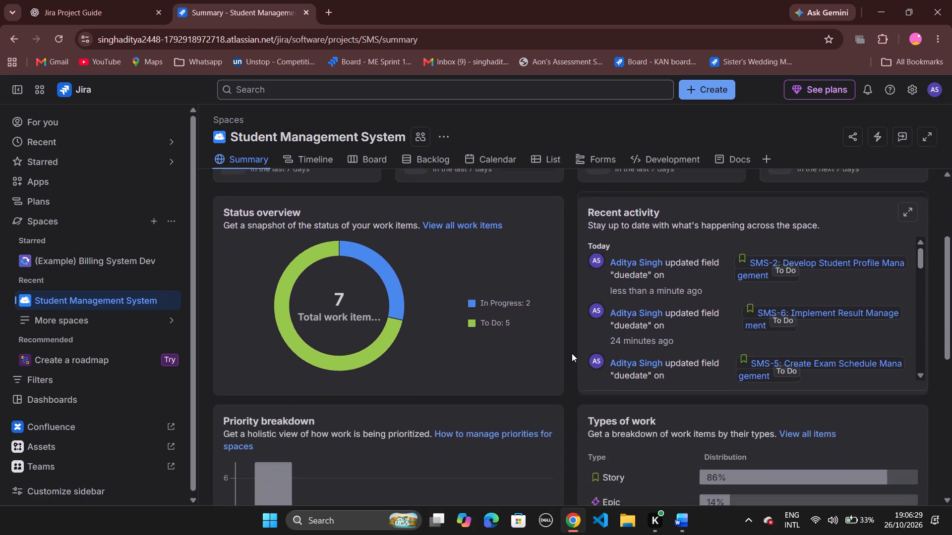
scroll(572, 353, down, 4)
scroll(572, 353, up, 8)
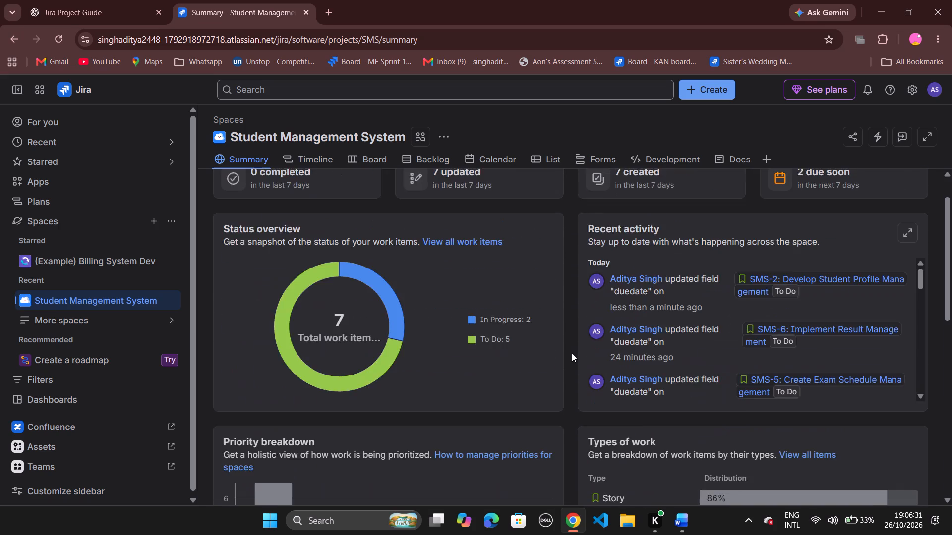
Open epic SMS-7 from the calendar's unscheduled work, examine its details and child work items, close it and return to the list.
click(602, 156)
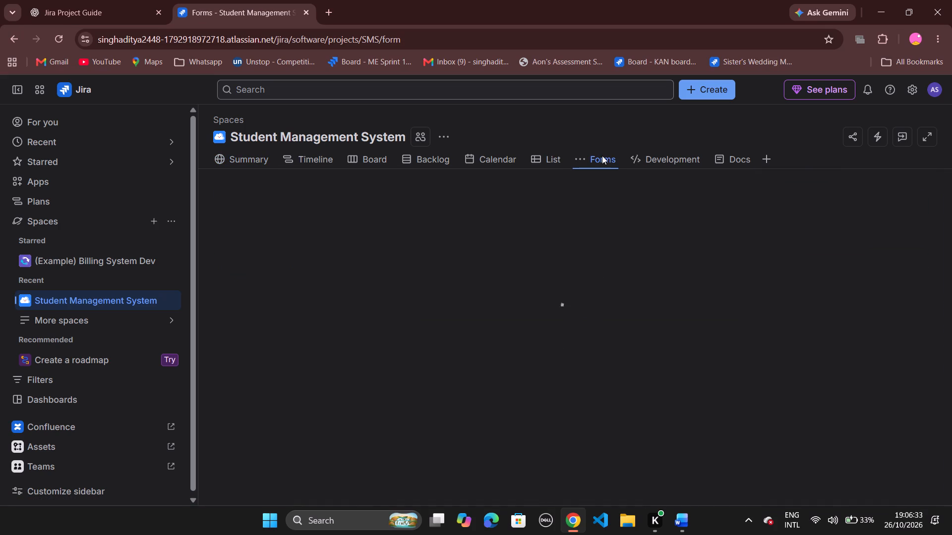
click(499, 158)
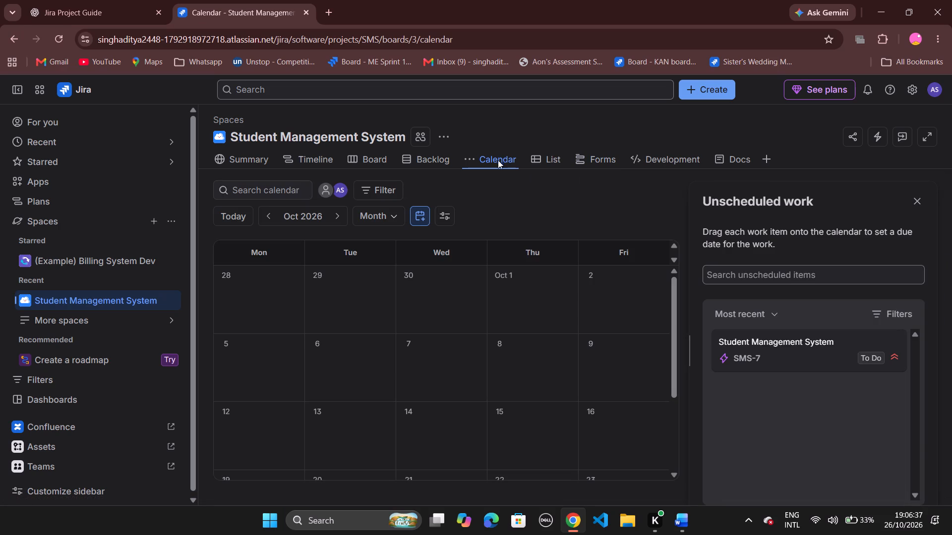
click(776, 316)
click(895, 360)
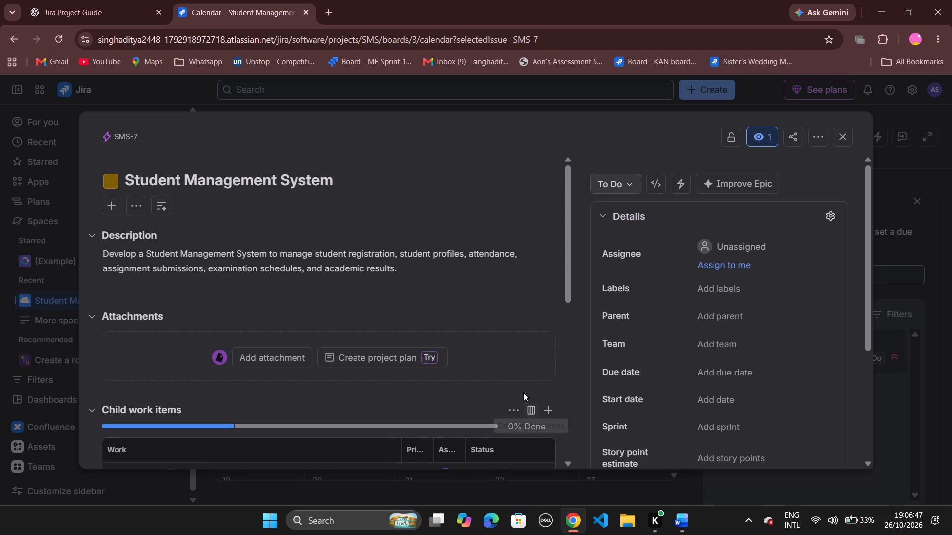
scroll(522, 373, down, 5)
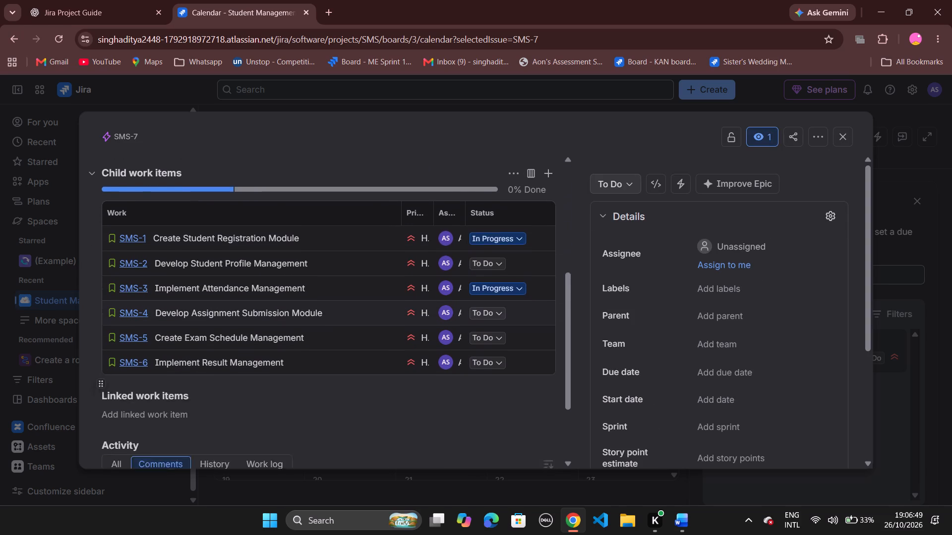
scroll(522, 373, down, 3)
scroll(522, 373, up, 4)
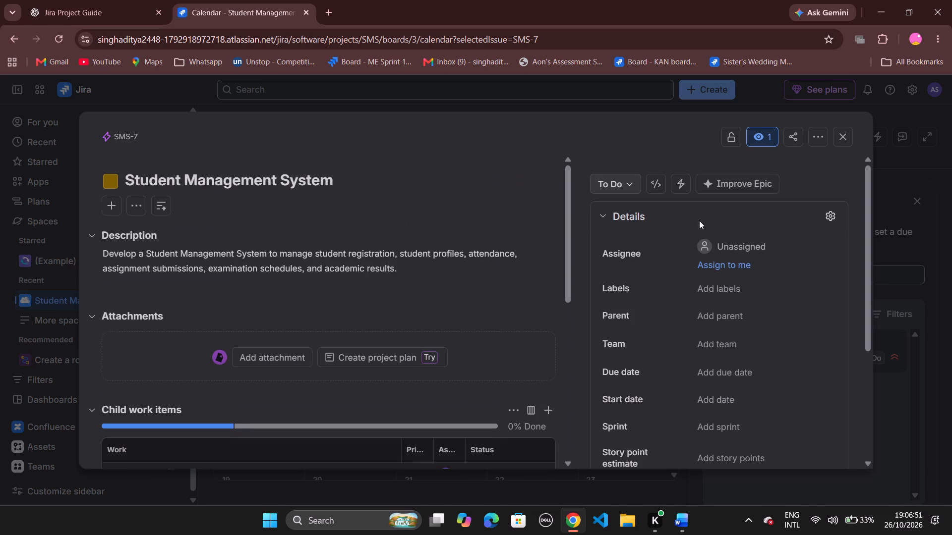
click(848, 139)
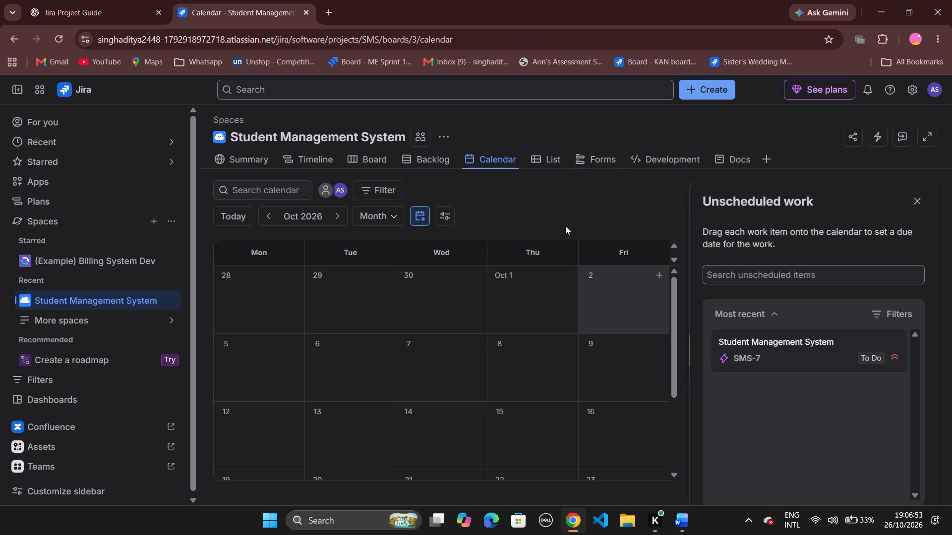
click(548, 158)
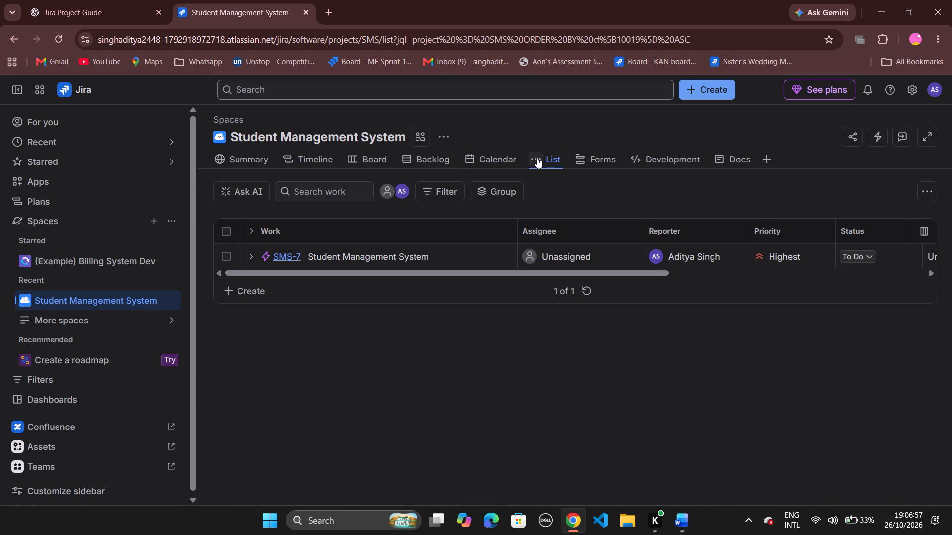
click(91, 6)
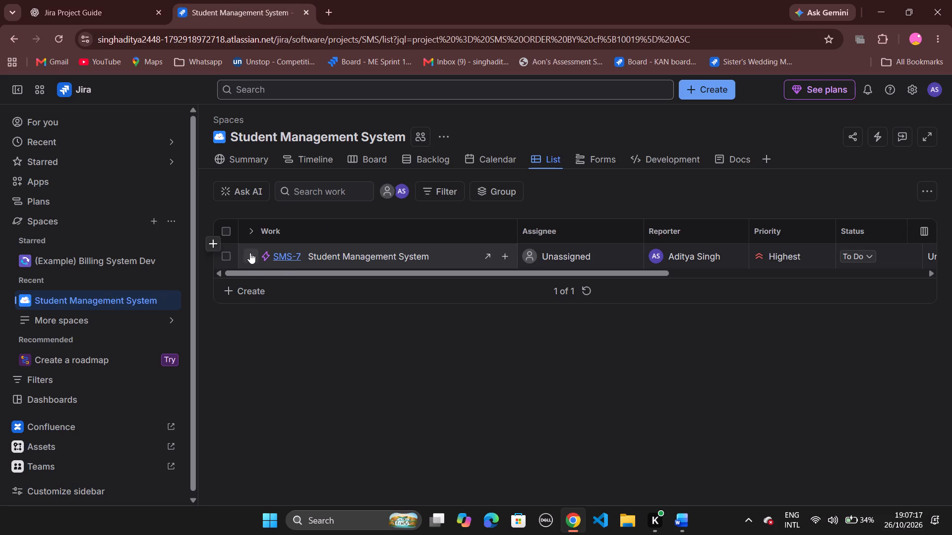
click(249, 254)
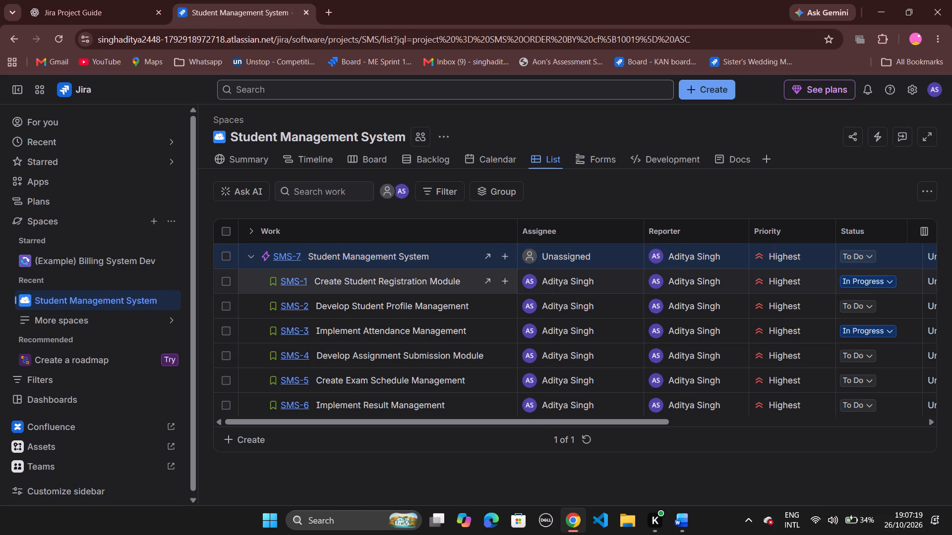
click(486, 278)
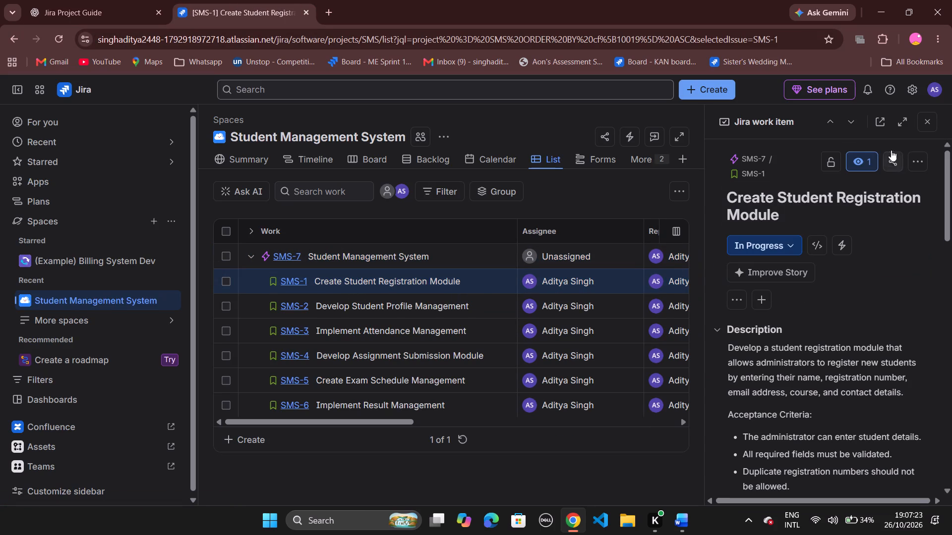
click(895, 125)
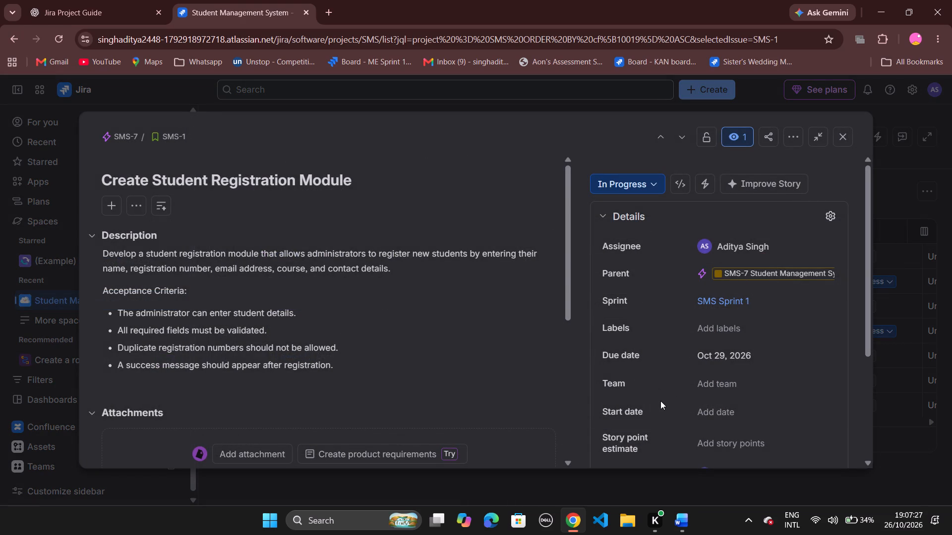
scroll(480, 388, down, 2)
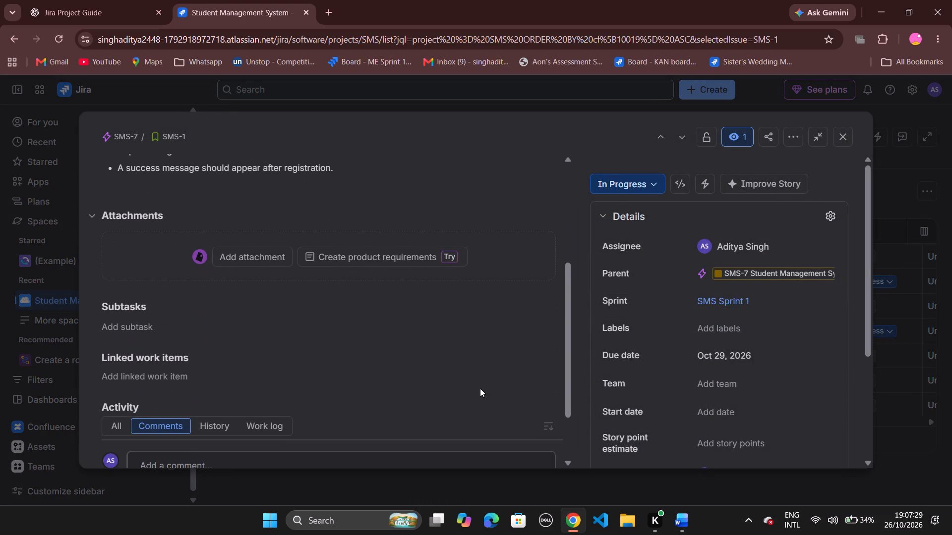
scroll(480, 388, down, 1)
click(720, 442)
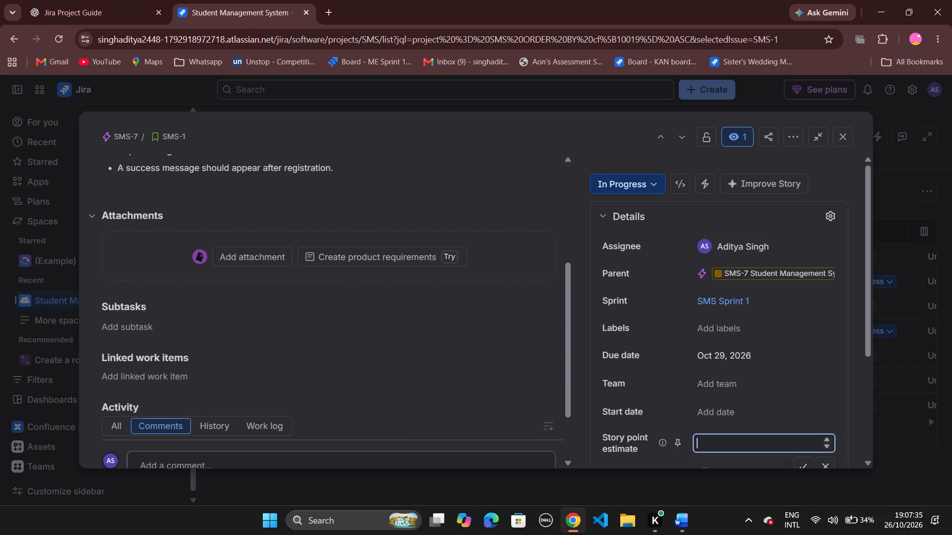
key(5)
scroll(720, 442, down, 2)
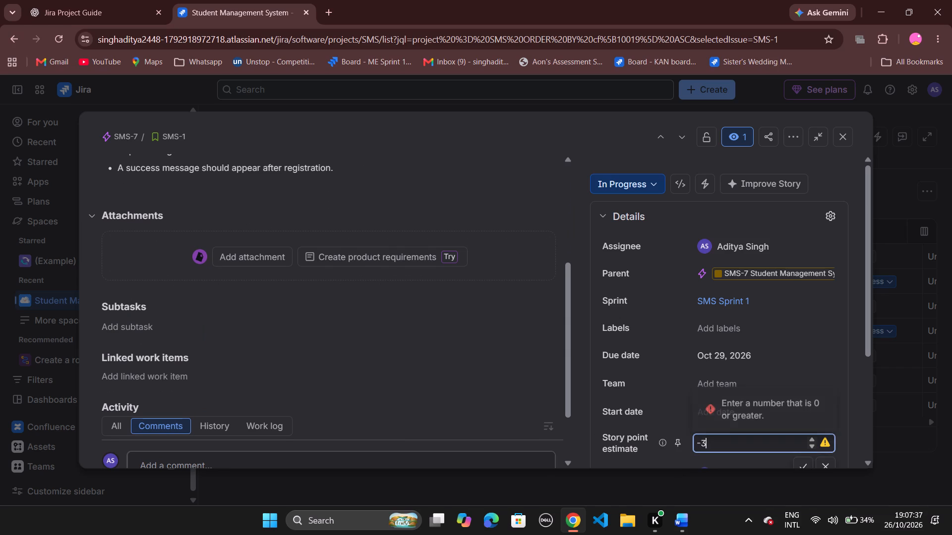
scroll(720, 442, down, 1)
key(BackSpace)
key(BackSpace)
key(BackSpace)
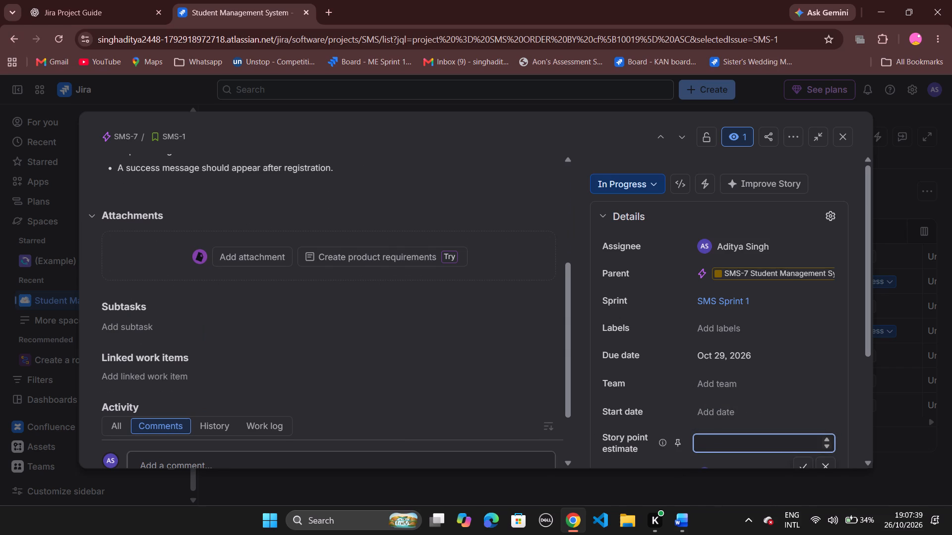
key(5)
scroll(533, 401, down, 2)
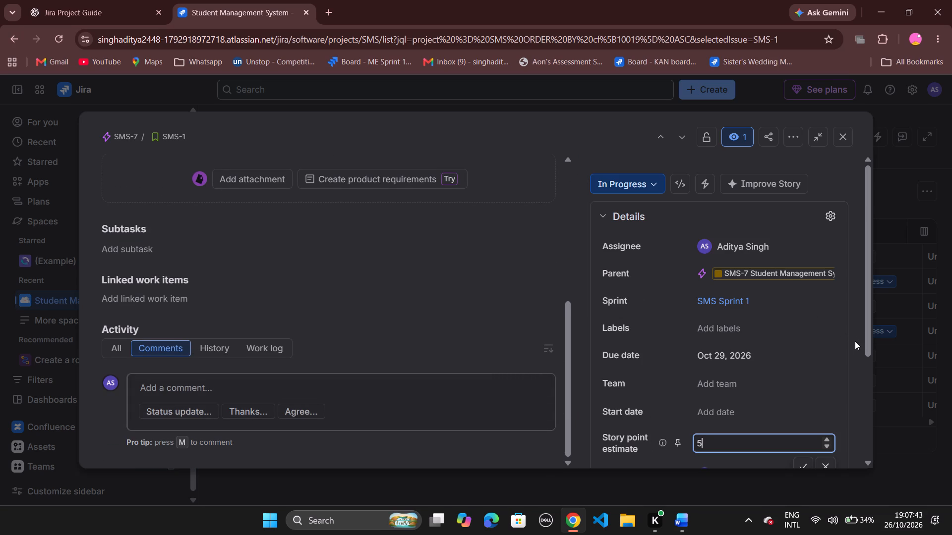
click(853, 344)
scroll(825, 360, down, 3)
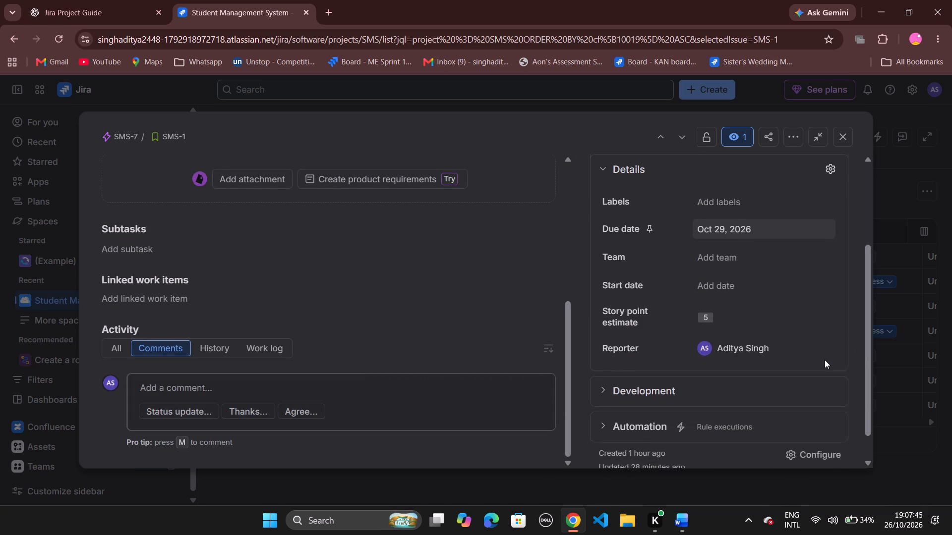
scroll(825, 360, down, 2)
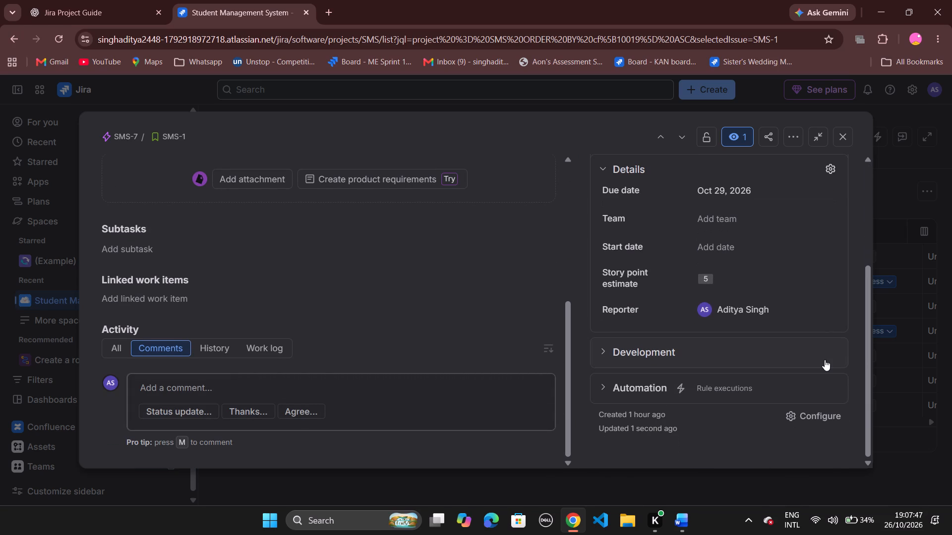
click(844, 139)
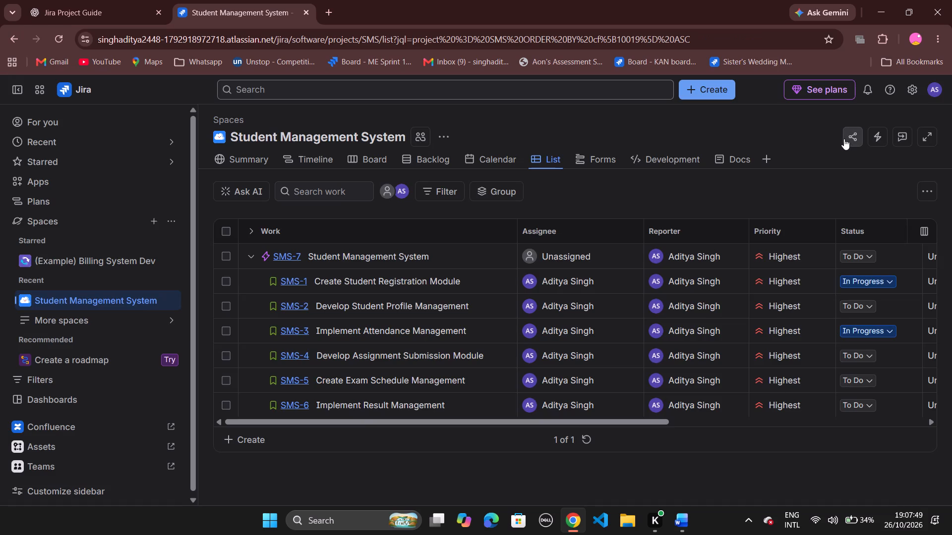
Recheck the suggested values in the ChatGPT chat, and set SMS-2's story point estimate to 3 in Jira.
click(80, 11)
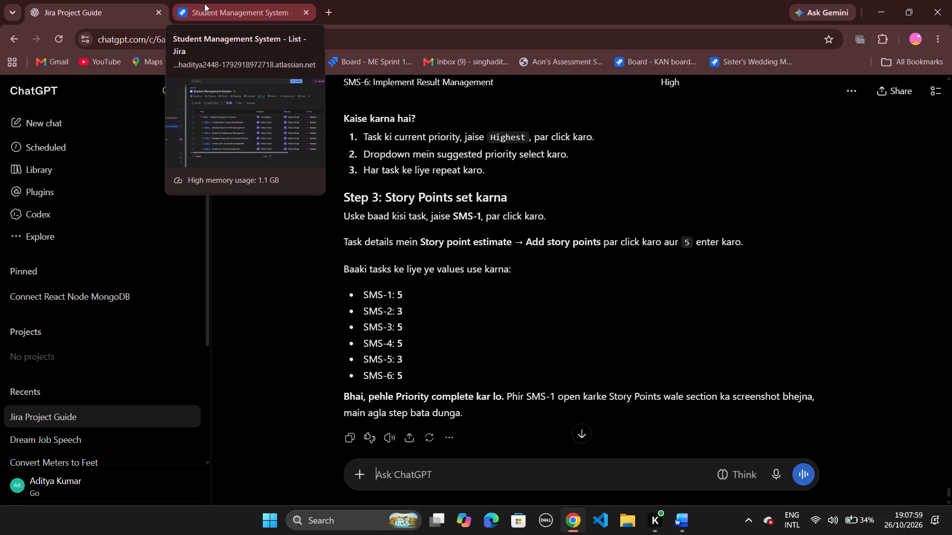
click(242, 3)
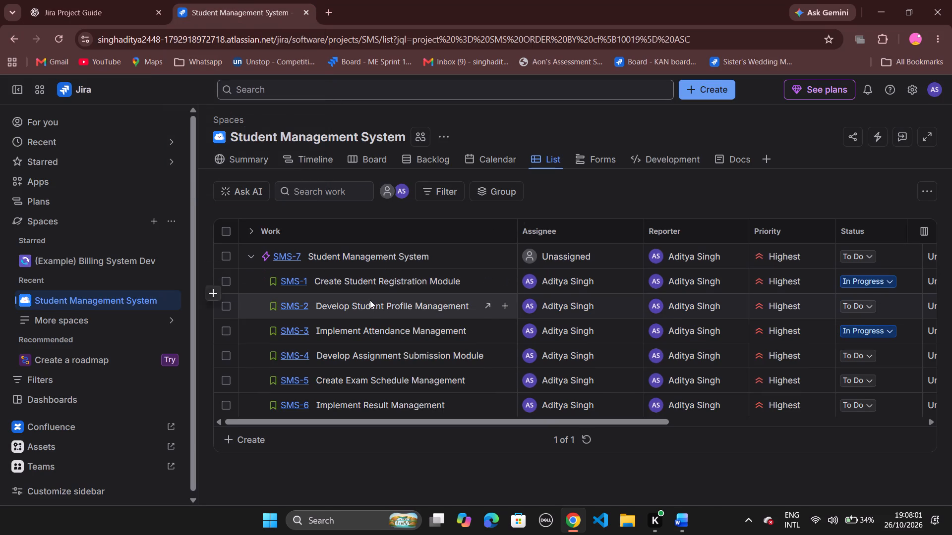
click(483, 307)
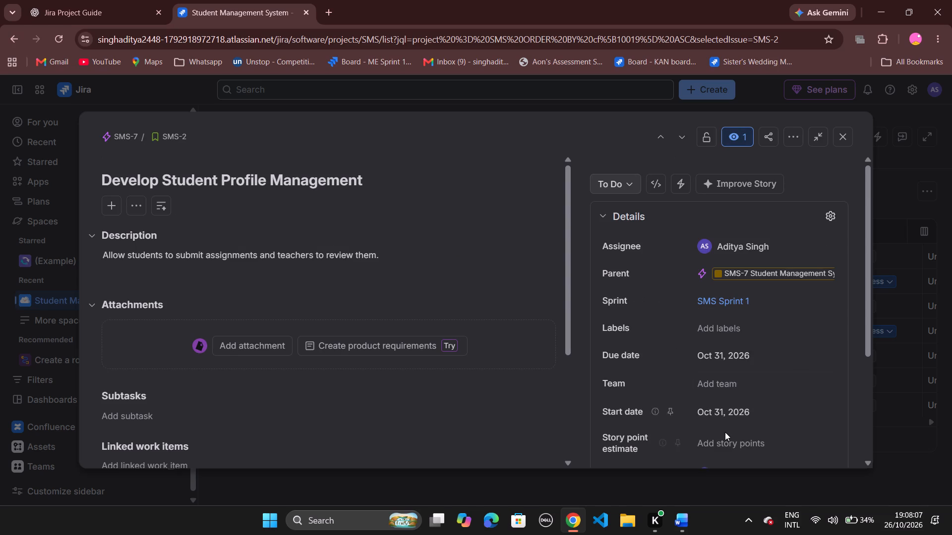
scroll(725, 432, down, 1)
click(728, 397)
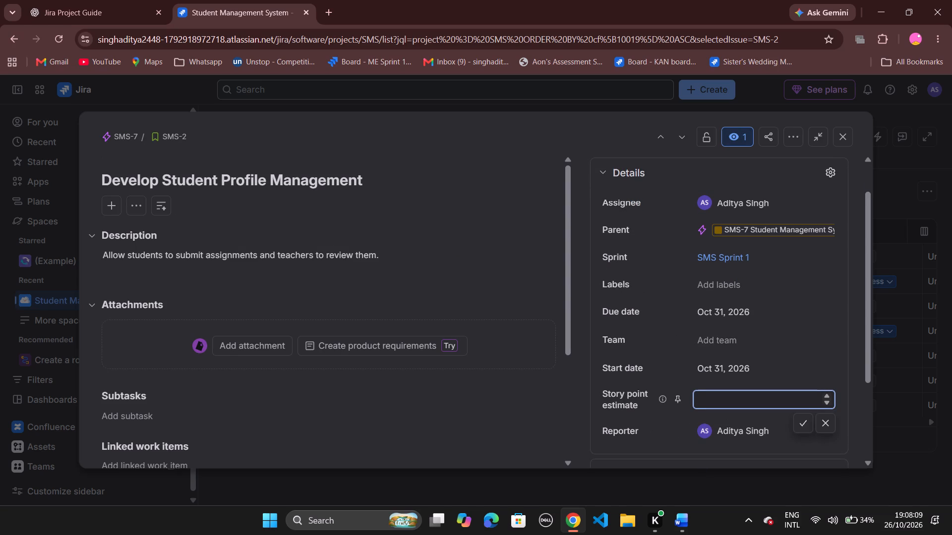
key(3)
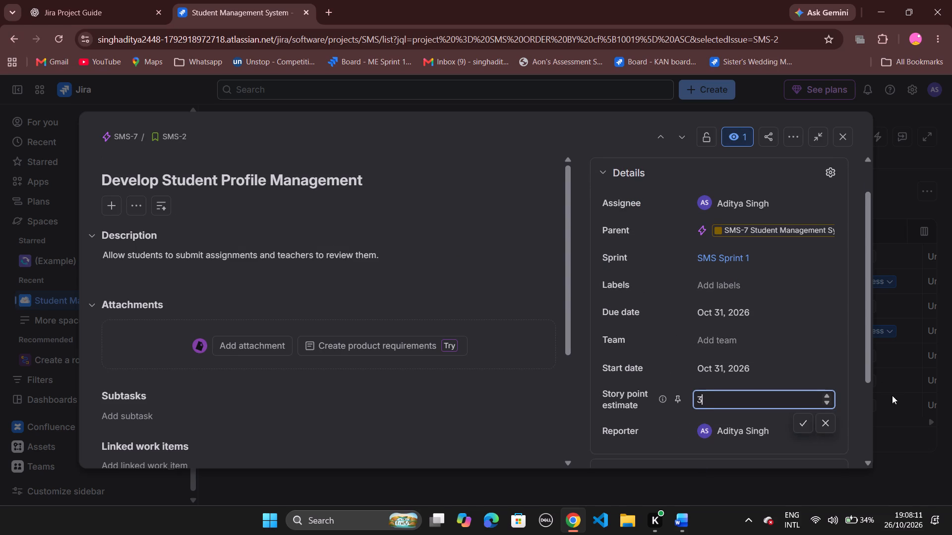
click(854, 409)
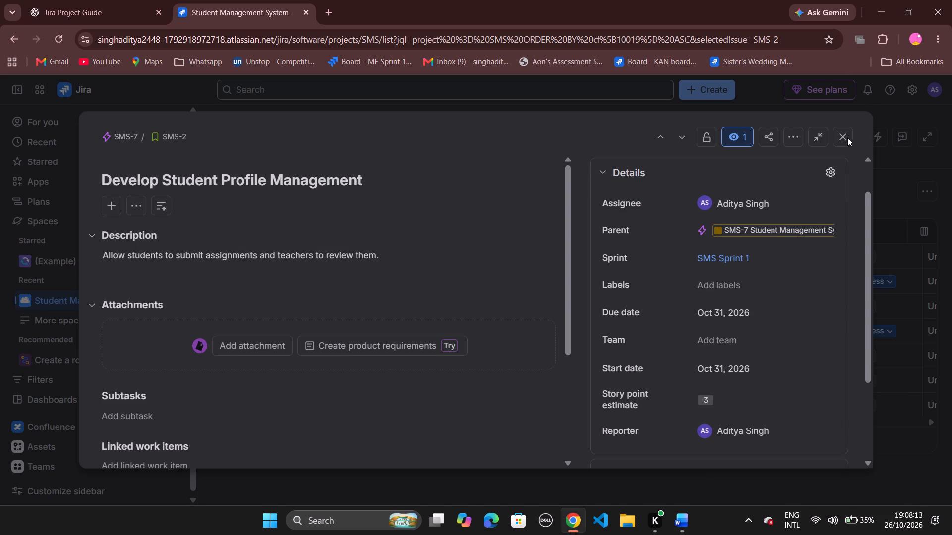
click(845, 137)
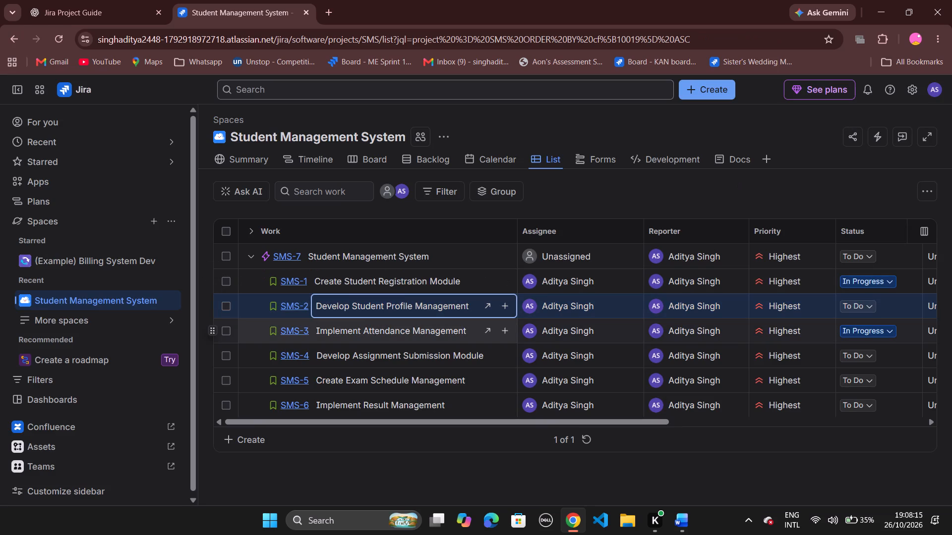
Set the story point estimate of SMS-3, Implement Attendance Management, to 5 and close the work item.
click(489, 327)
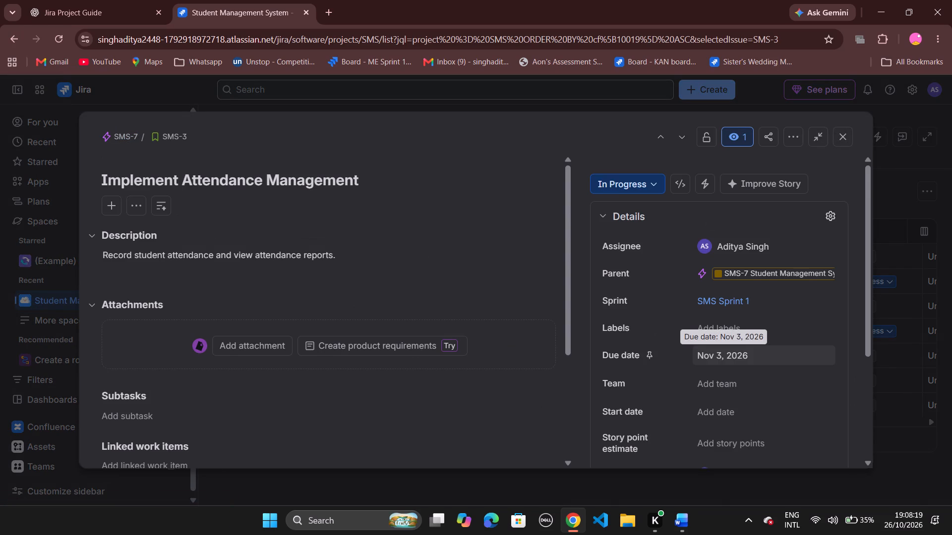
scroll(746, 361, down, 1)
click(731, 395)
key(5)
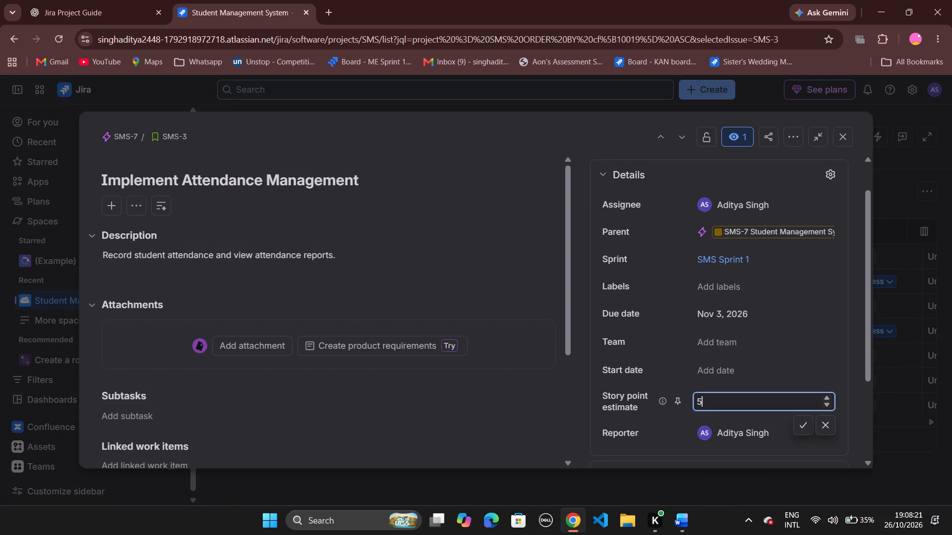
click(840, 140)
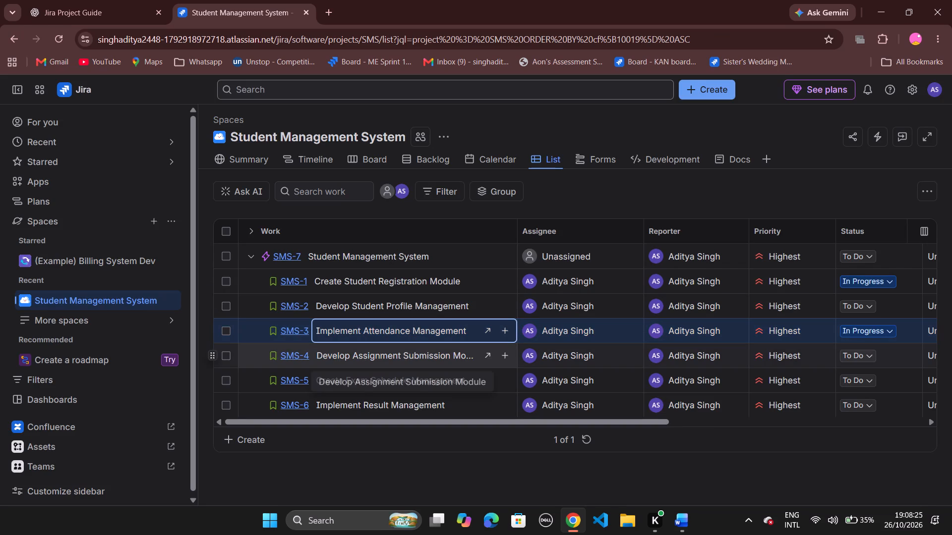
Set the story point estimate of SMS-4, Develop Assignment Submission Module, to 3 and close the work item.
click(486, 356)
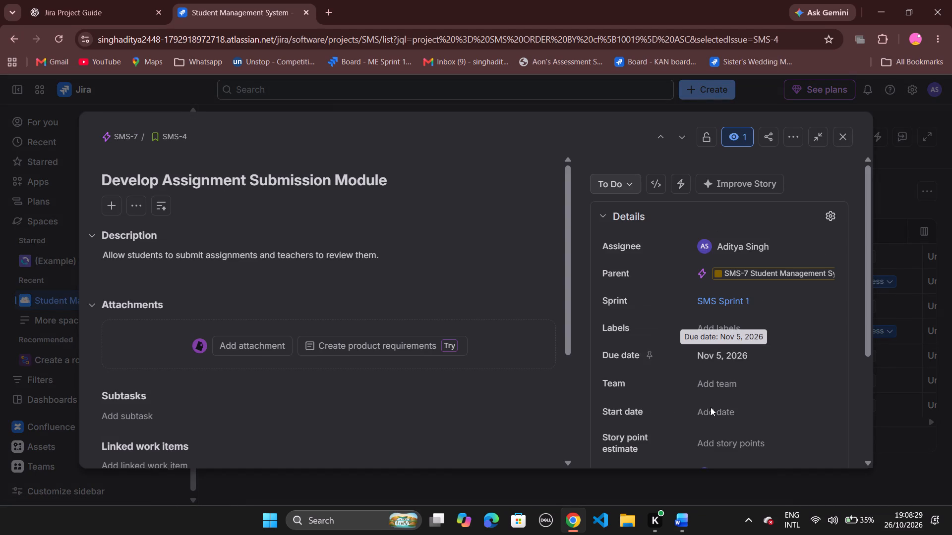
click(706, 443)
key(3)
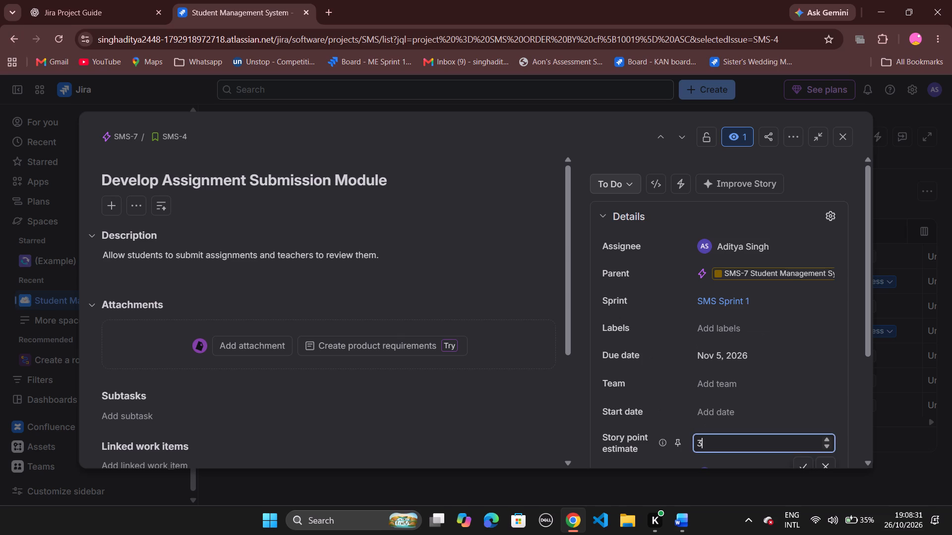
click(849, 158)
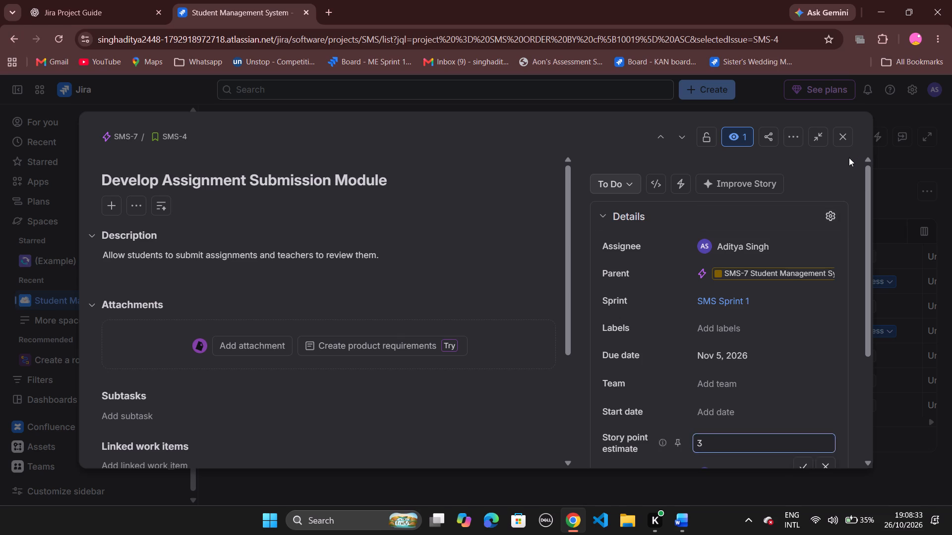
click(846, 130)
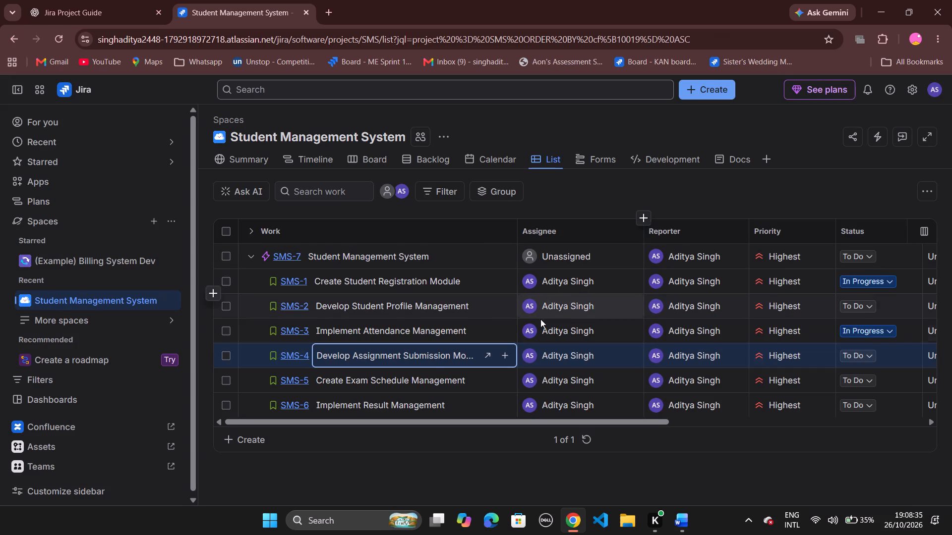
Set the story point estimate of SMS-5, Create Exam Schedule Management, to 5 and close the work item.
click(390, 380)
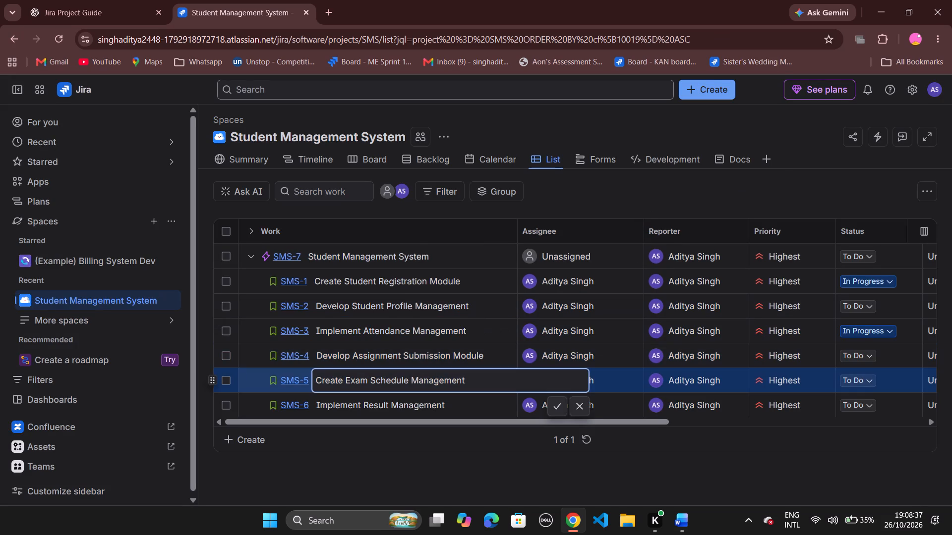
click(462, 457)
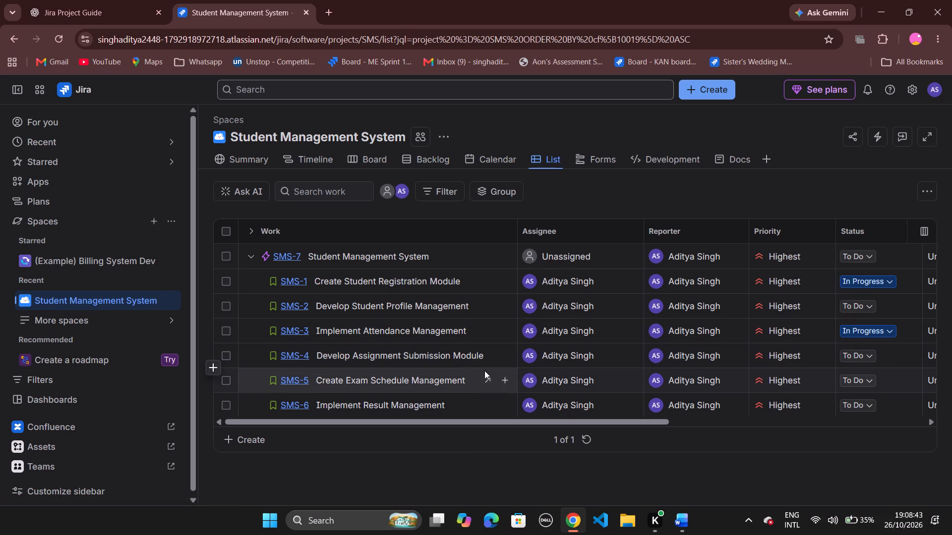
click(485, 378)
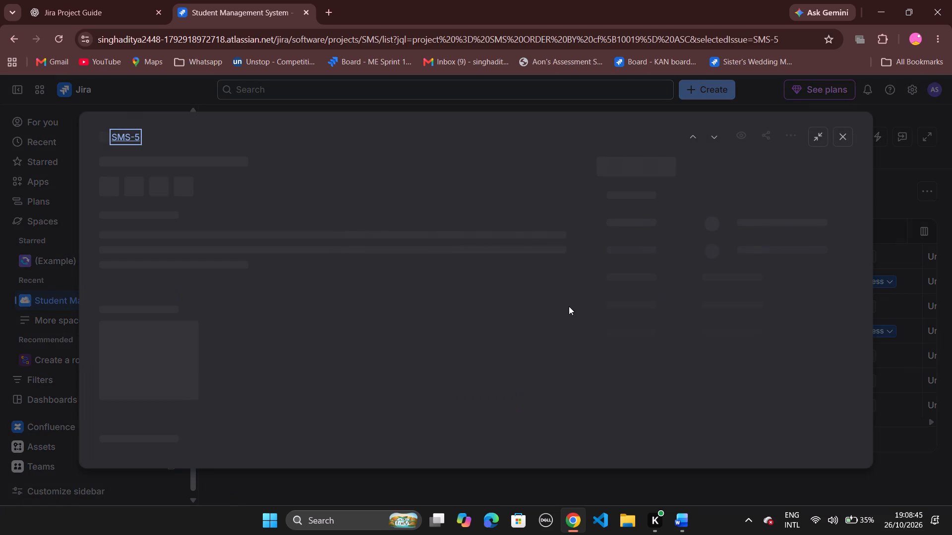
scroll(721, 370, down, 1)
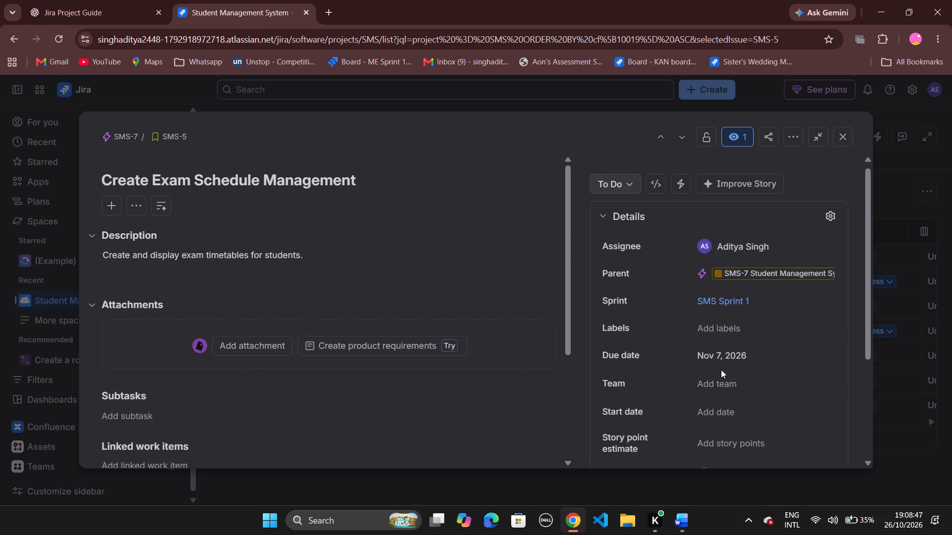
scroll(721, 370, down, 1)
click(725, 358)
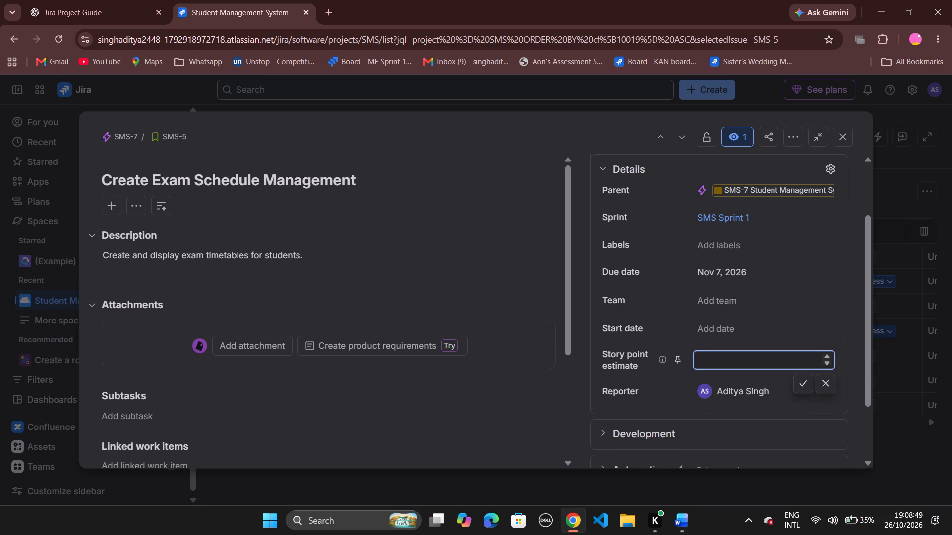
key(3)
key(BackSpace)
key(5)
key(Return)
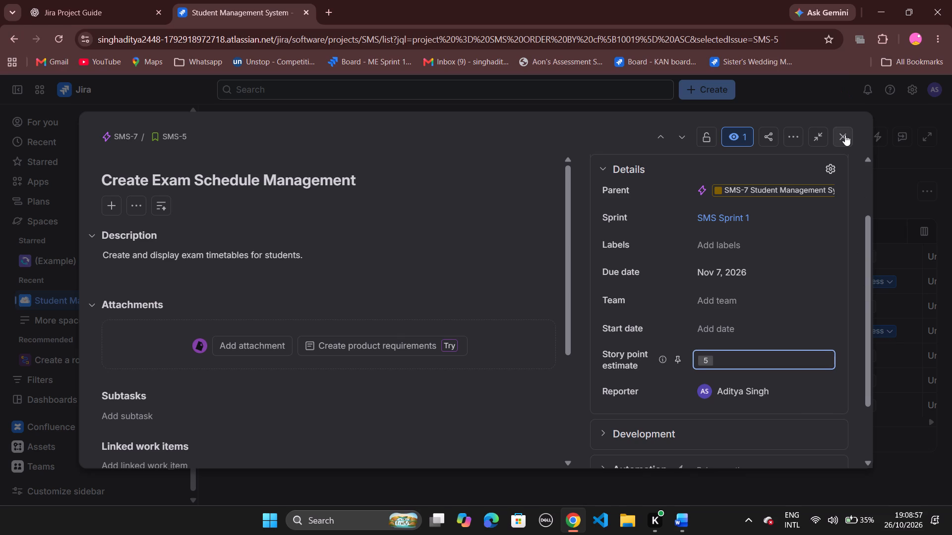
click(845, 135)
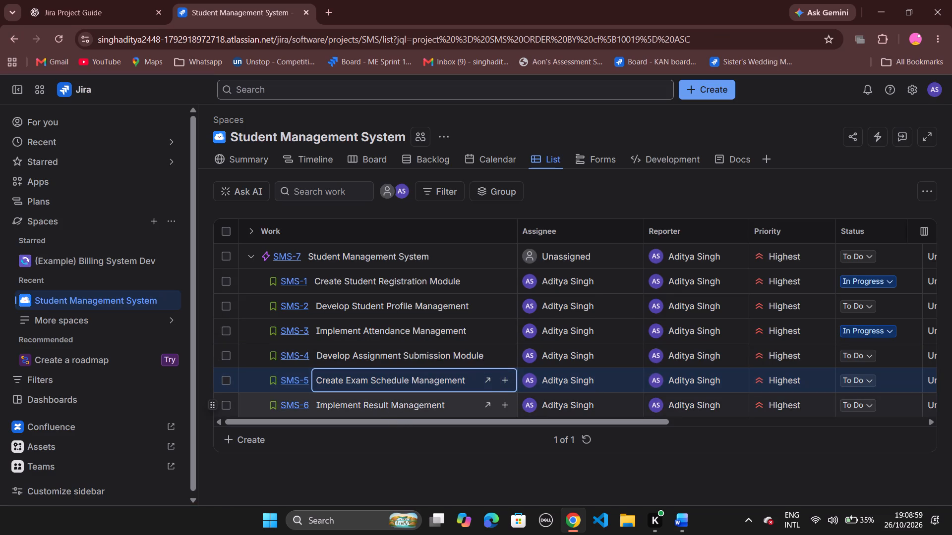
Set the story point estimate of SMS-6, Implement Result Management, to 3 and close the work item.
click(486, 405)
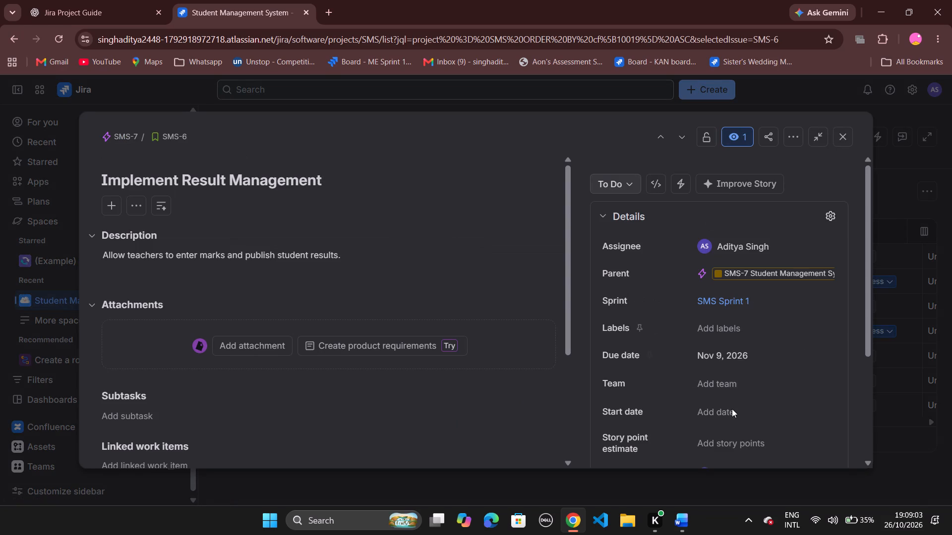
scroll(732, 414, down, 1)
click(726, 414)
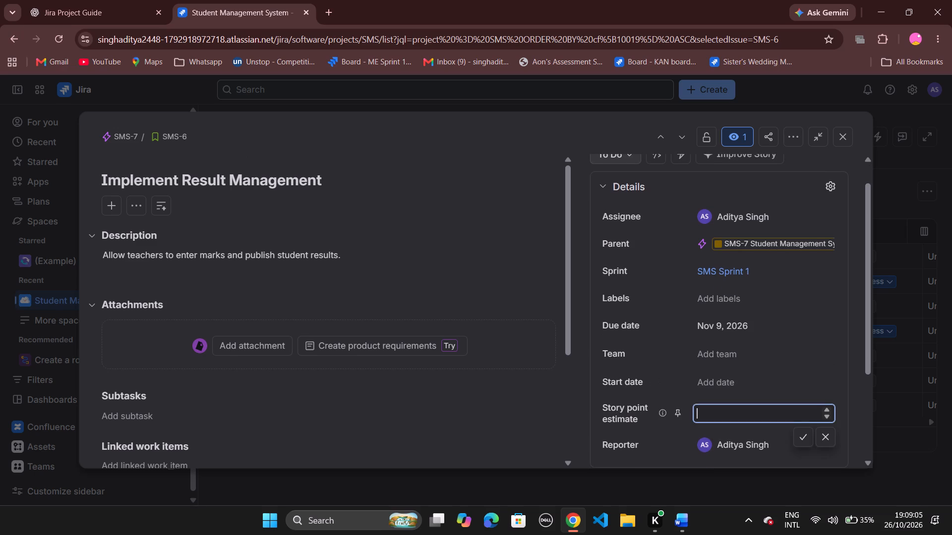
key(3)
click(802, 431)
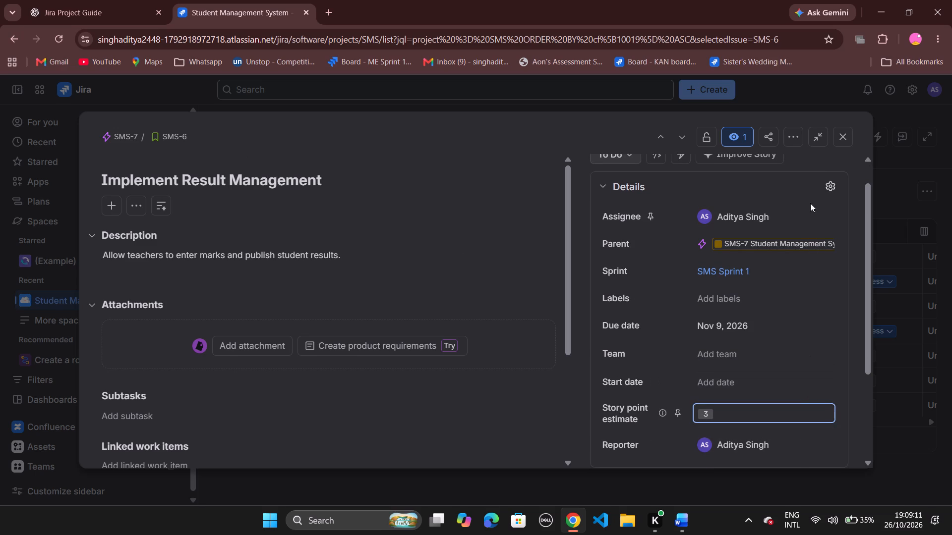
click(840, 131)
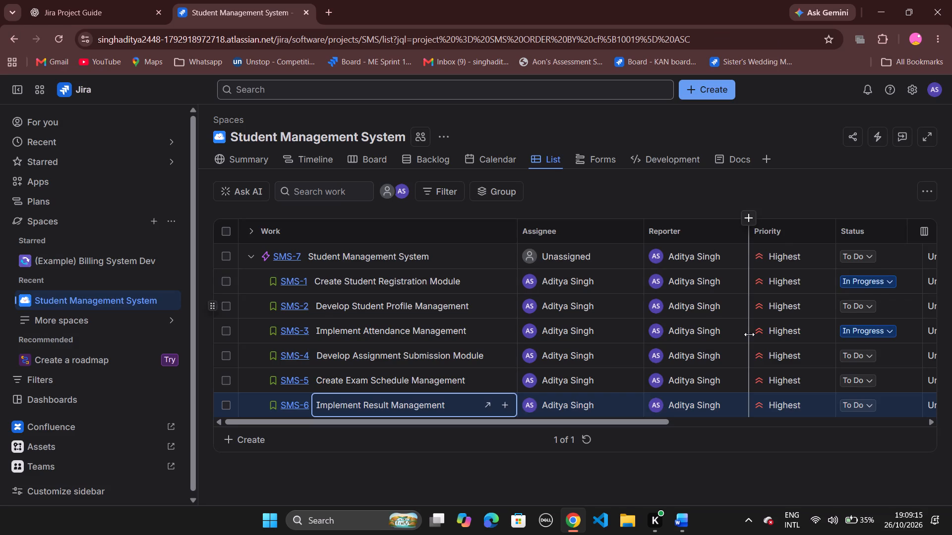
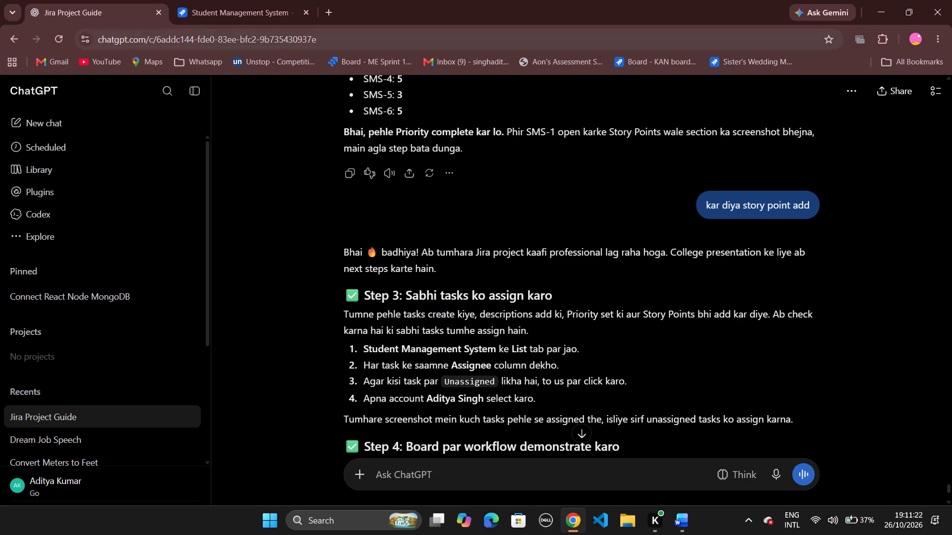
click(243, 0)
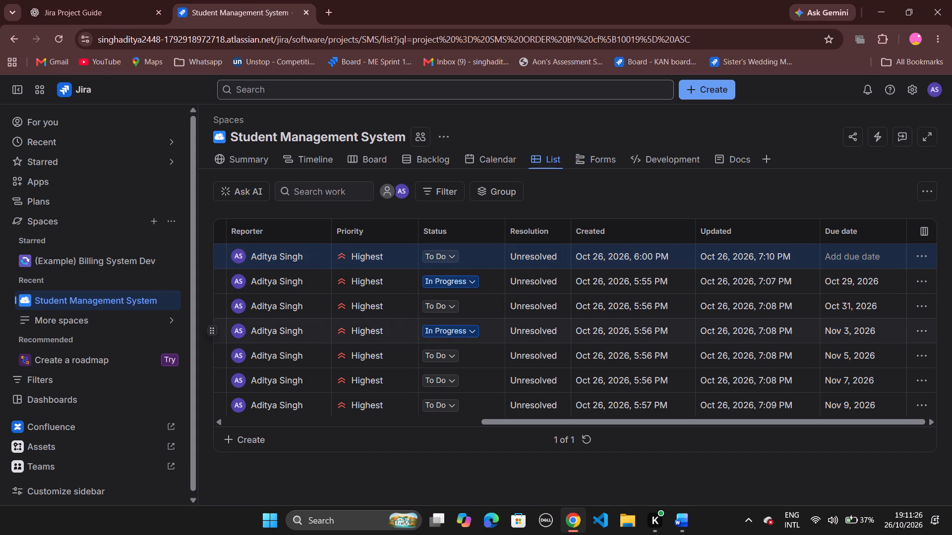
scroll(503, 294, left, 6)
scroll(503, 294, right, 2)
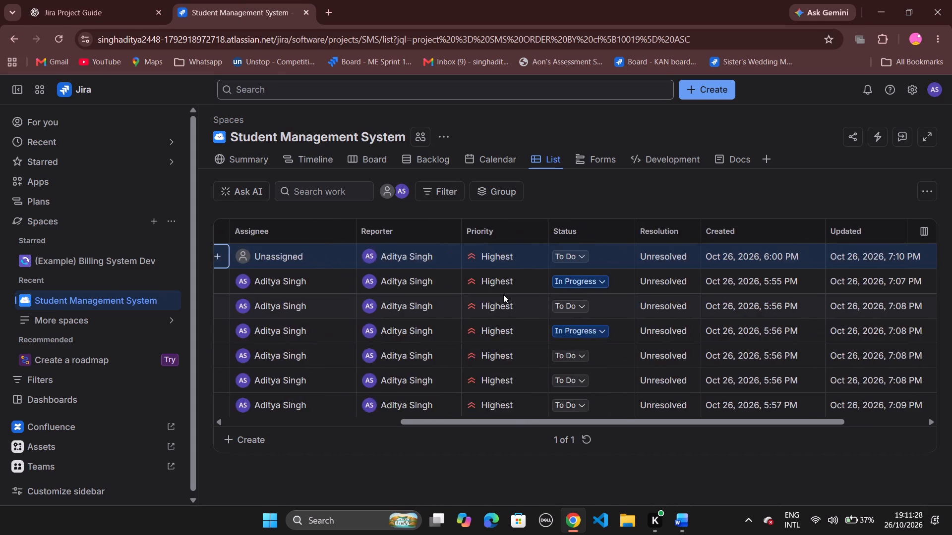
scroll(503, 294, right, 6)
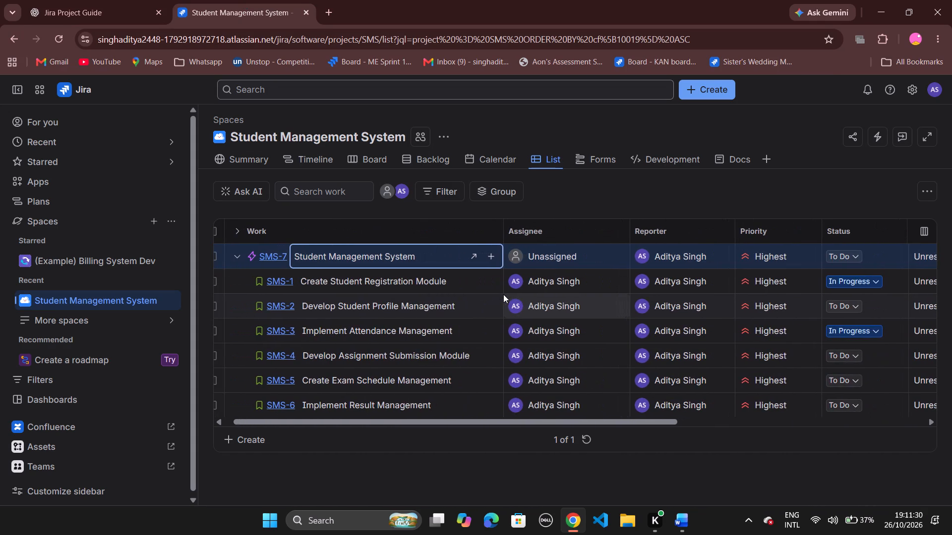
scroll(503, 294, right, 1)
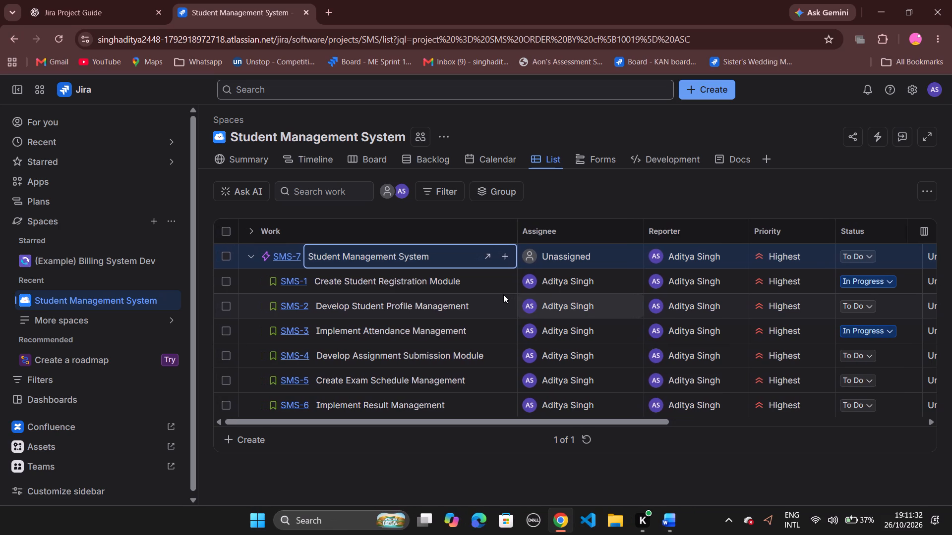
scroll(503, 294, right, 1)
click(572, 258)
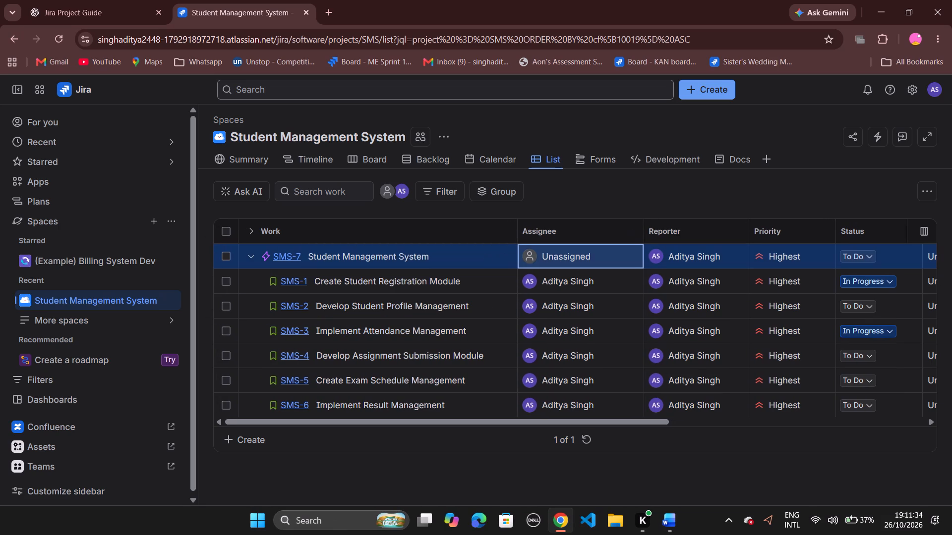
click(562, 287)
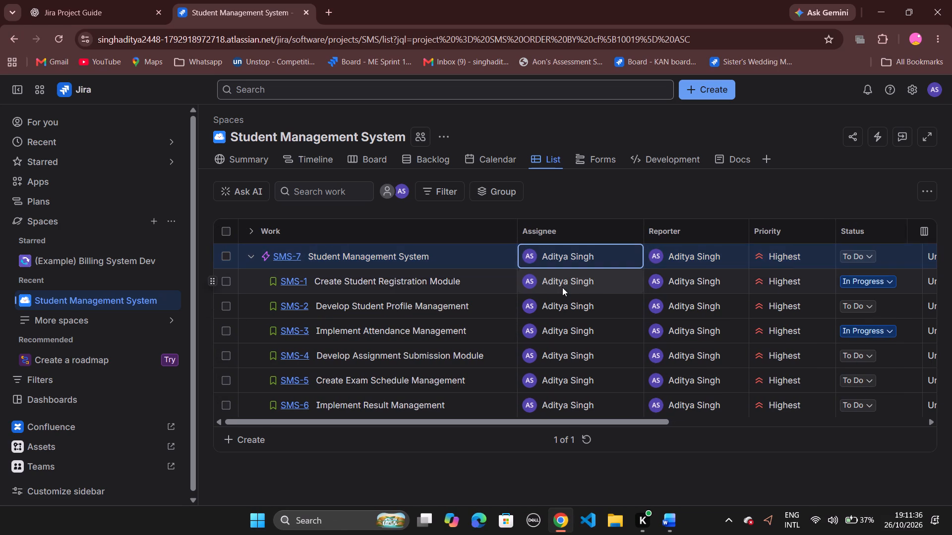
Read Step 4 of ChatGPT's guide about demonstrating the board workflow, and examine the columns on the Student Management System board.
click(91, 0)
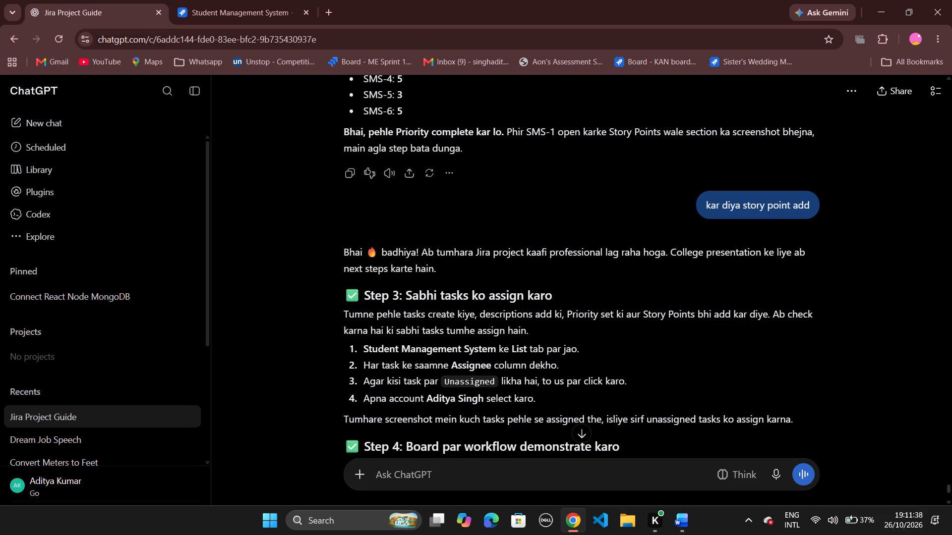
scroll(434, 298, down, 1)
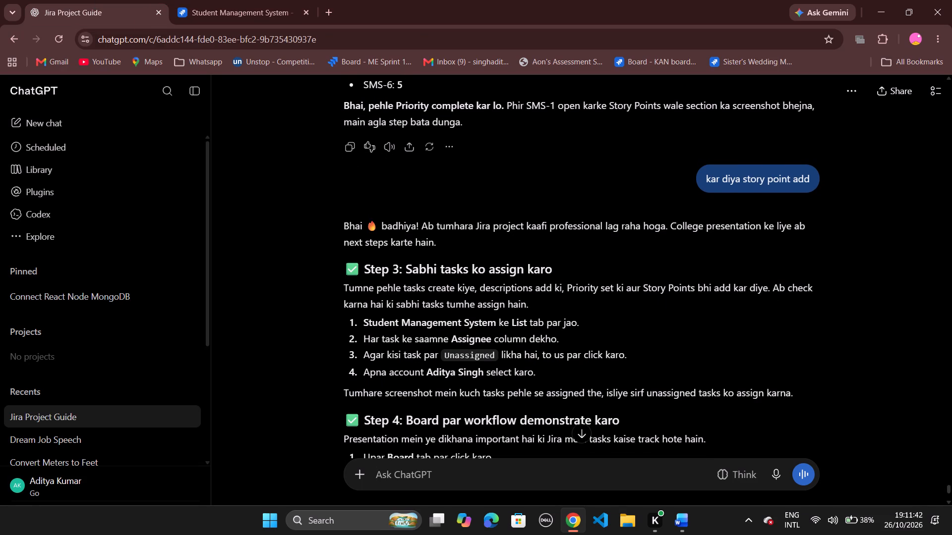
scroll(434, 298, down, 3)
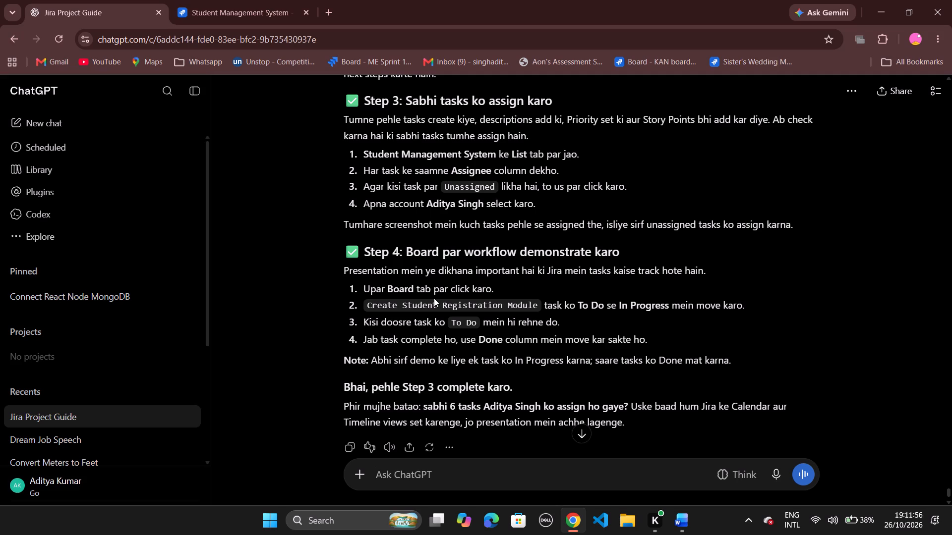
click(225, 7)
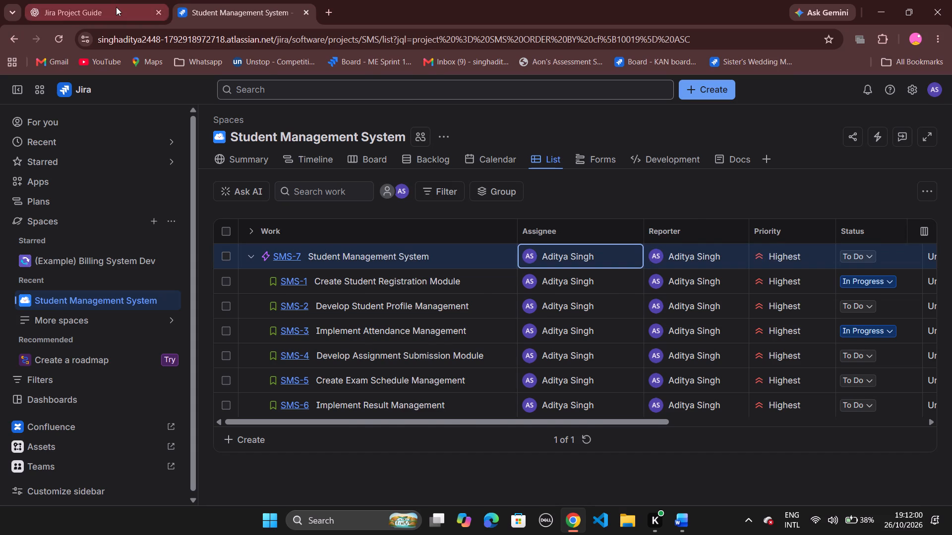
click(116, 7)
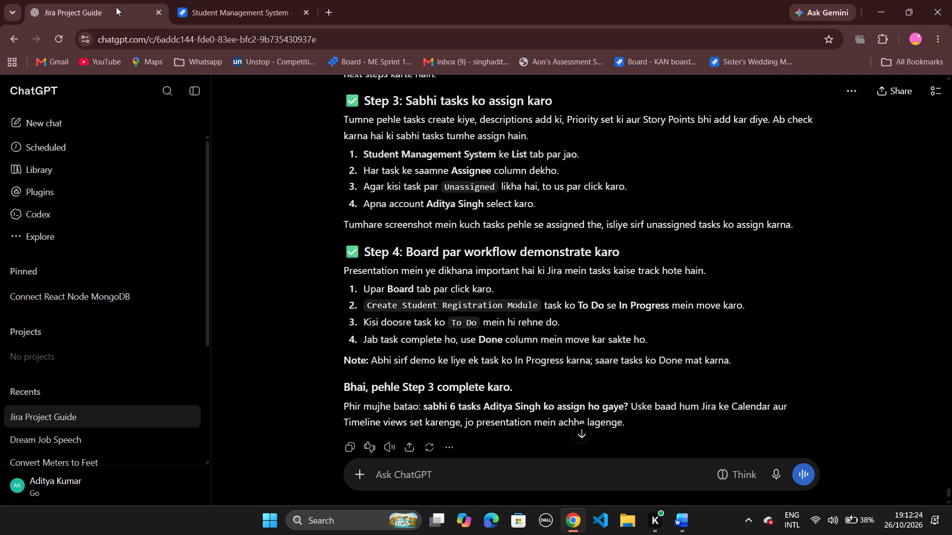
scroll(116, 7, down, 2)
click(287, 11)
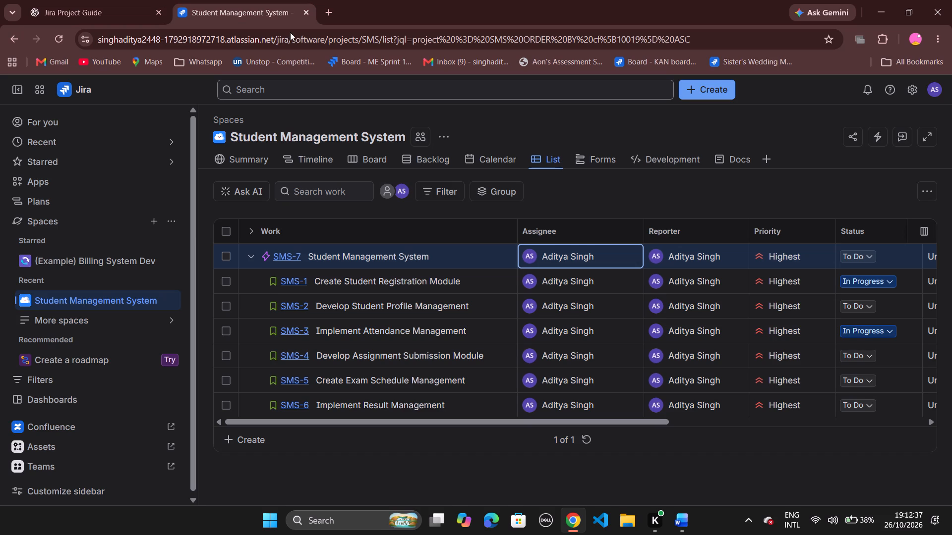
click(367, 161)
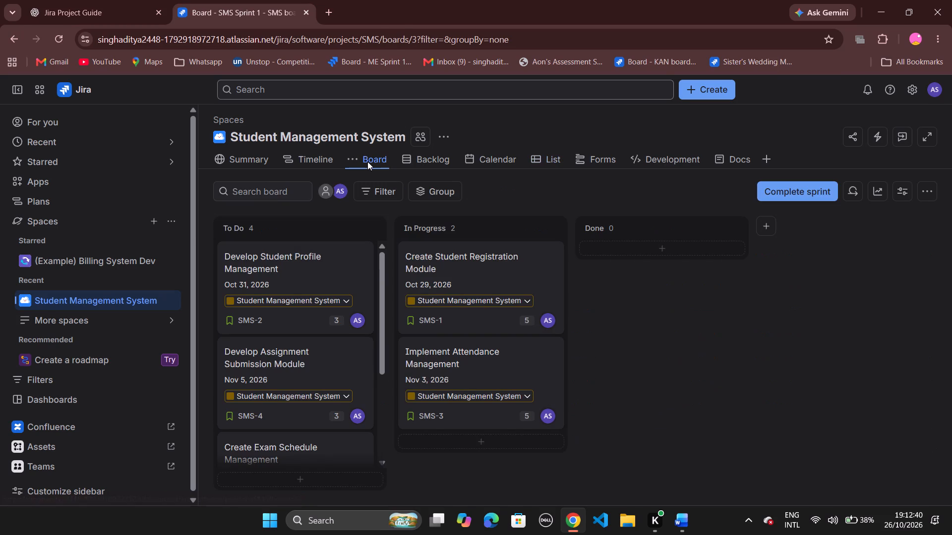
scroll(528, 461, down, 1)
scroll(377, 383, down, 6)
scroll(377, 383, up, 2)
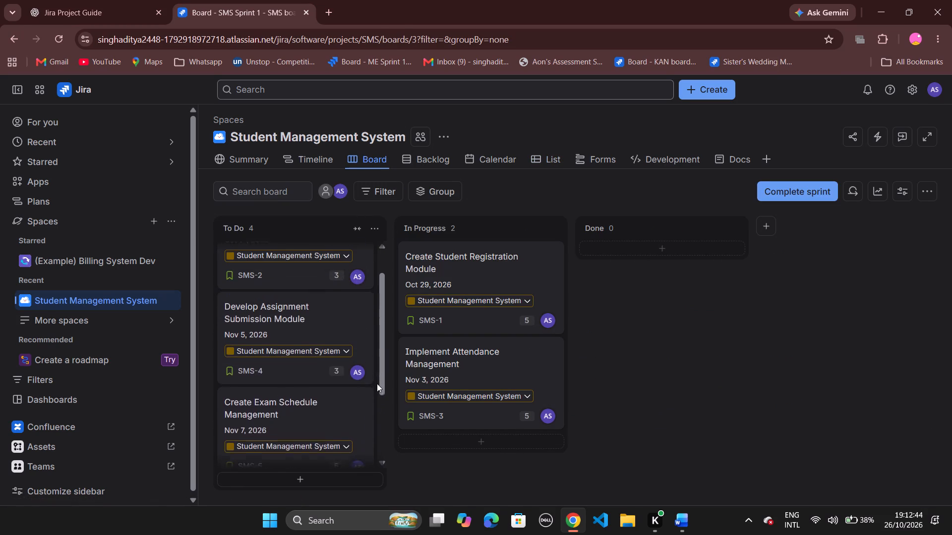
scroll(377, 383, up, 1)
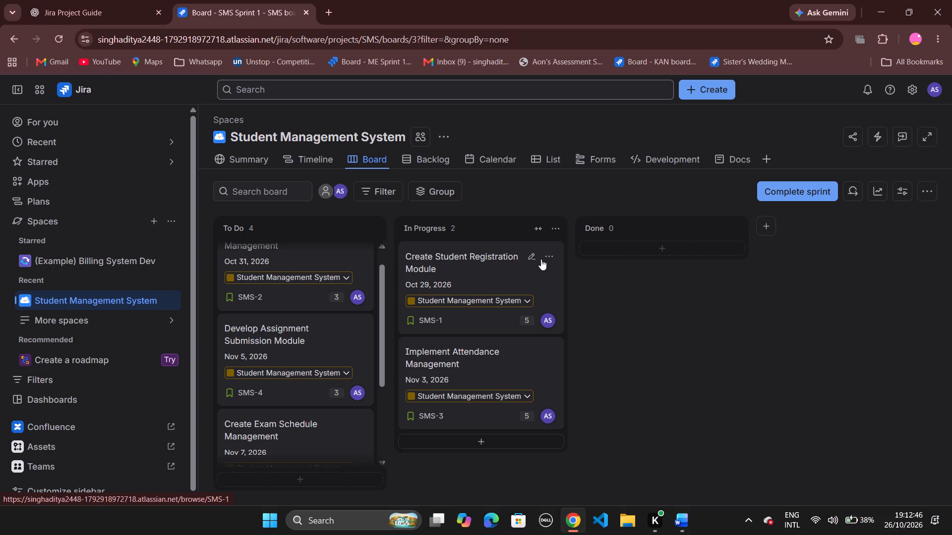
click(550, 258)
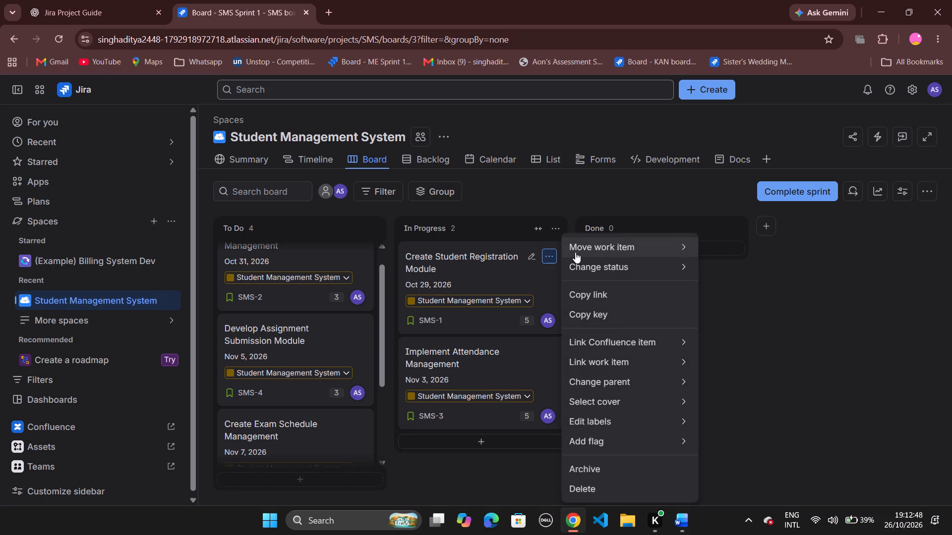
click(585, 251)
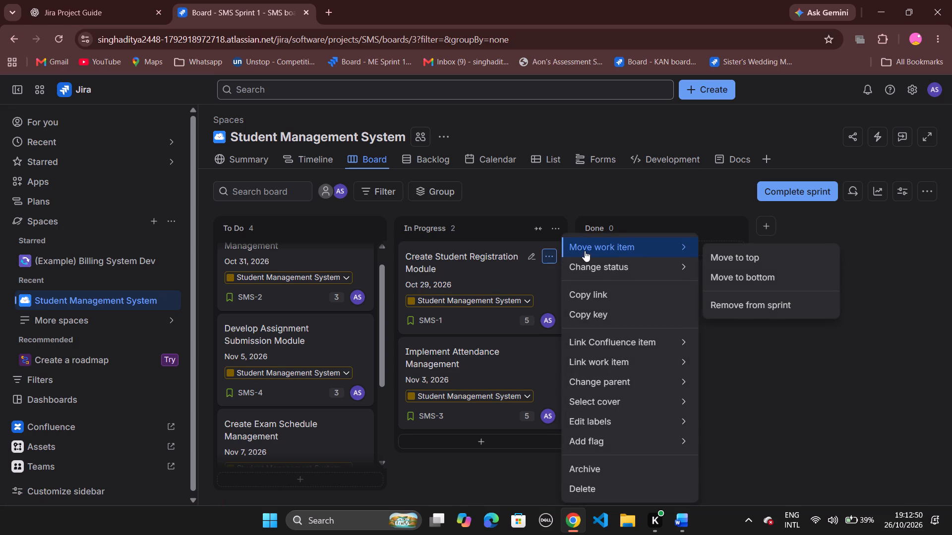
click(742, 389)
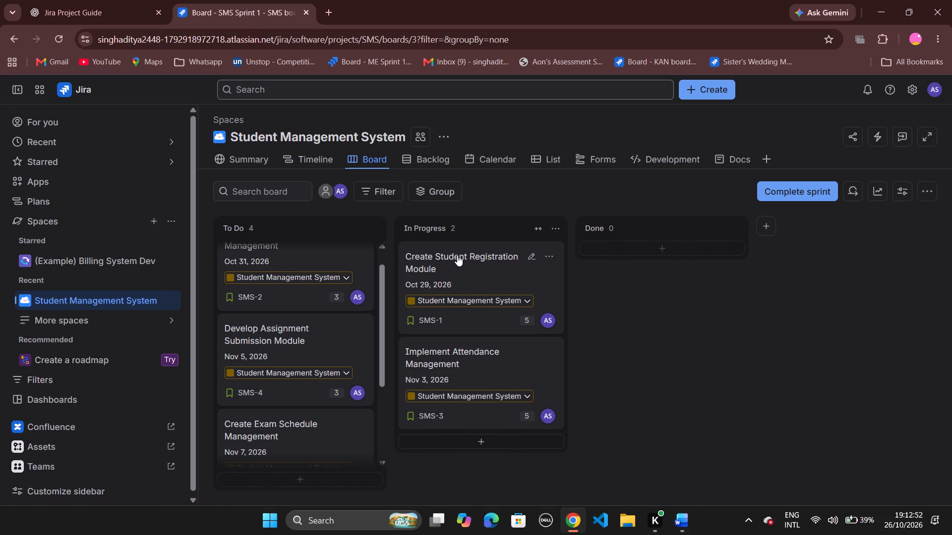
double_click(457, 255)
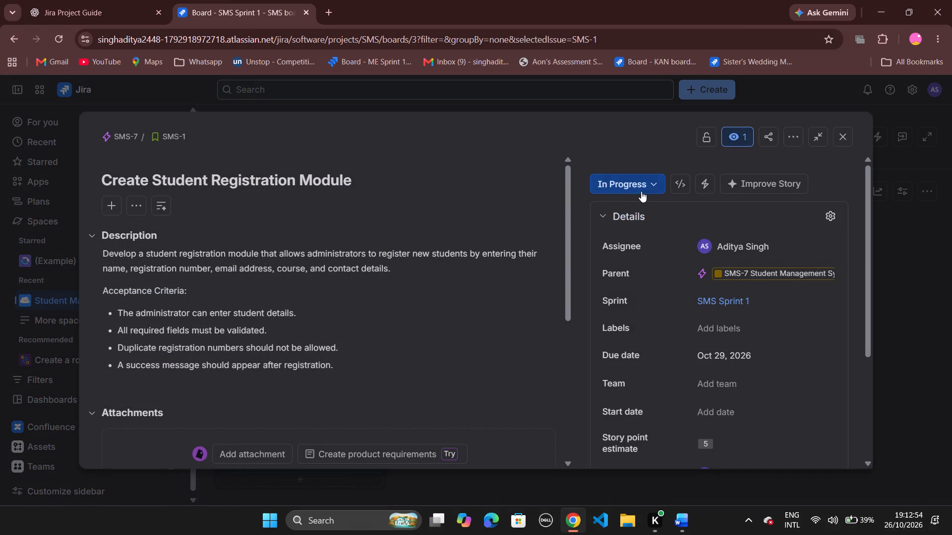
click(643, 191)
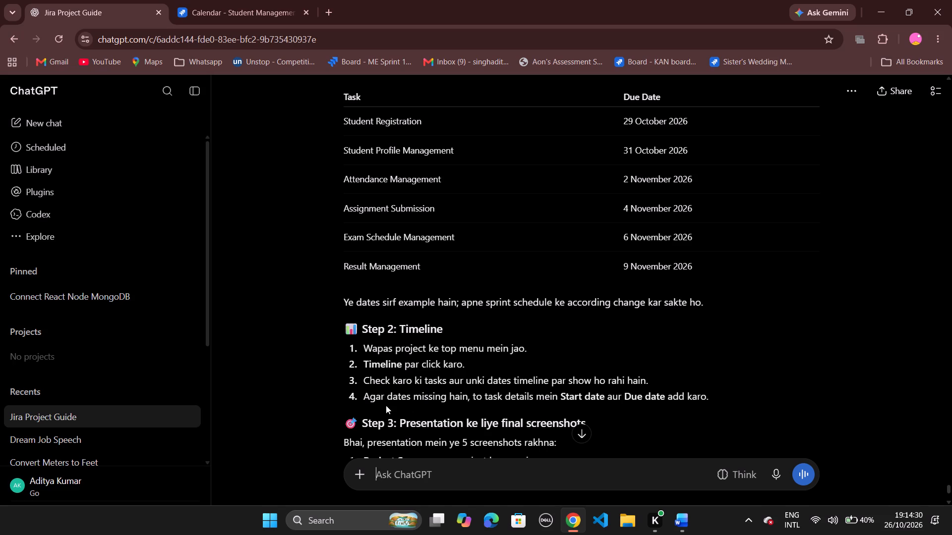
Check in the Jira calendar how the sprint and task due dates are laid out across October and November 2026.
click(256, 0)
scroll(530, 415, down, 2)
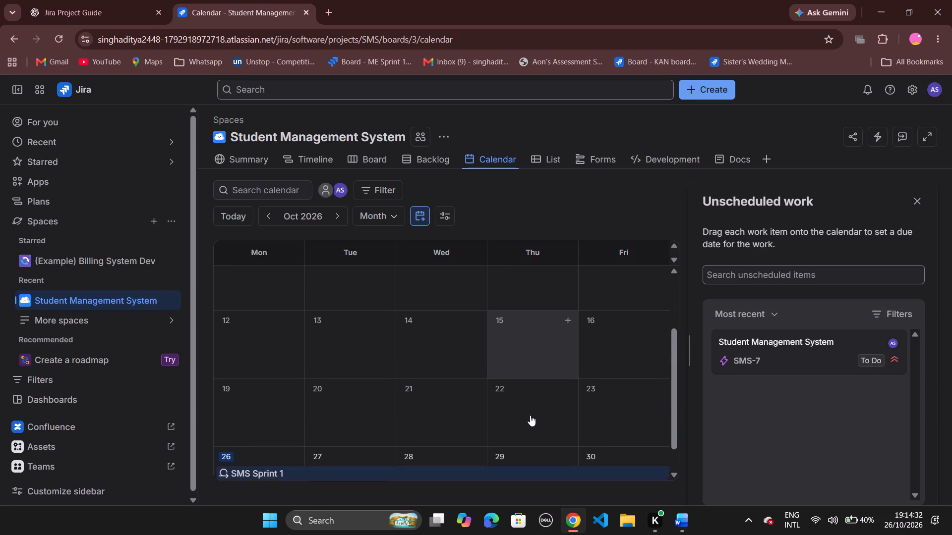
scroll(530, 415, down, 4)
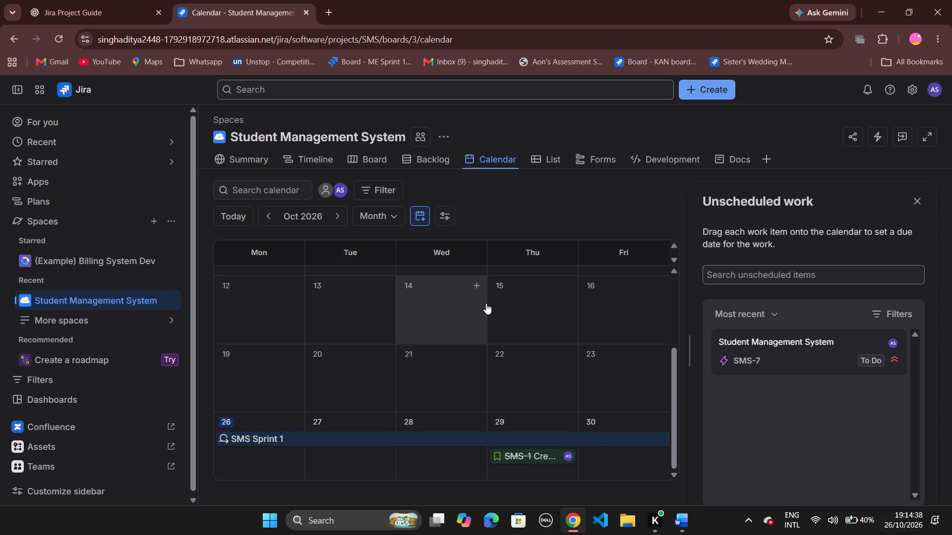
scroll(486, 303, down, 1)
scroll(486, 303, up, 6)
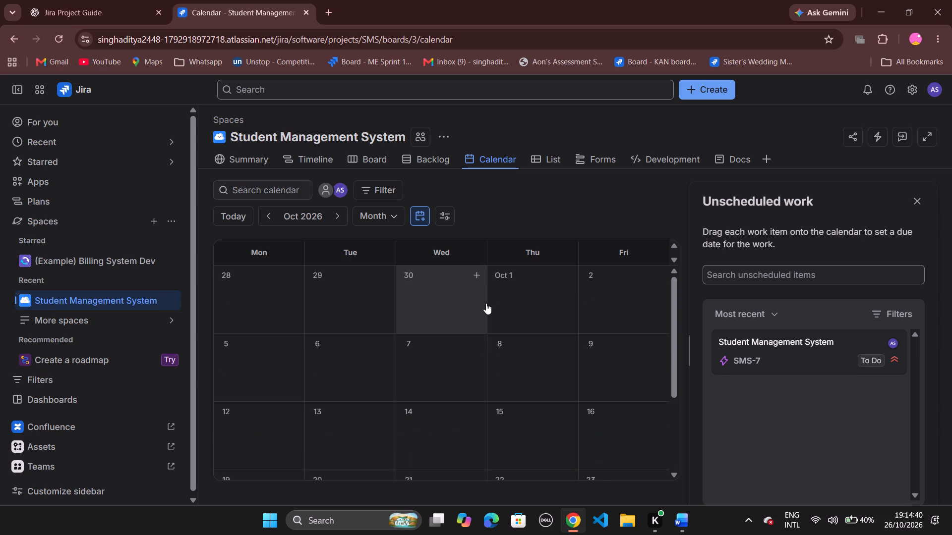
click(340, 214)
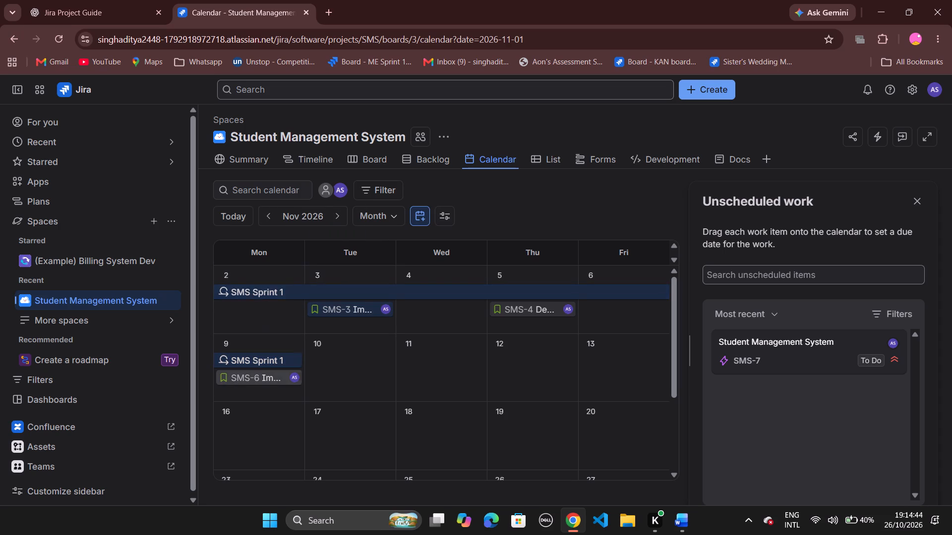
click(265, 222)
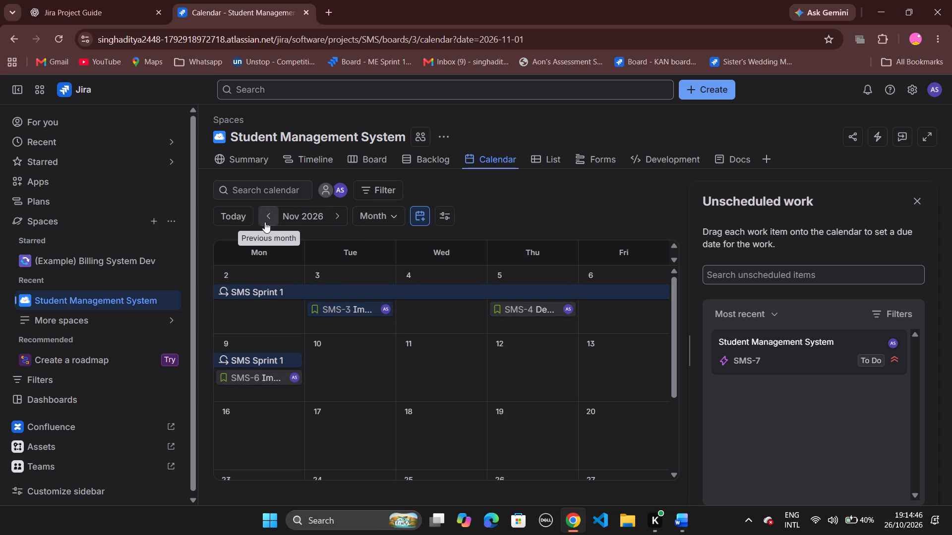
scroll(443, 463, down, 4)
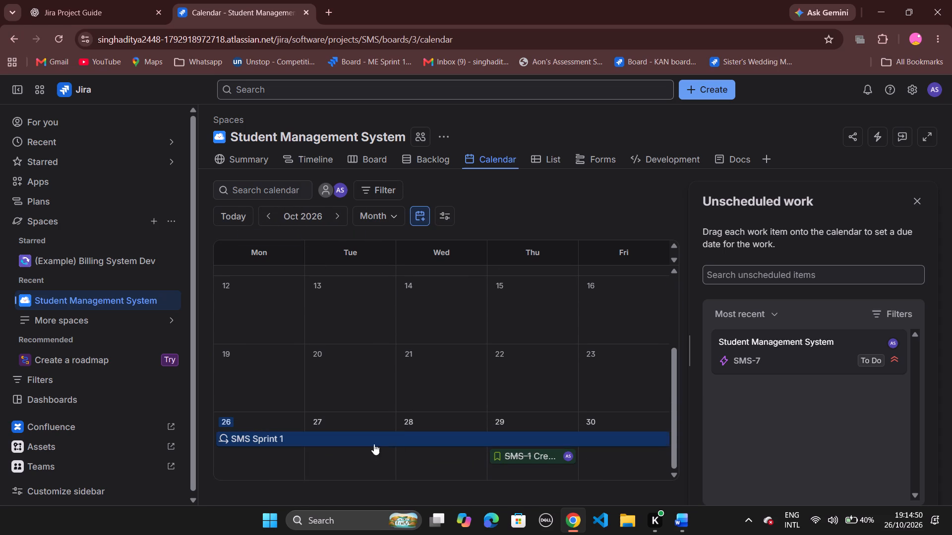
scroll(495, 388, up, 5)
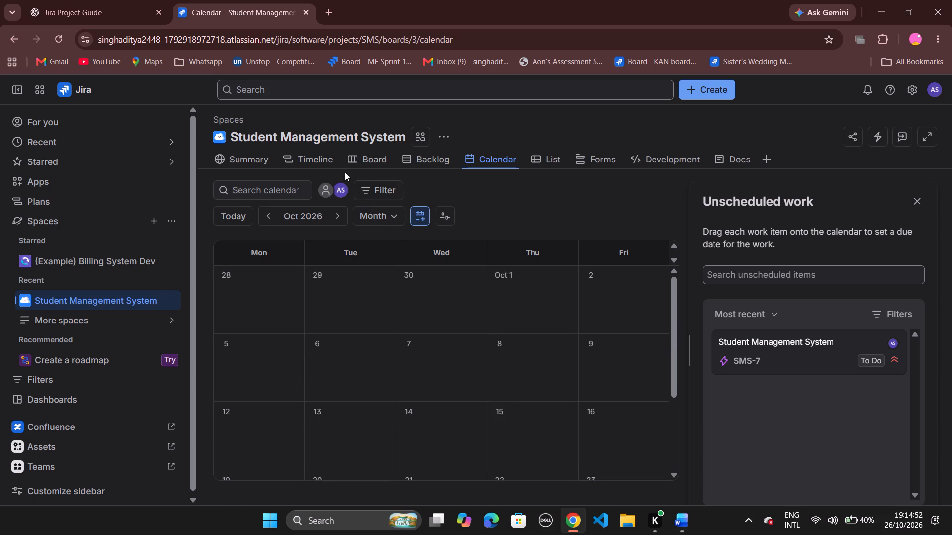
Open the project timeline, expand epic SMS-7 and examine the scheduling bars of its child tasks.
click(366, 159)
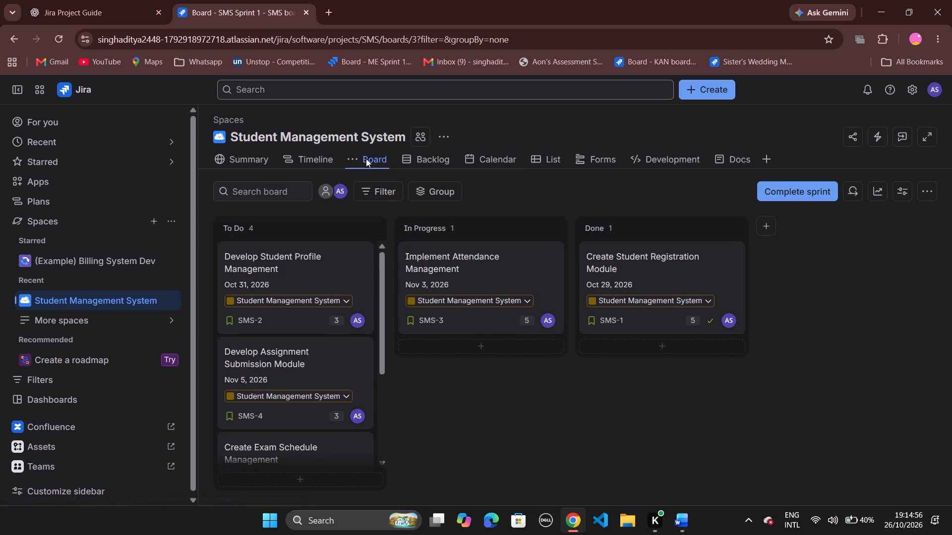
click(304, 155)
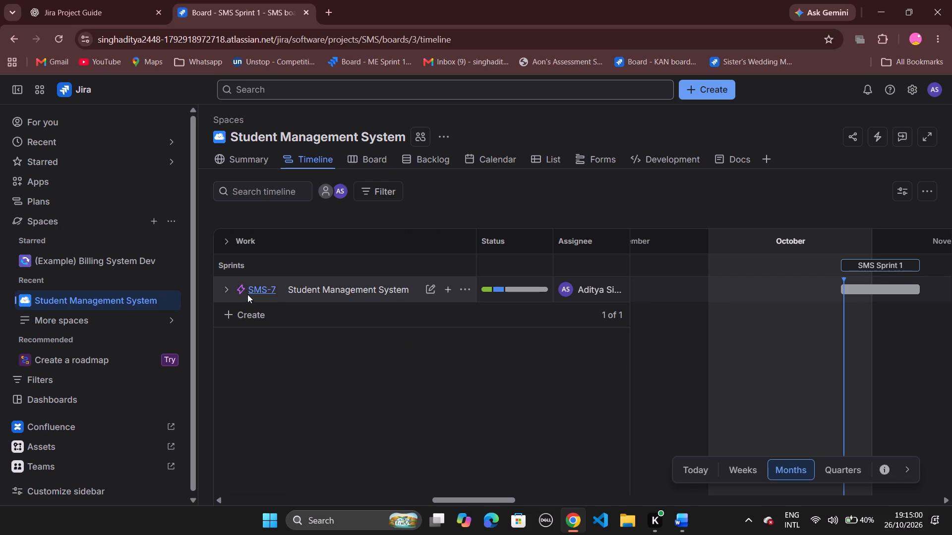
click(224, 288)
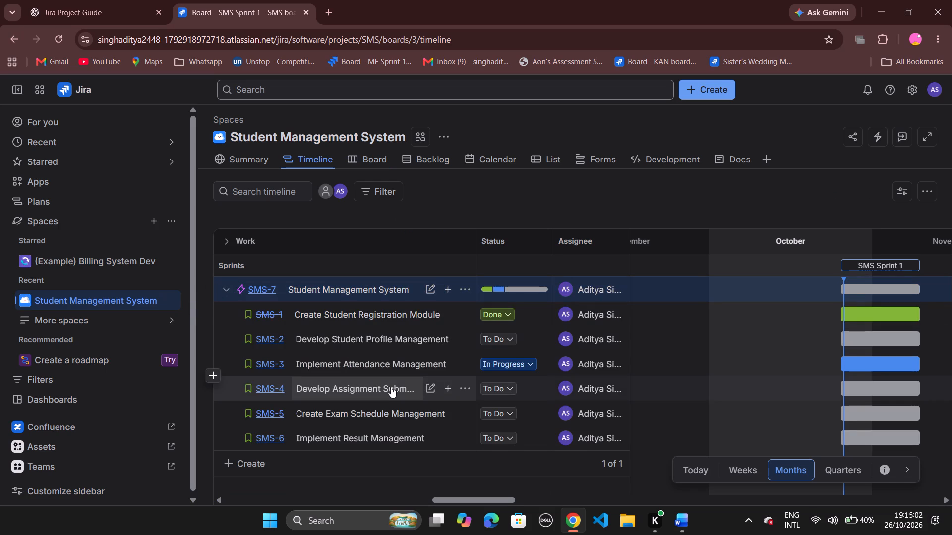
scroll(391, 387, left, 5)
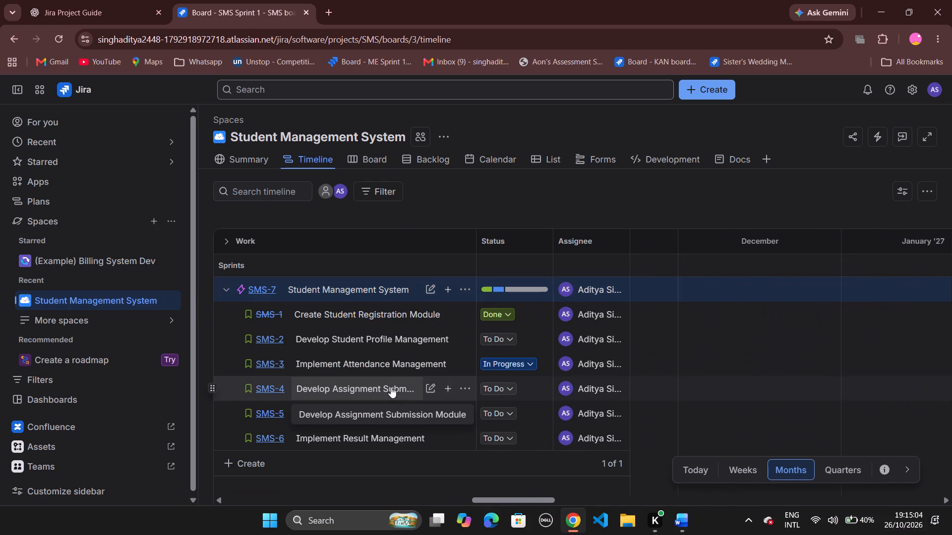
scroll(391, 387, left, 2)
scroll(391, 387, right, 5)
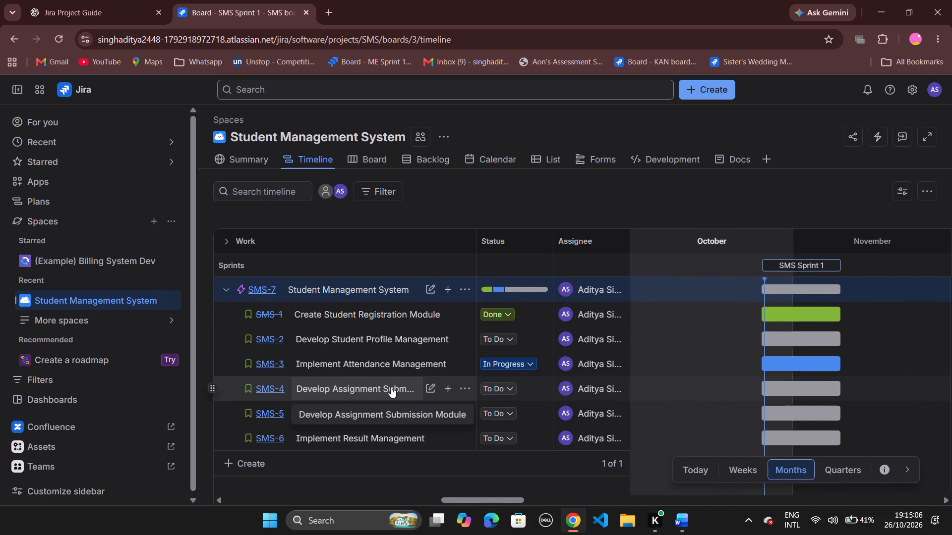
scroll(391, 387, right, 1)
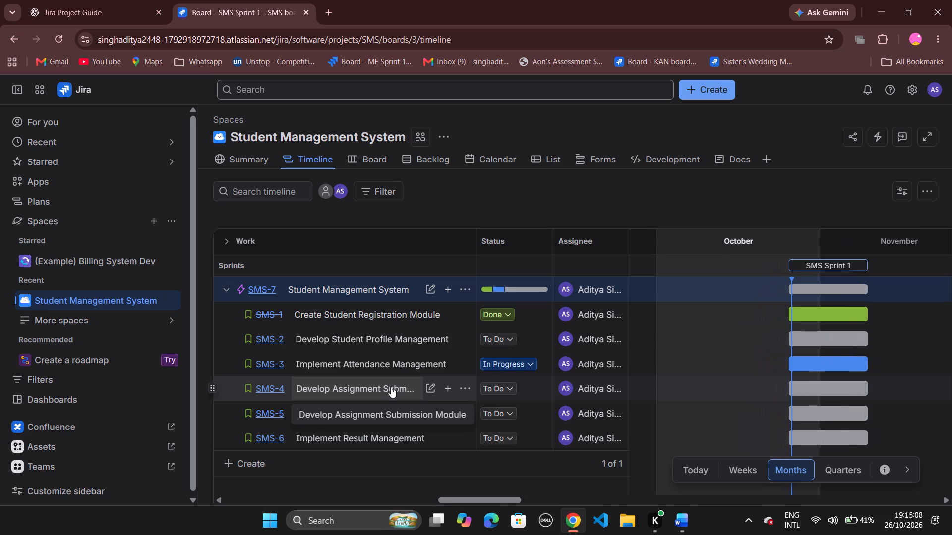
scroll(391, 387, right, 1)
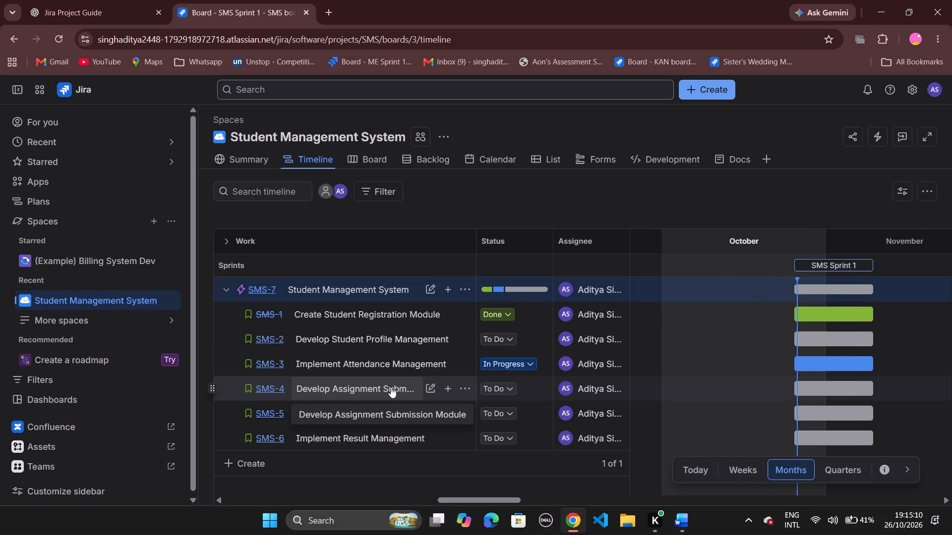
scroll(391, 387, right, 4)
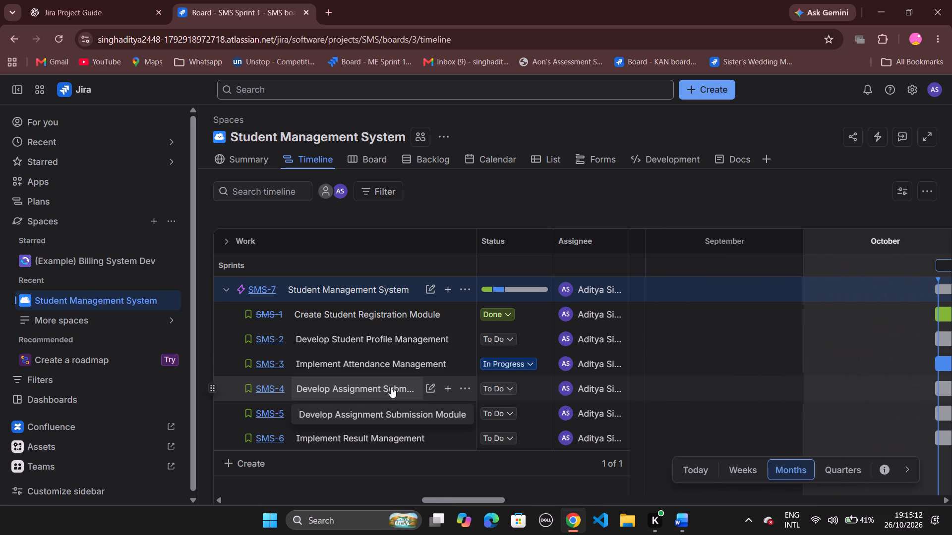
Return to the ChatGPT Jira Project Guide chat and read Step 3 on the final presentation screenshots, through the closing advice.
click(91, 0)
scroll(406, 335, down, 1)
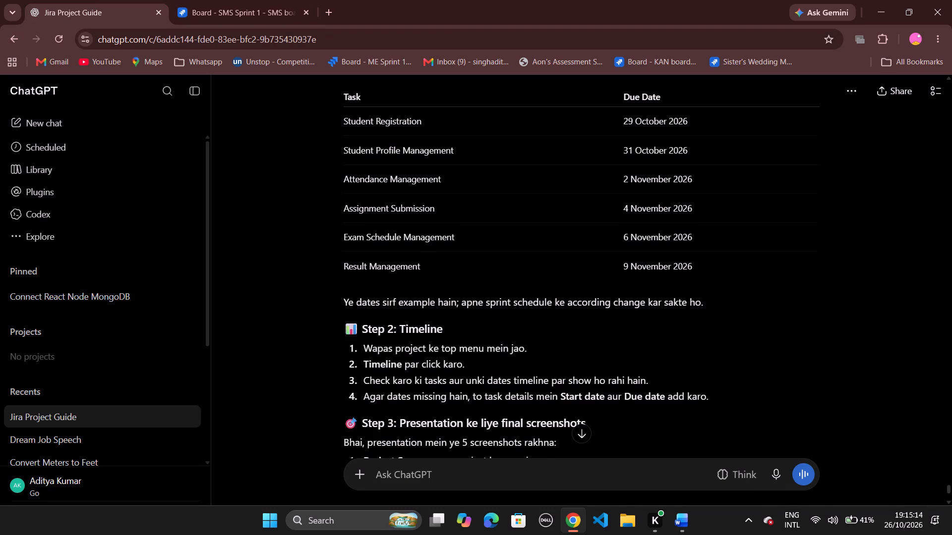
scroll(406, 335, down, 1)
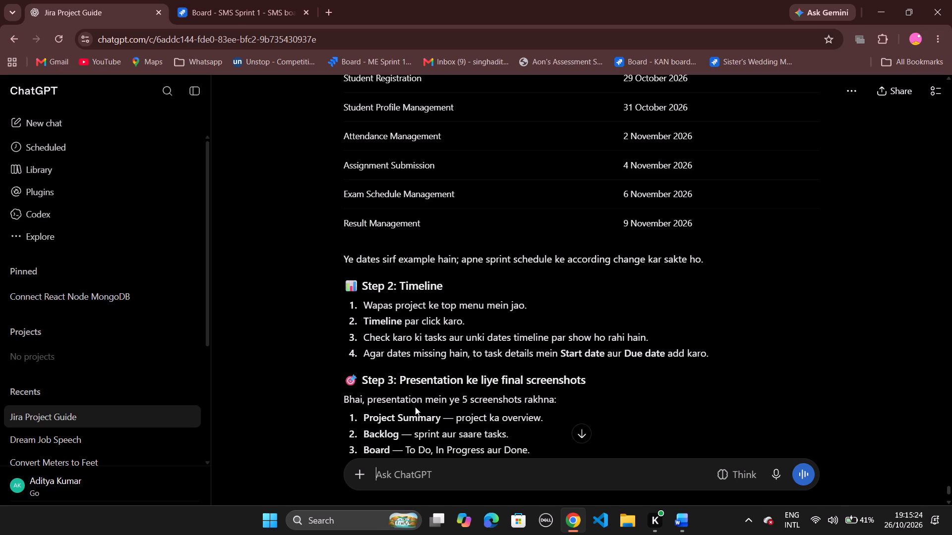
scroll(469, 411, down, 1)
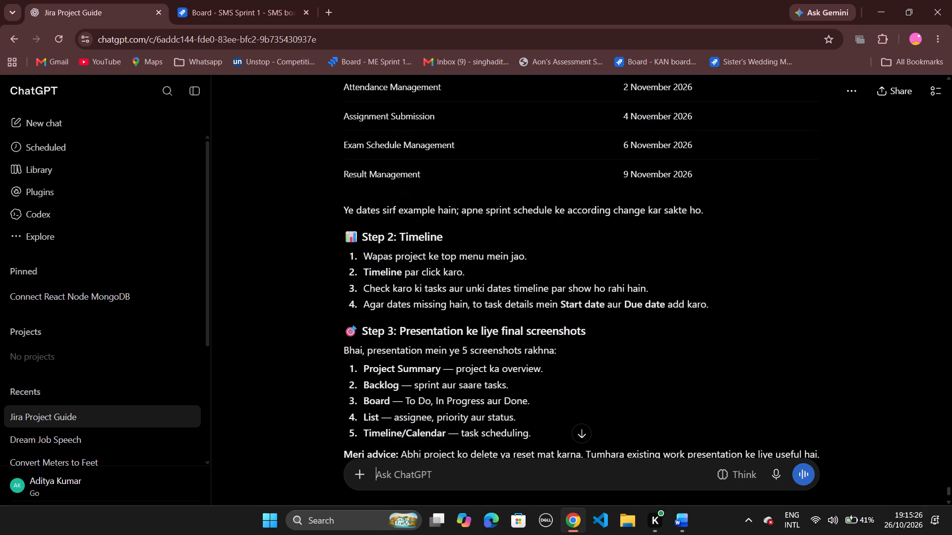
scroll(469, 411, down, 1)
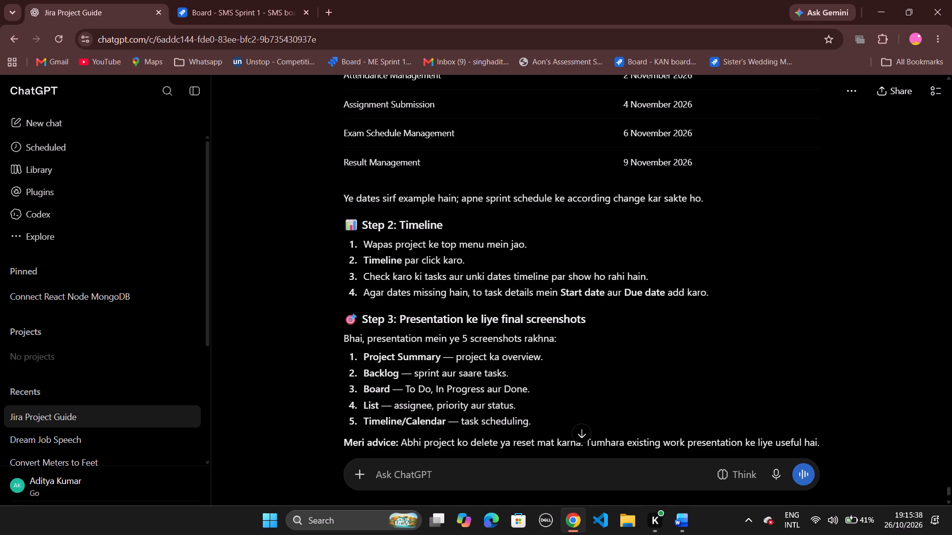
scroll(439, 410, down, 3)
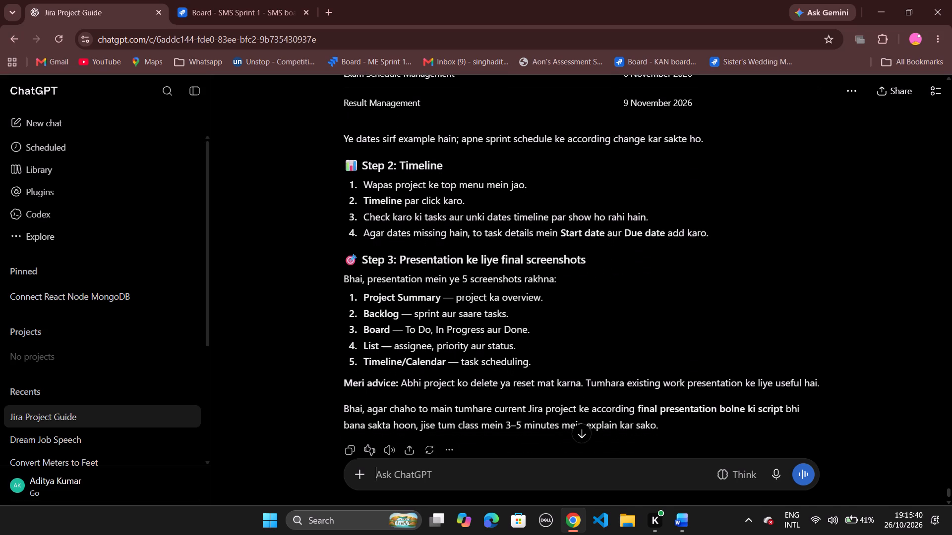
scroll(439, 410, down, 1)
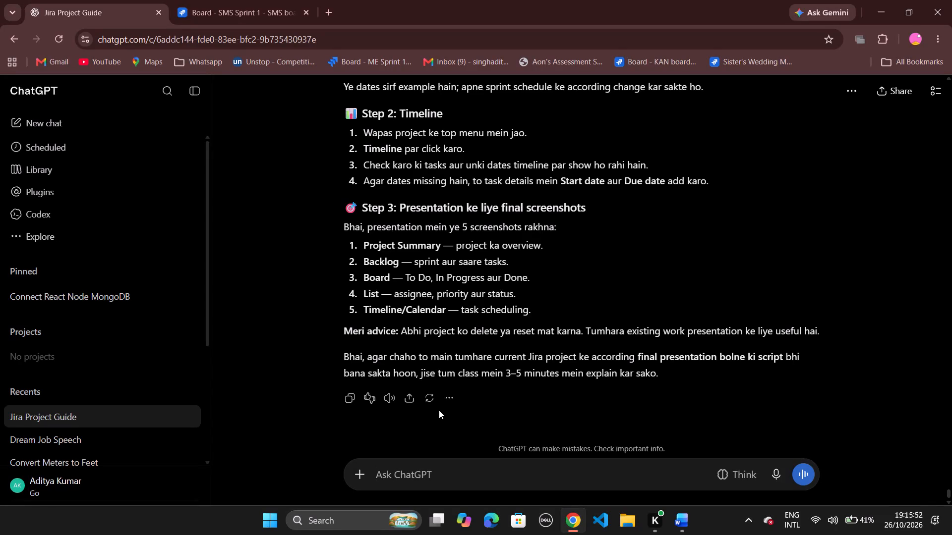
Capture a full-screen screenshot of the Jira List view with epic SMS-7 expanded, and paste it below the last image in the Word document.
click(200, 2)
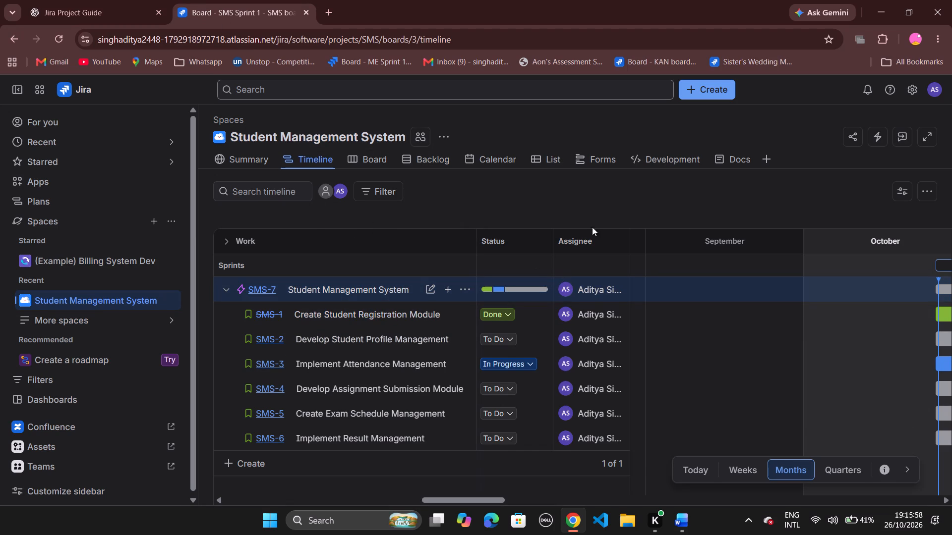
click(549, 162)
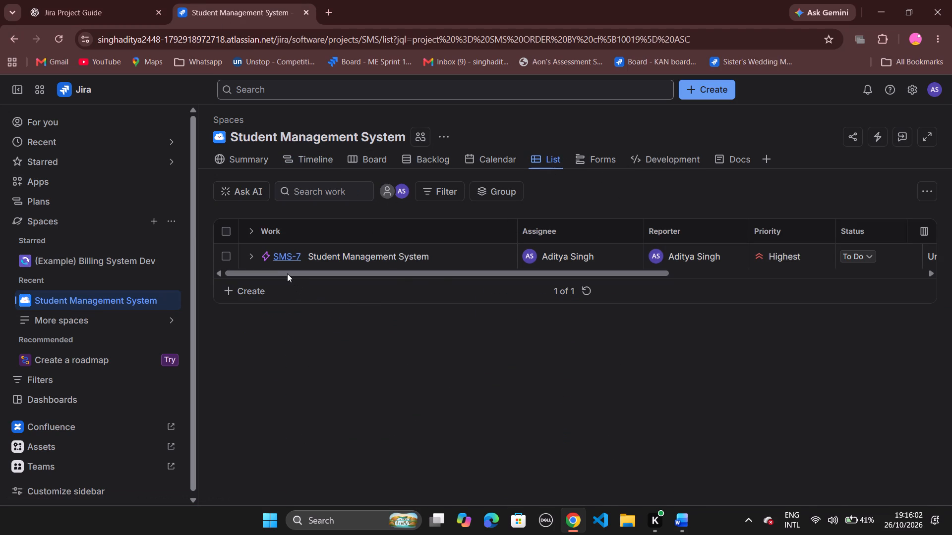
click(251, 255)
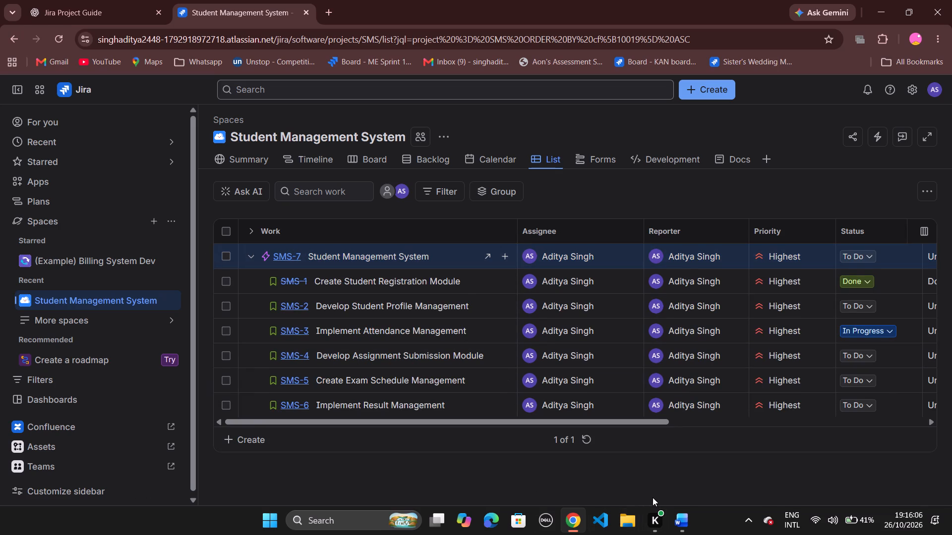
key(Print)
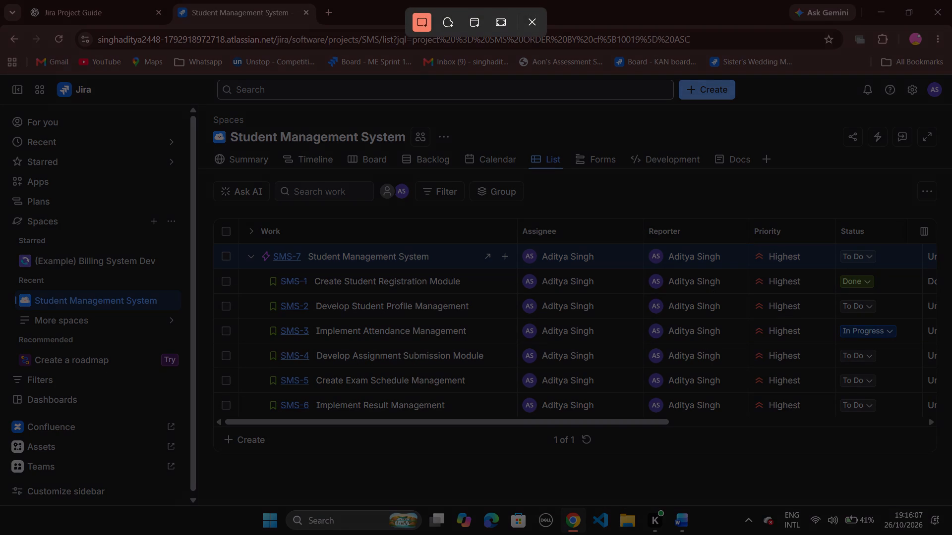
click(502, 25)
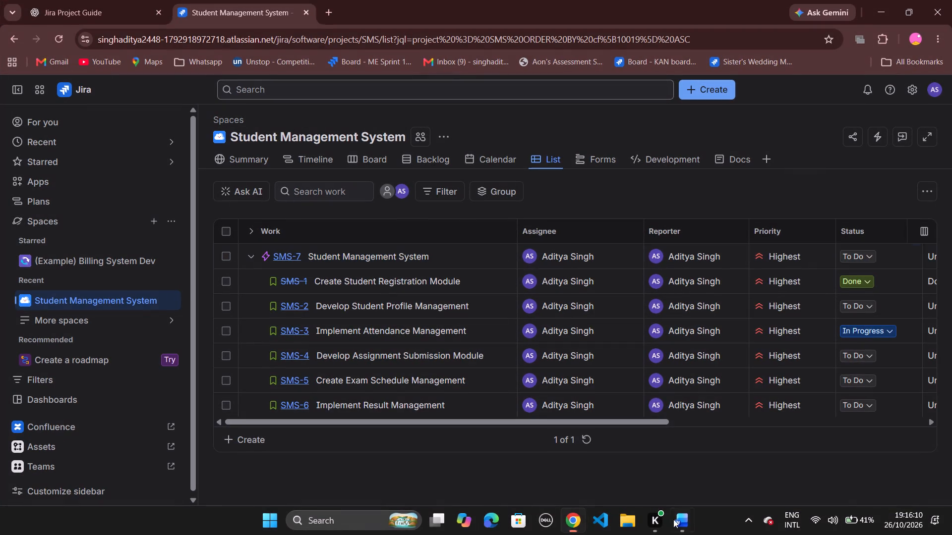
click(679, 517)
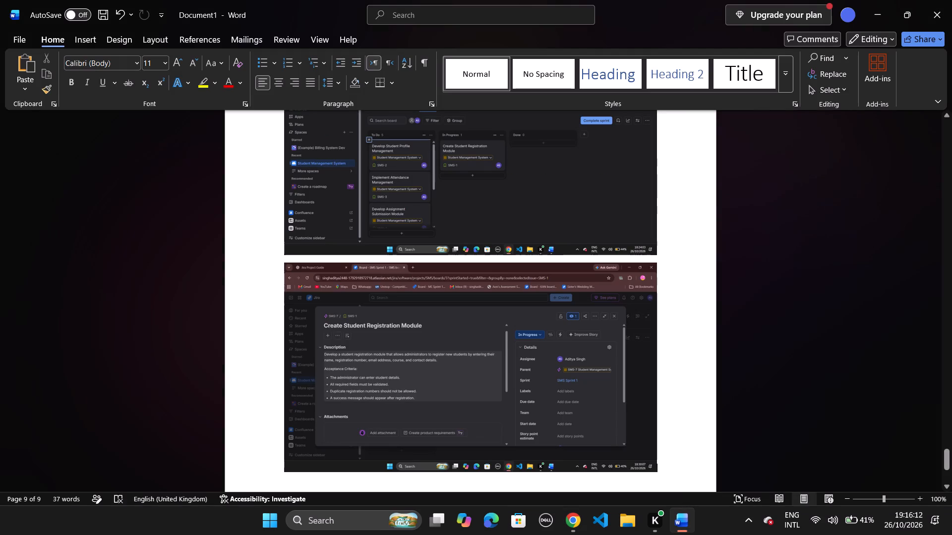
key(Return)
key(ctrl+v)
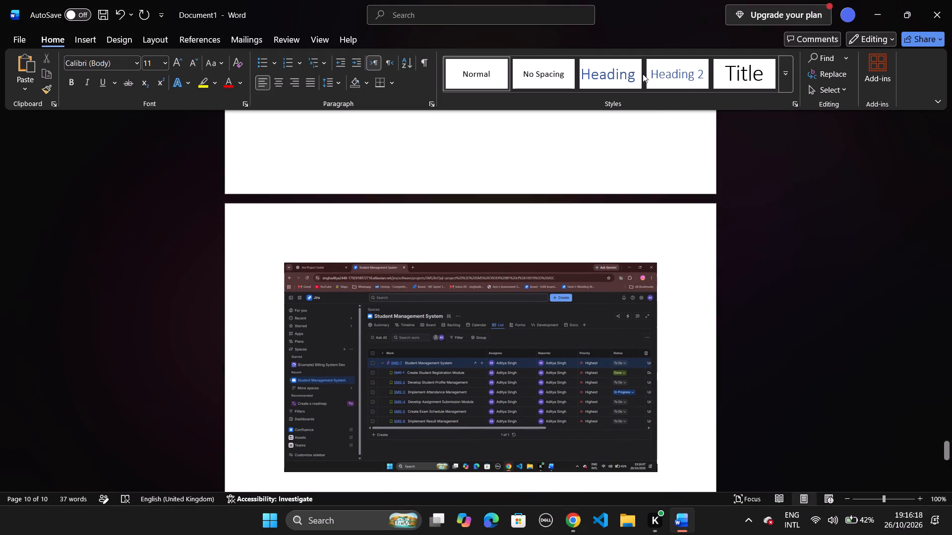
click(574, 525)
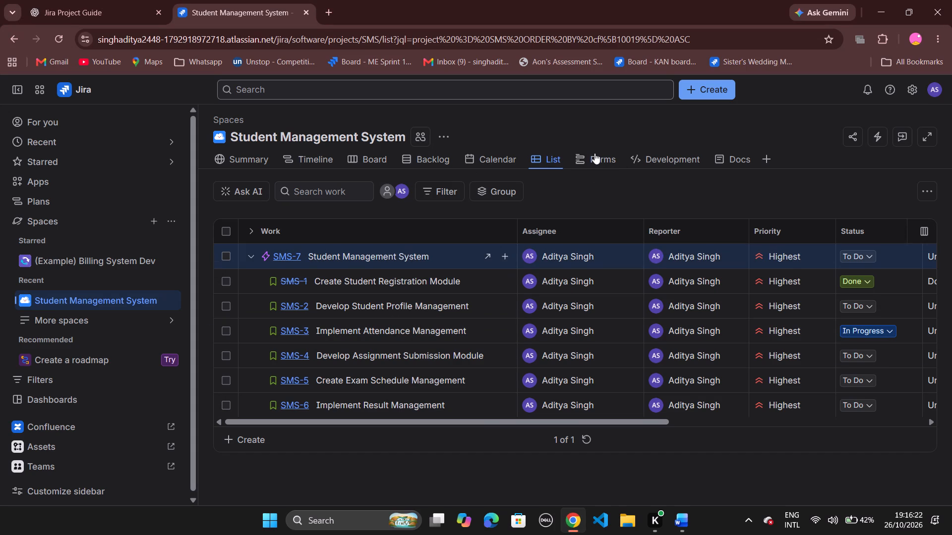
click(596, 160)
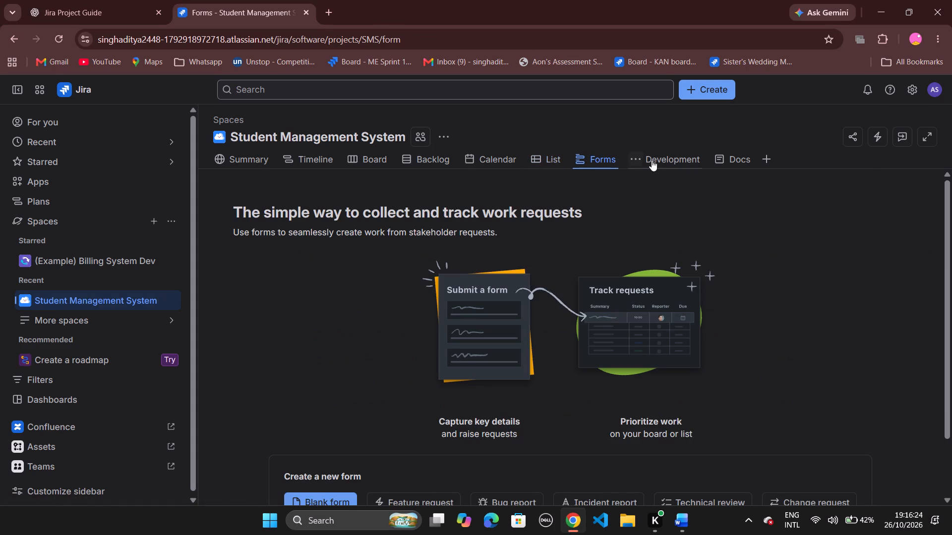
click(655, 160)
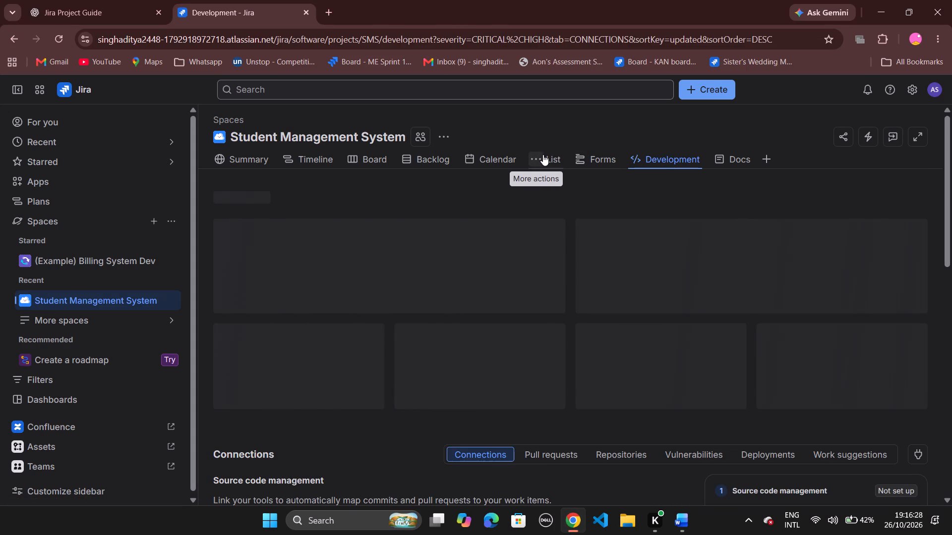
Capture a full-screen screenshot of the Jira Calendar view for October 2026 and paste it below the List image in the Word document.
click(499, 159)
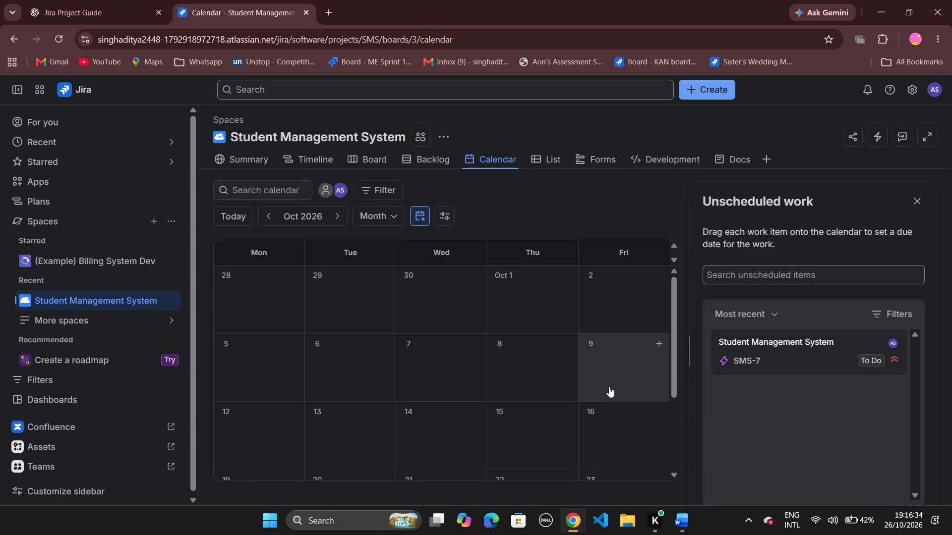
key(Print)
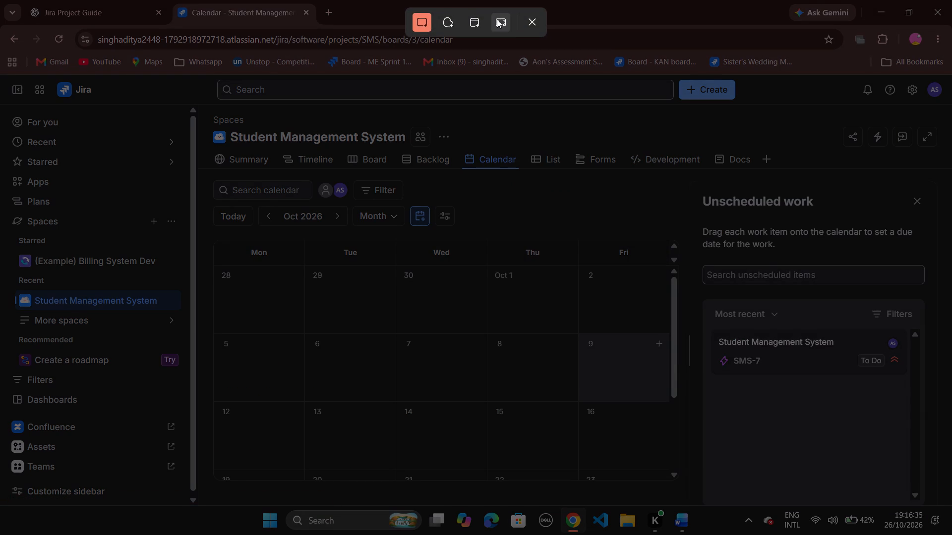
click(497, 19)
click(684, 524)
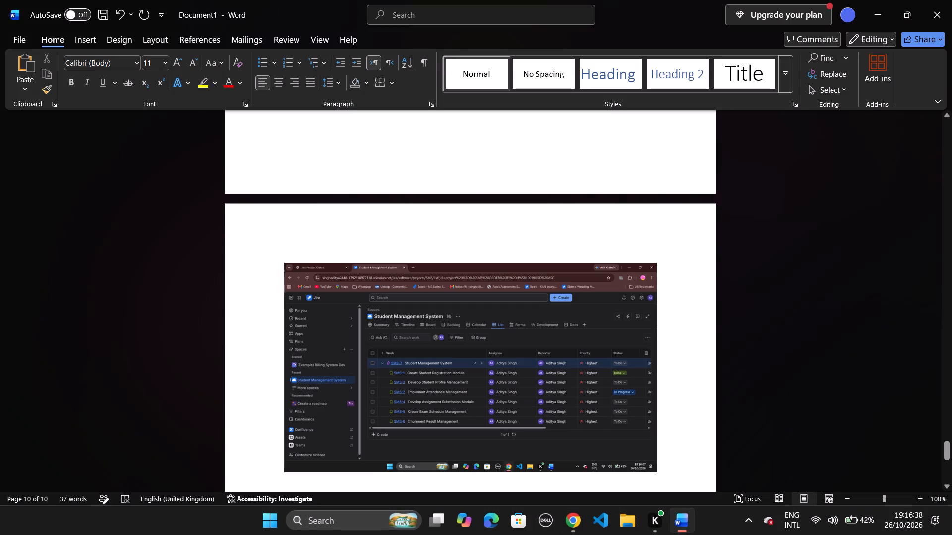
key(Return)
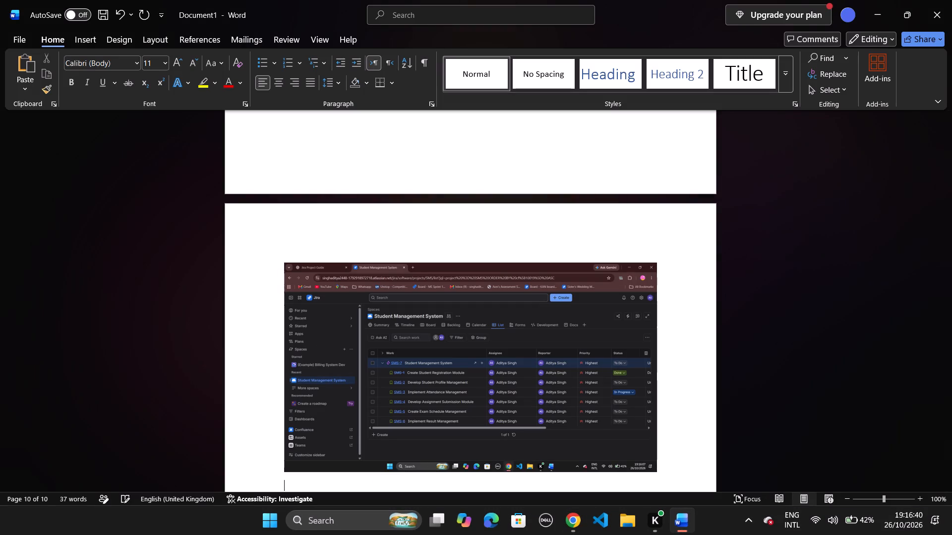
key(ctrl+v)
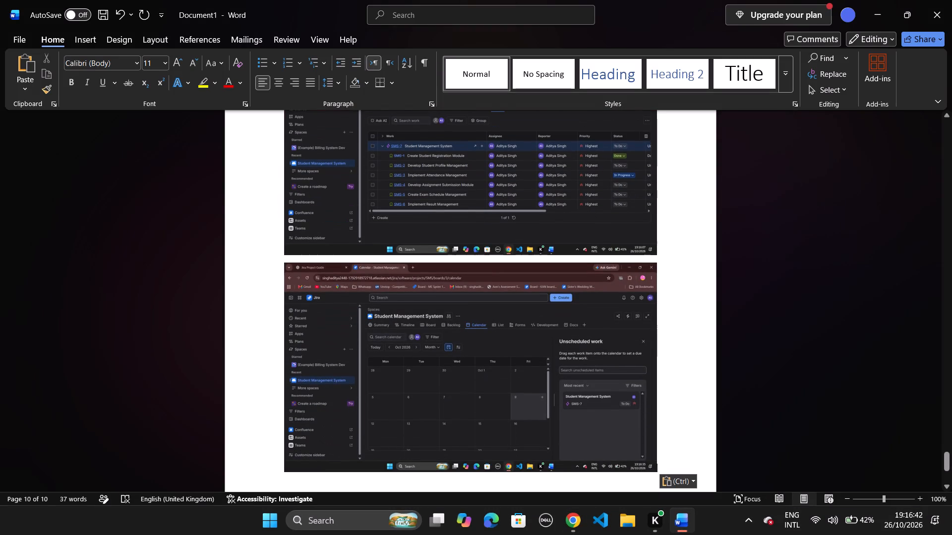
key(Return)
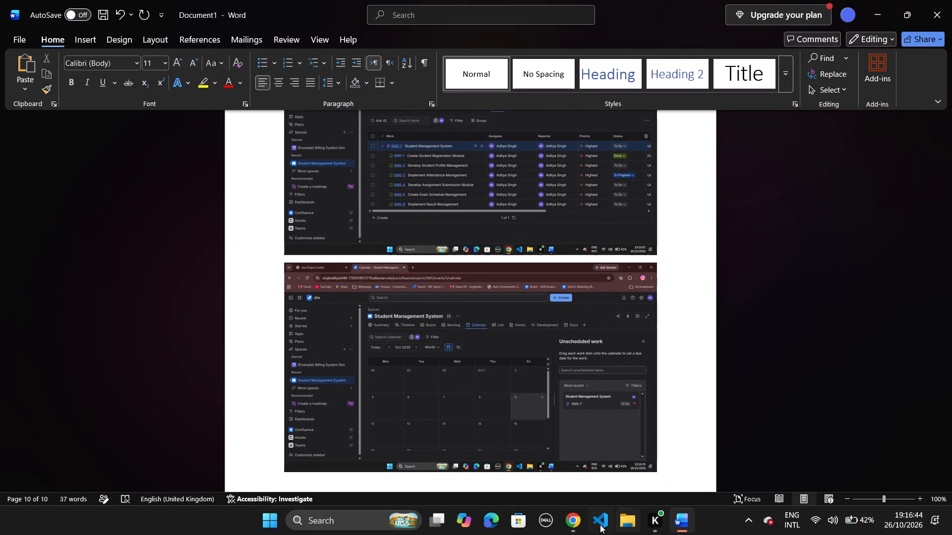
Return to the browser, view the Jira Backlog, and recheck the final presentation screenshot list in the ChatGPT Jira Project Guide chat.
click(575, 521)
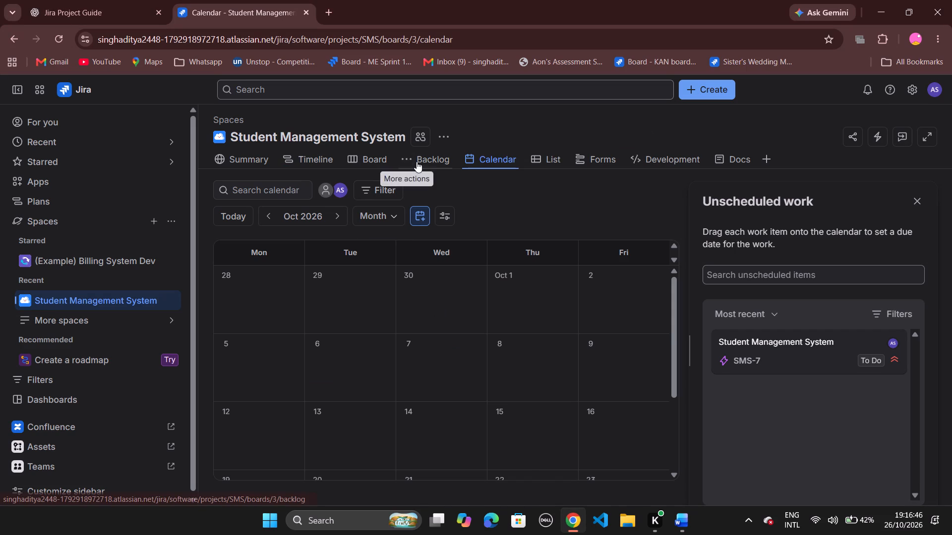
click(416, 161)
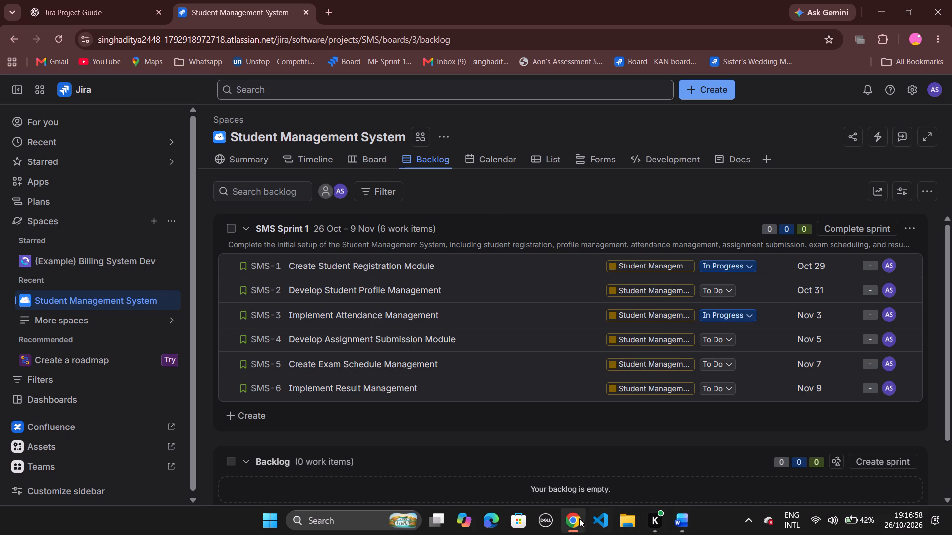
click(95, 14)
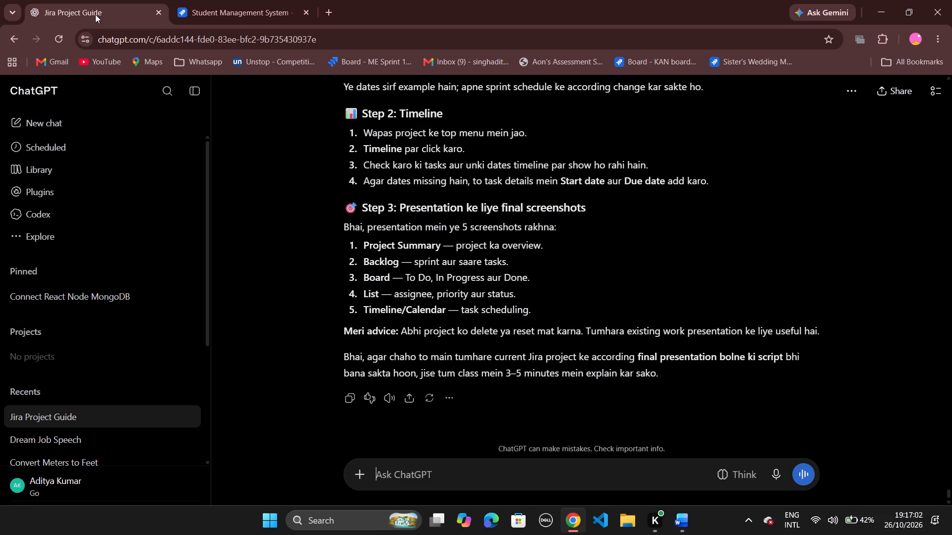
Capture a full-screen screenshot of the Jira Summary view showing the Status overview, and attach it to a new message in the ChatGPT chat.
click(241, 20)
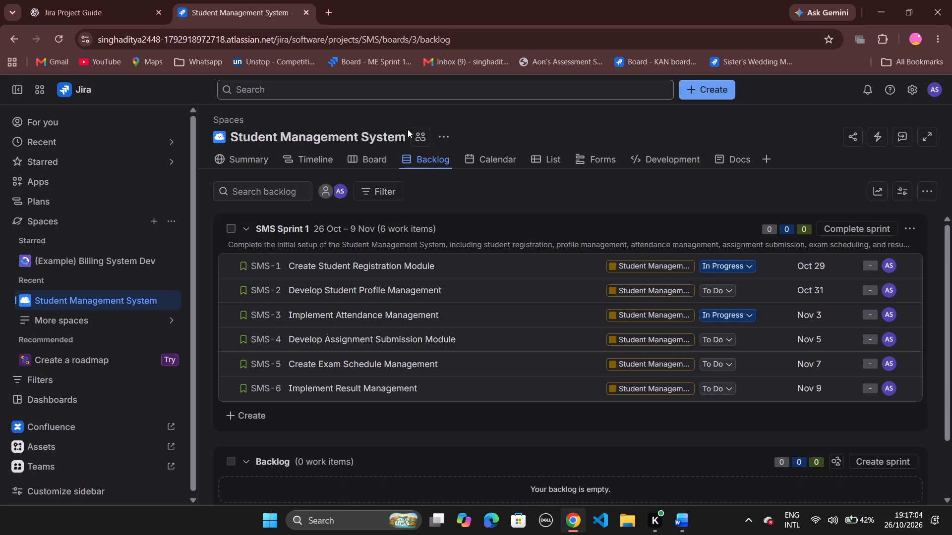
click(249, 161)
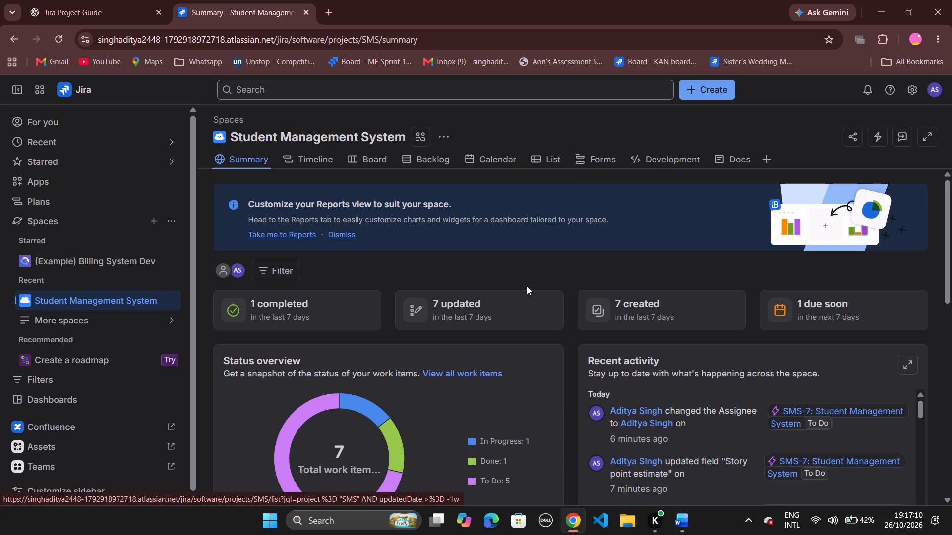
scroll(529, 281, down, 1)
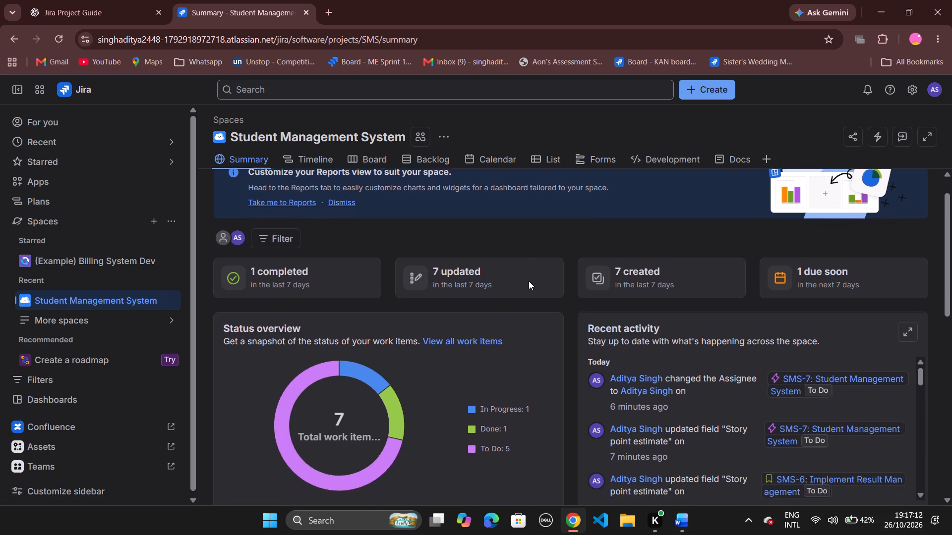
scroll(529, 281, down, 1)
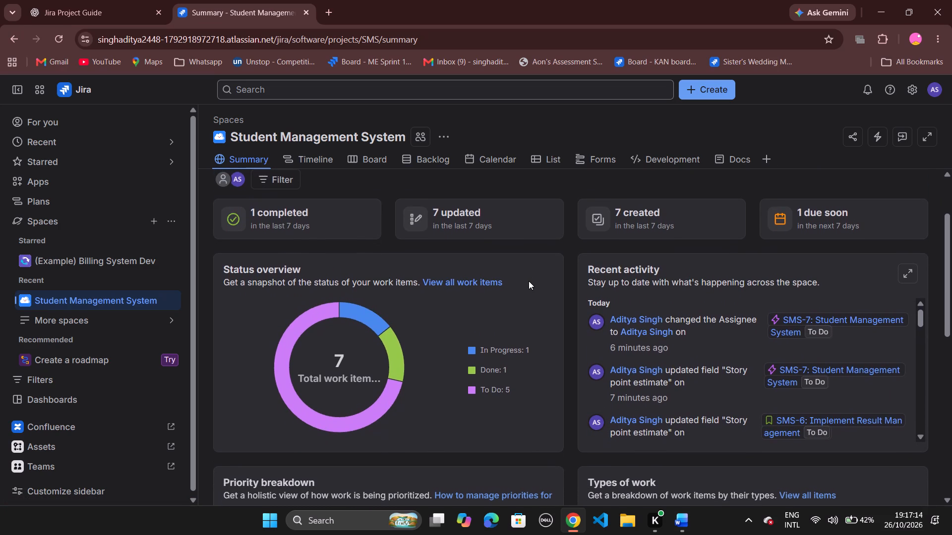
scroll(529, 281, down, 1)
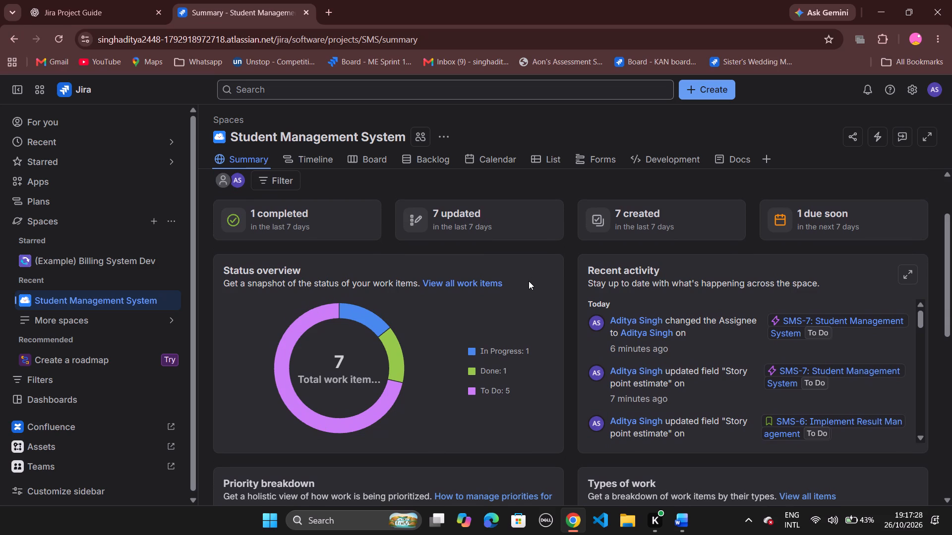
key(Print)
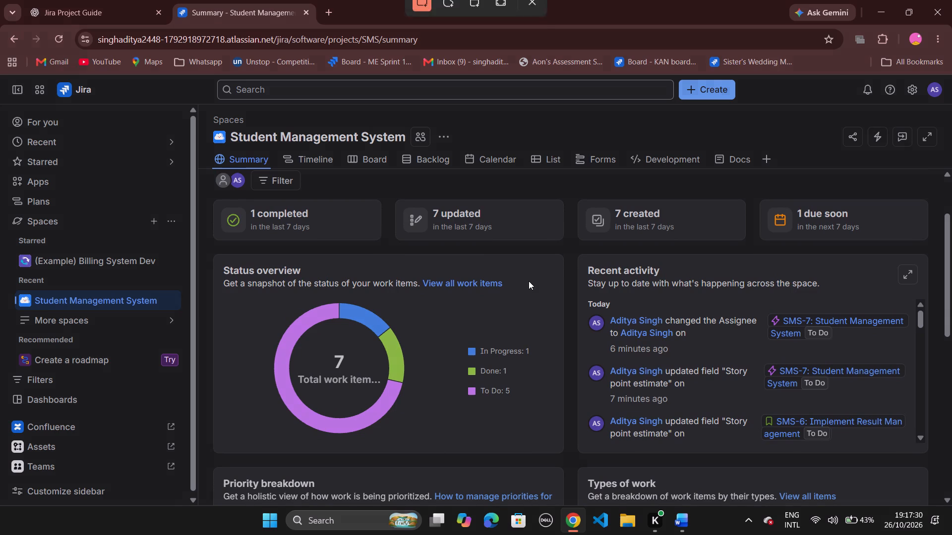
click(502, 23)
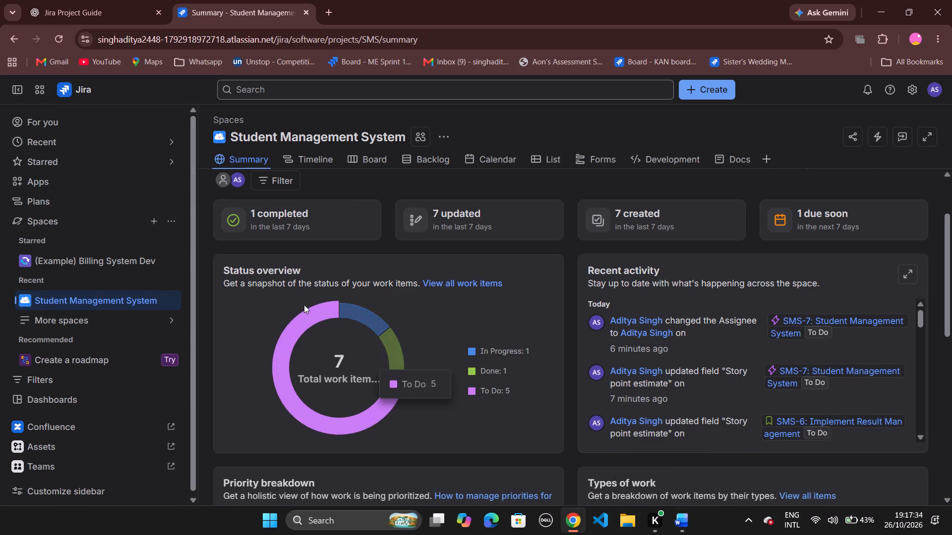
click(122, 0)
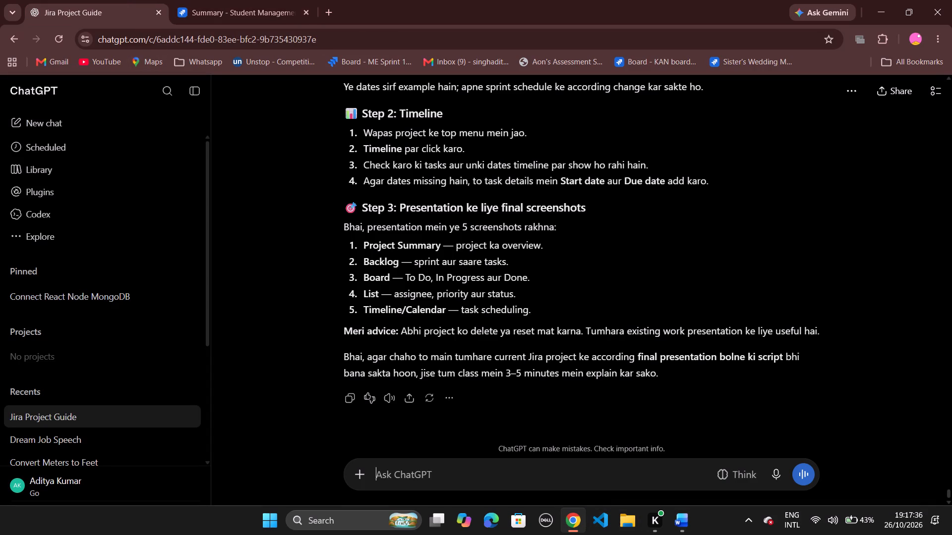
key(ctrl+v)
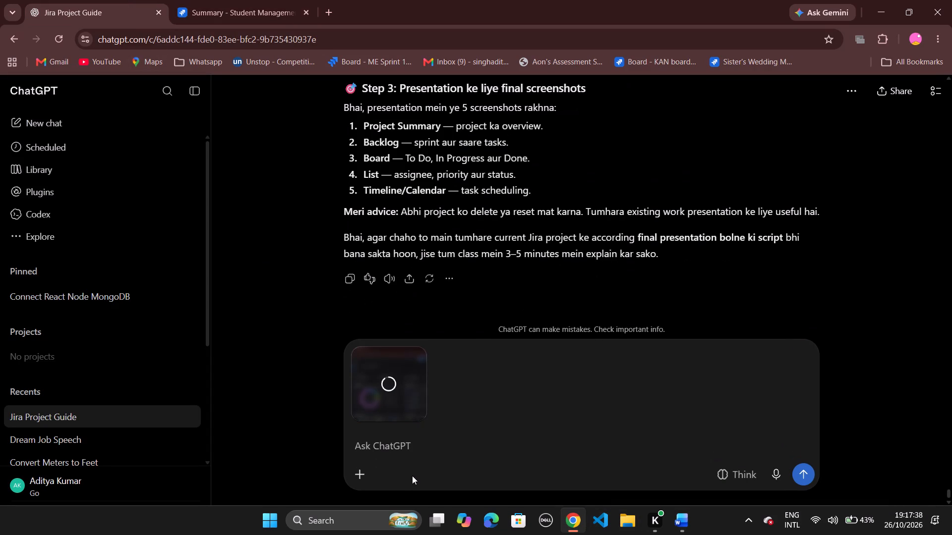
Capture a full-screen screenshot of the Jira Backlog with SMS Sprint 1 and attach it to the same ChatGPT message.
click(245, 8)
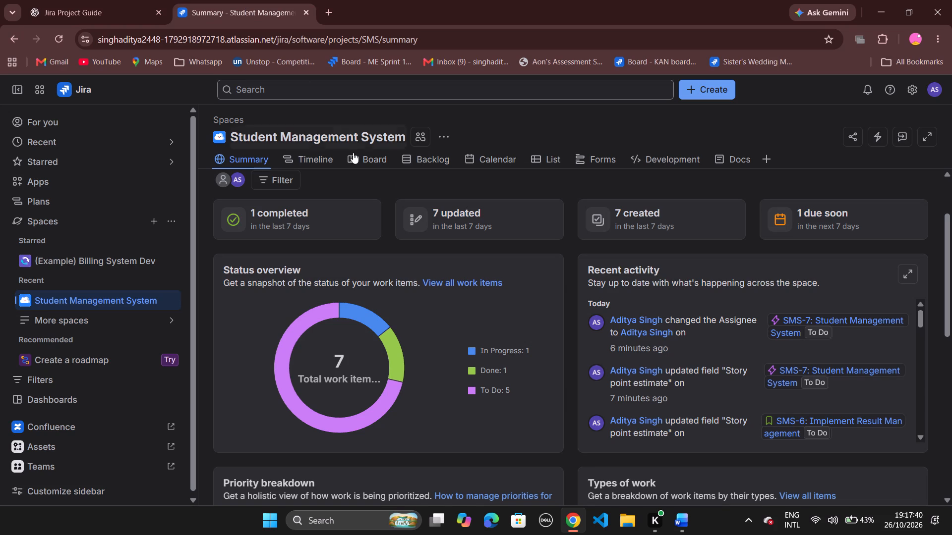
click(435, 159)
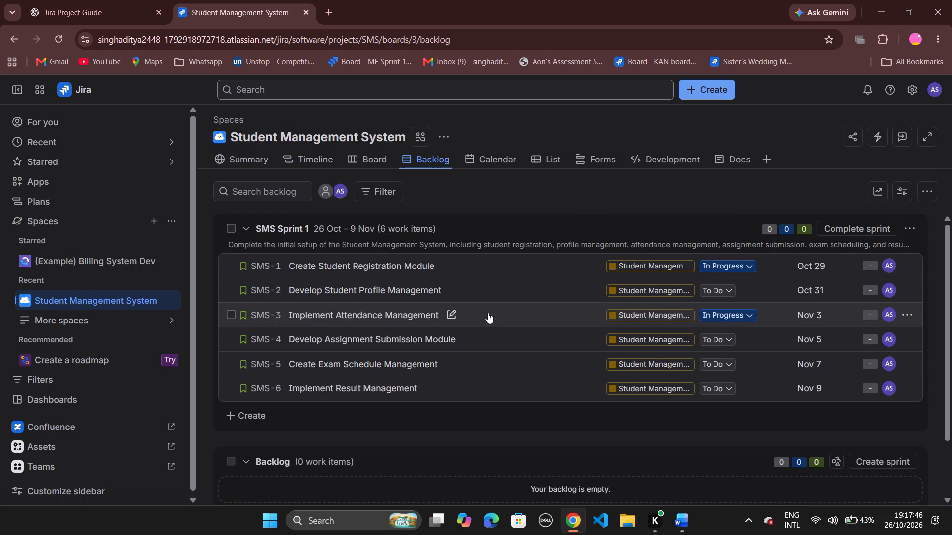
key(Print)
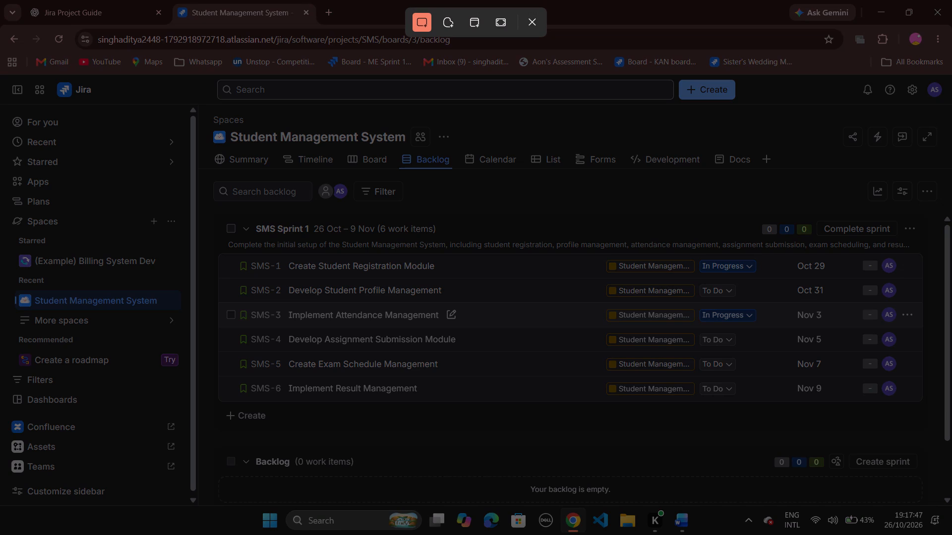
click(500, 22)
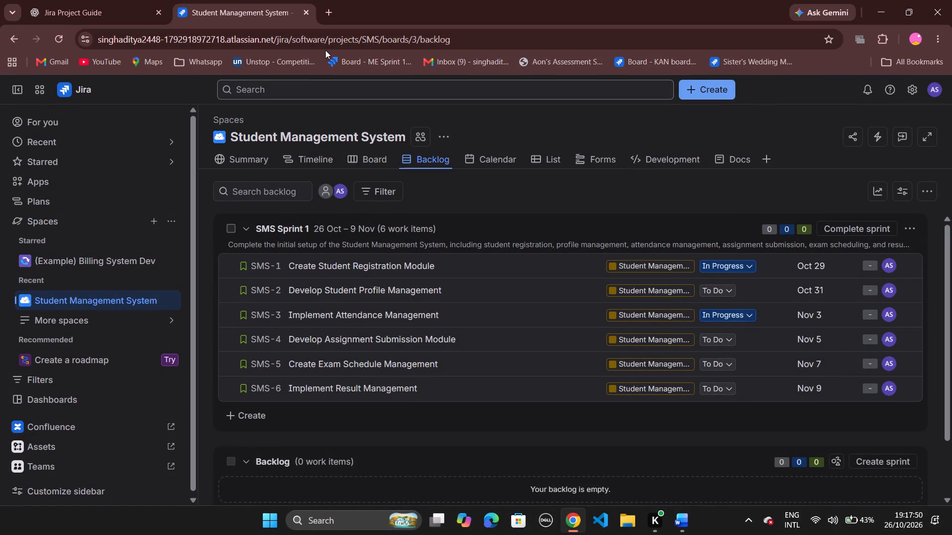
click(66, 5)
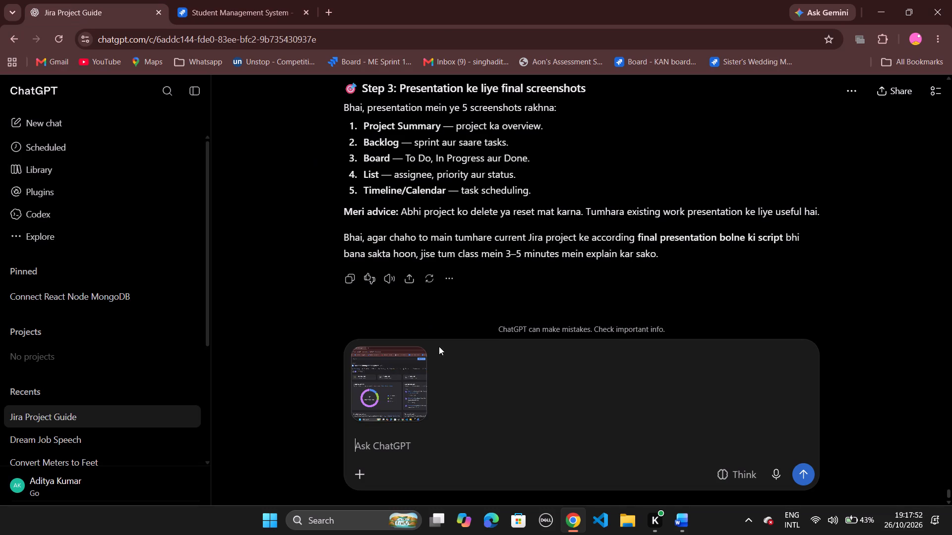
key(ctrl+v)
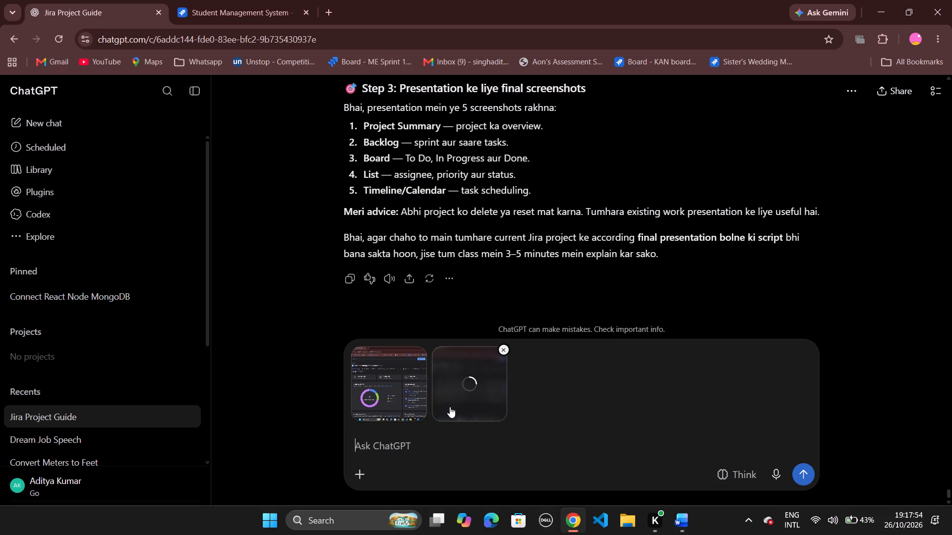
Capture a full-screen screenshot of the Jira Board with its To Do, In Progress and Done columns, and attach it to the same ChatGPT message.
click(271, 13)
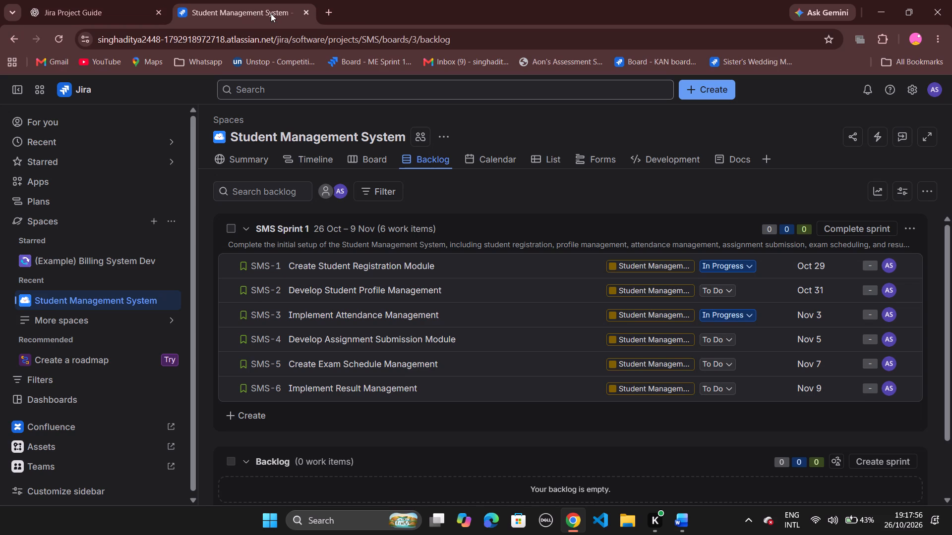
click(372, 160)
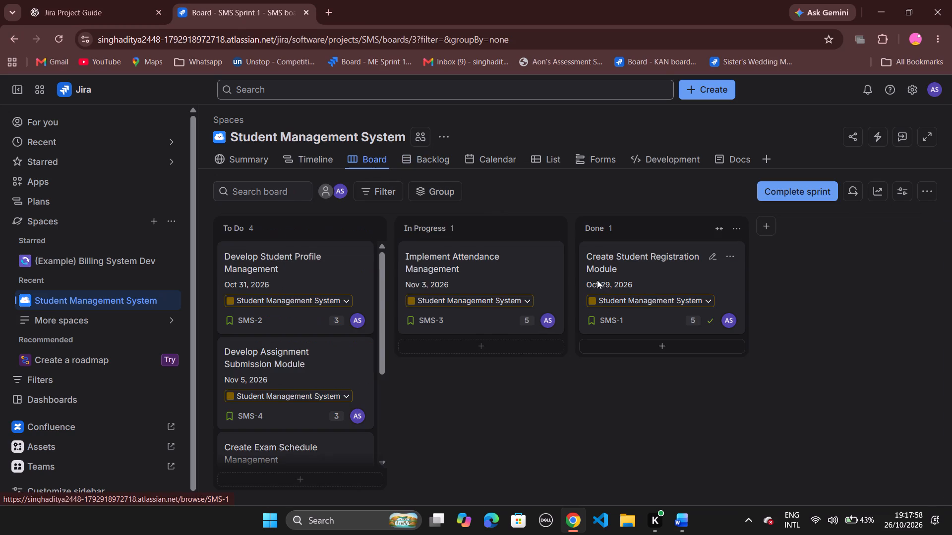
scroll(591, 280, down, 1)
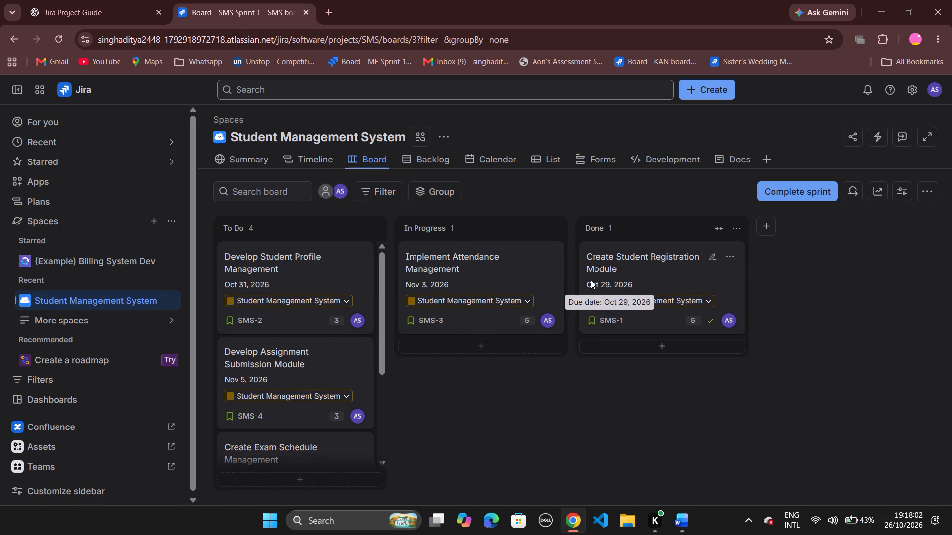
key(Print)
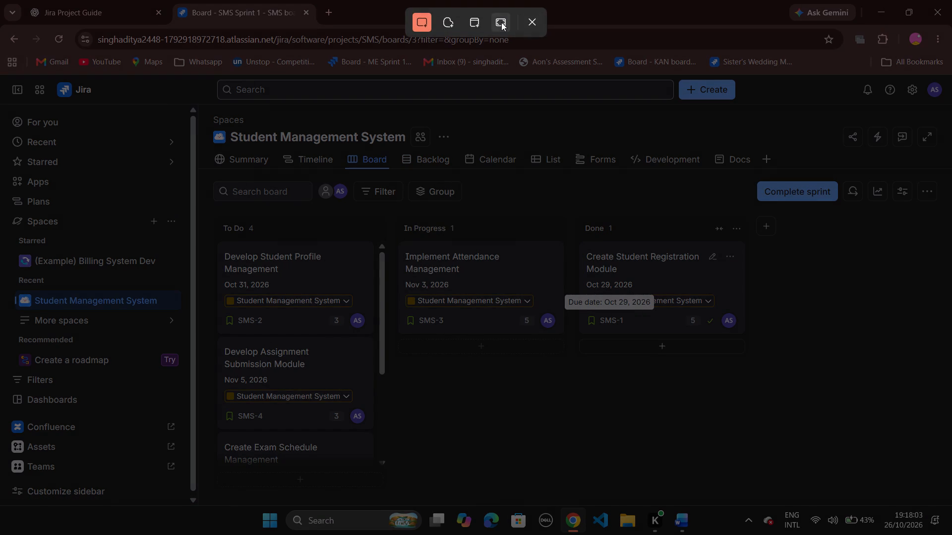
click(501, 22)
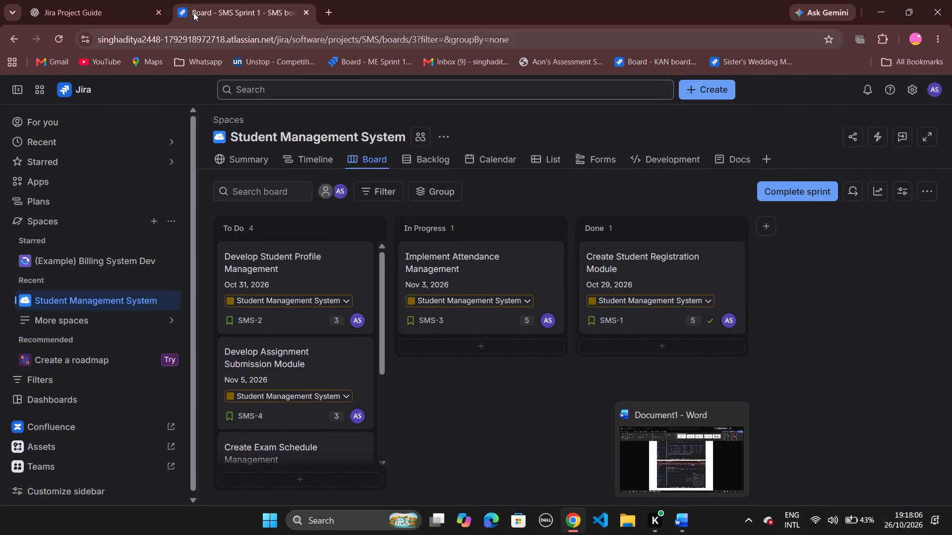
click(101, 5)
click(412, 323)
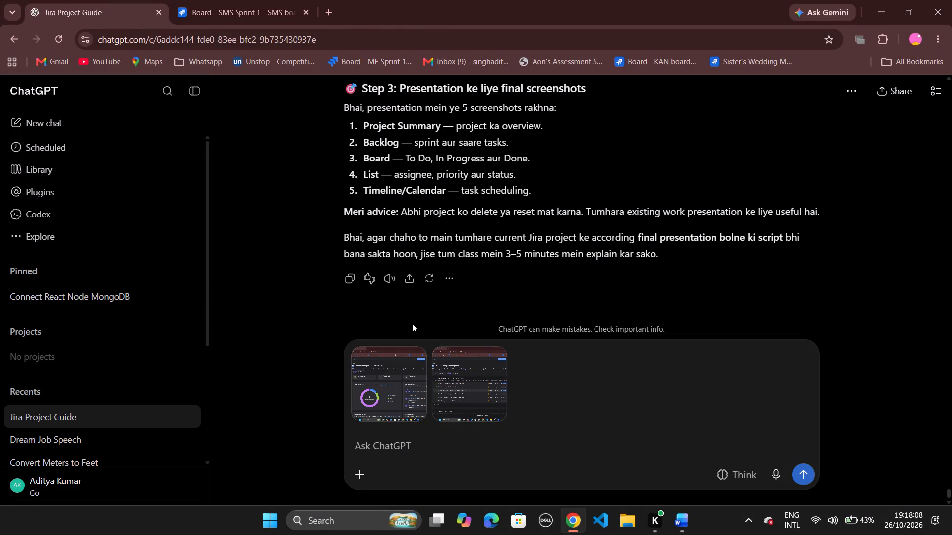
click(400, 450)
key(ctrl+v)
click(222, 0)
click(121, 0)
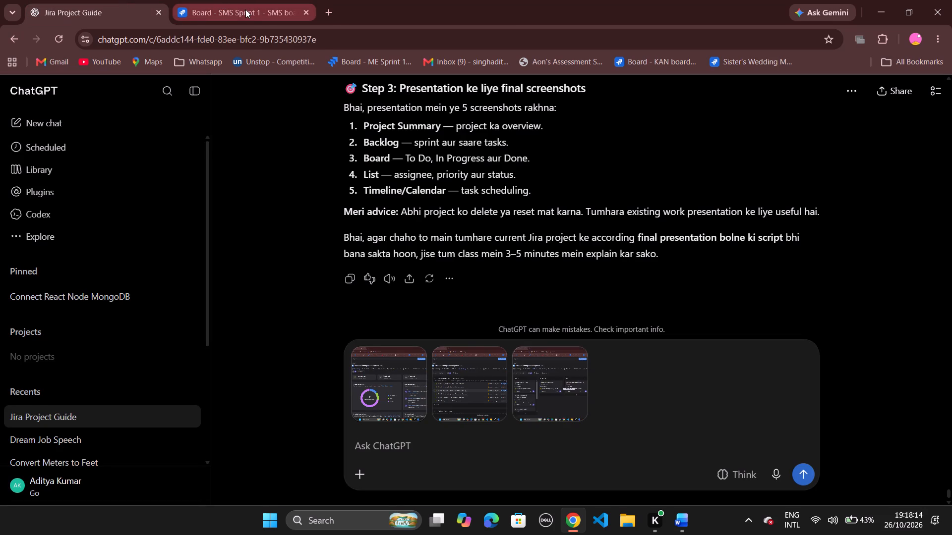
Show the Jira List view with the SMS-7 epic's child work items expanded, and narrow the sidebar to fit more columns.
click(245, 9)
click(545, 158)
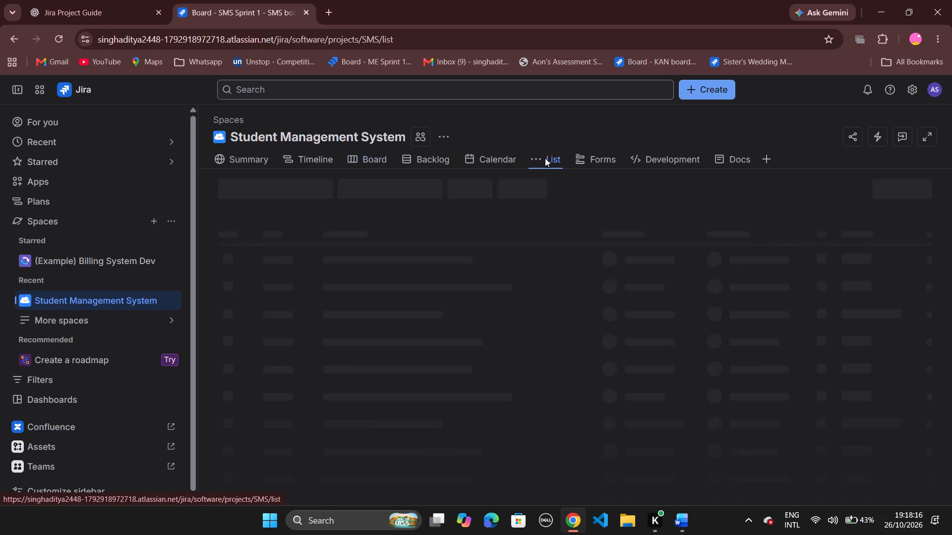
click(250, 252)
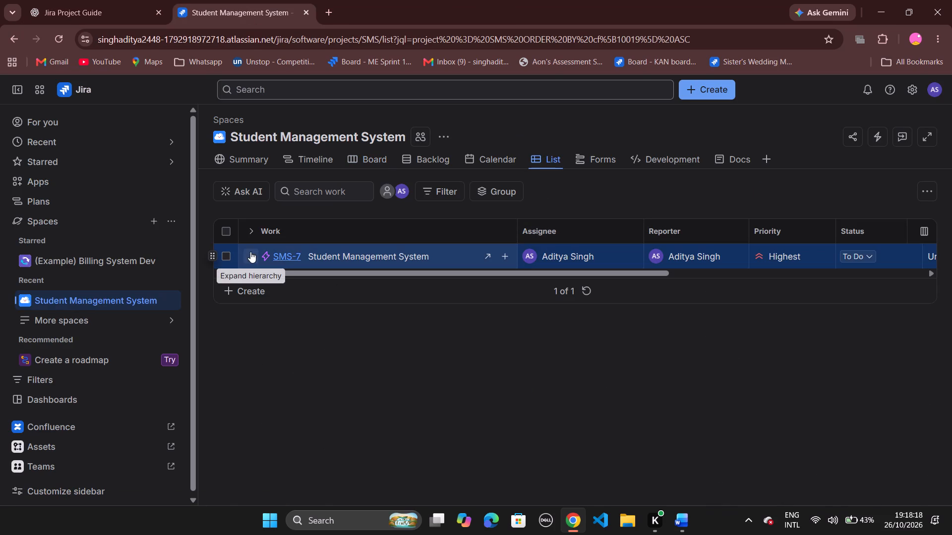
scroll(444, 335, left, 2)
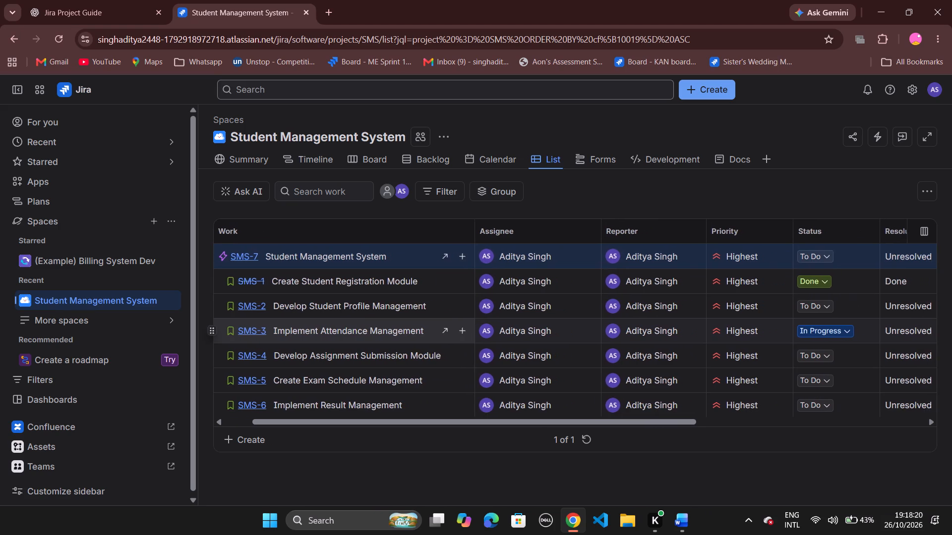
scroll(444, 335, left, 3)
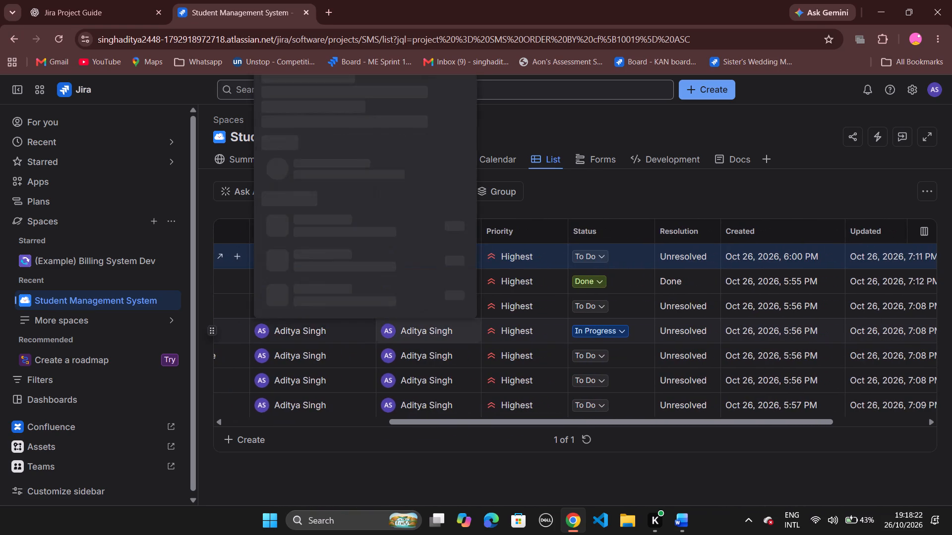
scroll(444, 335, left, 1)
scroll(444, 335, right, 1)
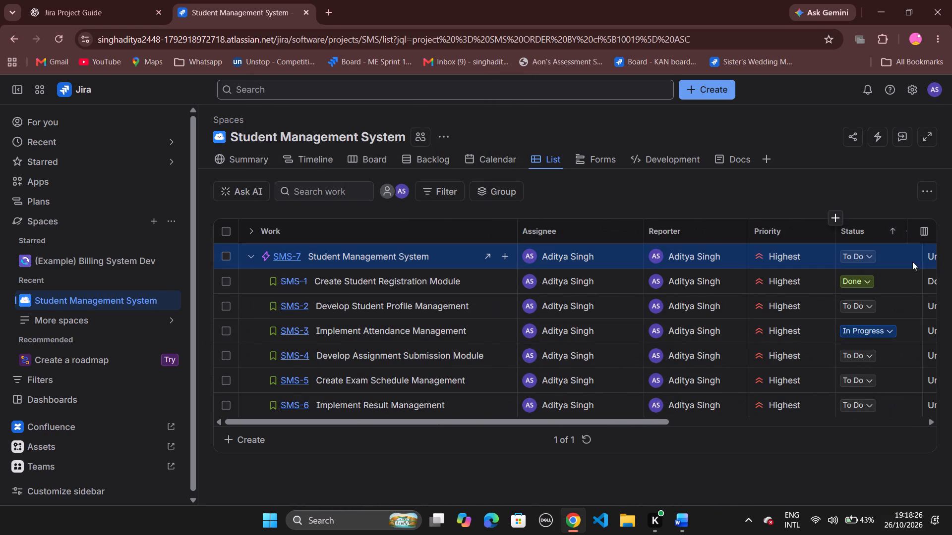
click(926, 229)
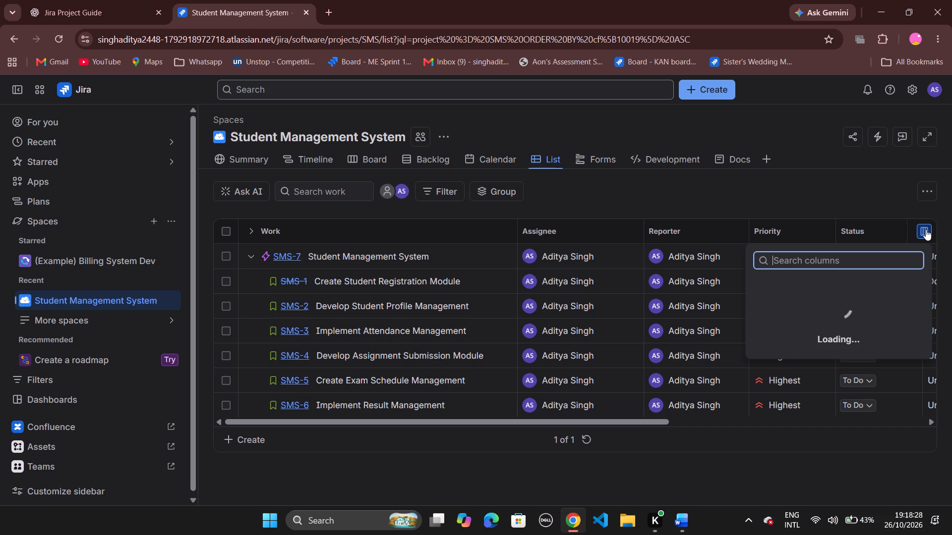
click(830, 181)
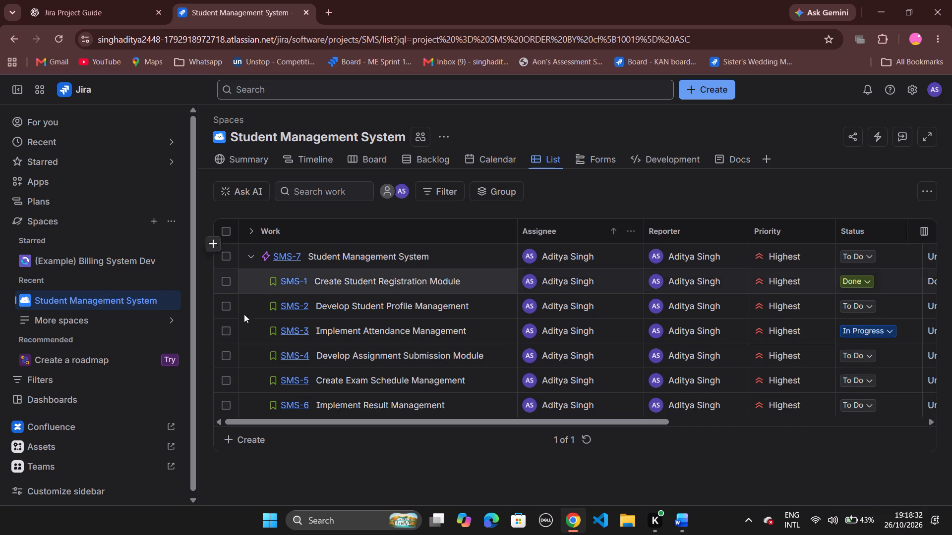
click(198, 297)
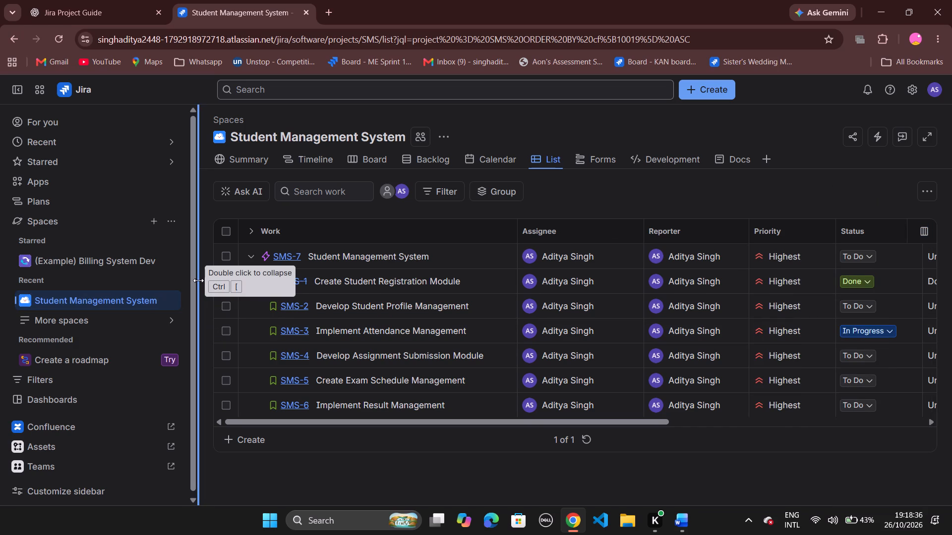
drag(198, 280, 79, 281)
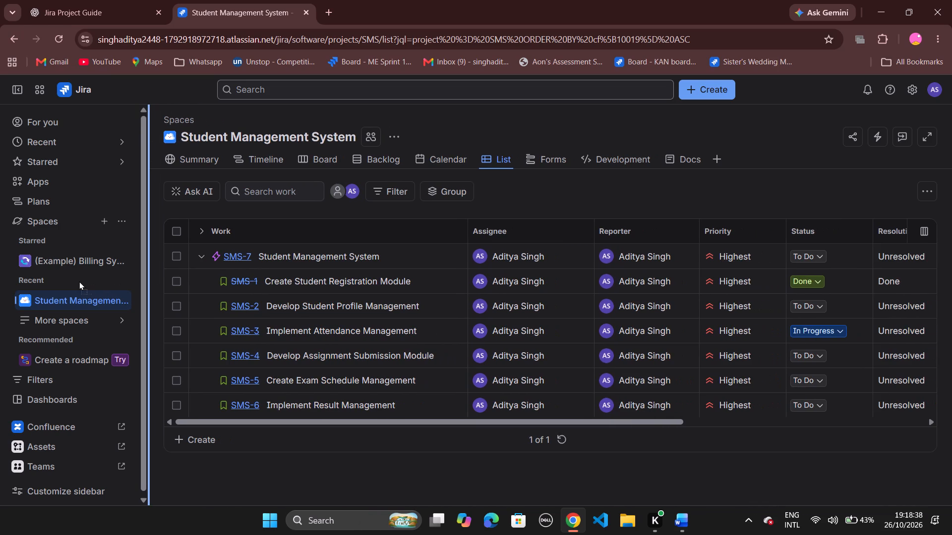
drag(79, 281, 40, 279)
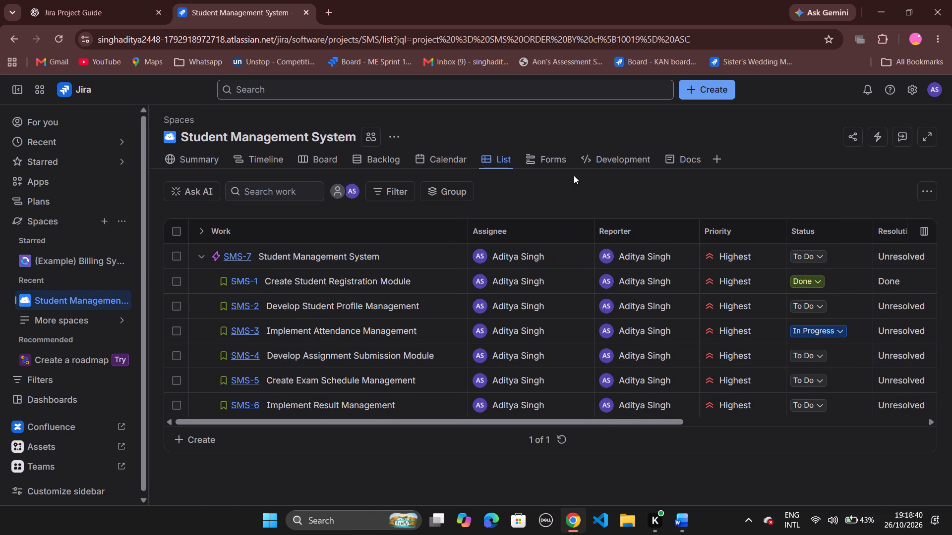
Capture a full-screen screenshot of the expanded Jira List view and attach it to the same ChatGPT message.
key(Print)
click(503, 25)
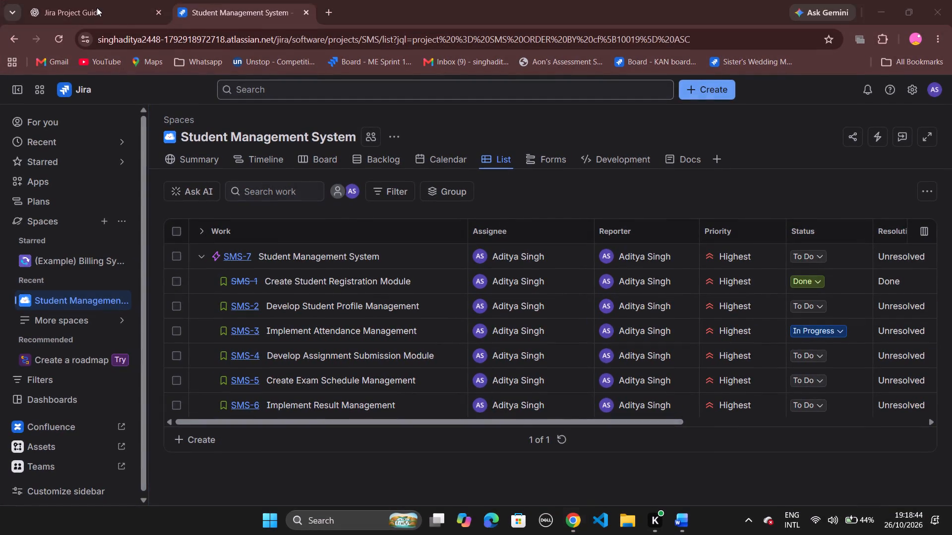
click(97, 7)
key(ctrl+v)
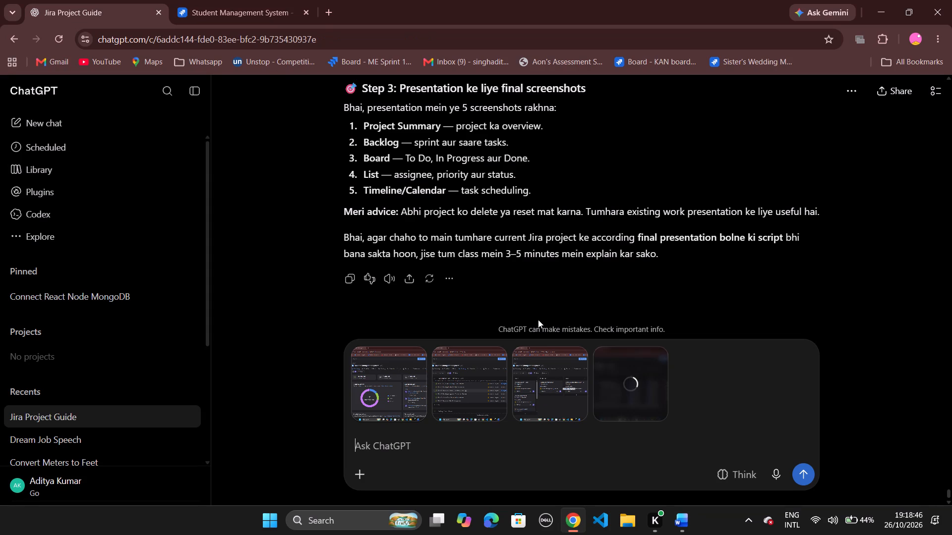
Capture a full-screen screenshot of the Jira Timeline with SMS-7's child work items expanded, and attach it to the same ChatGPT message.
click(249, 5)
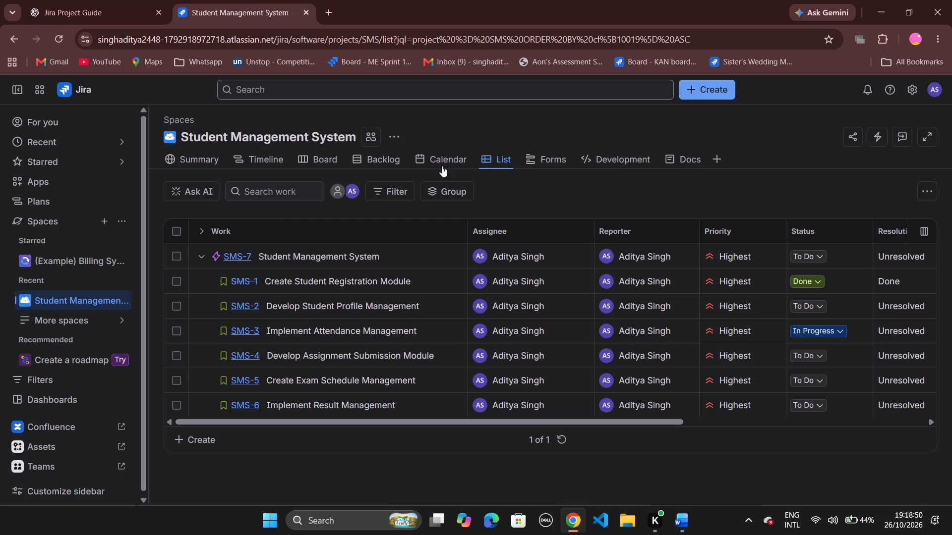
click(257, 162)
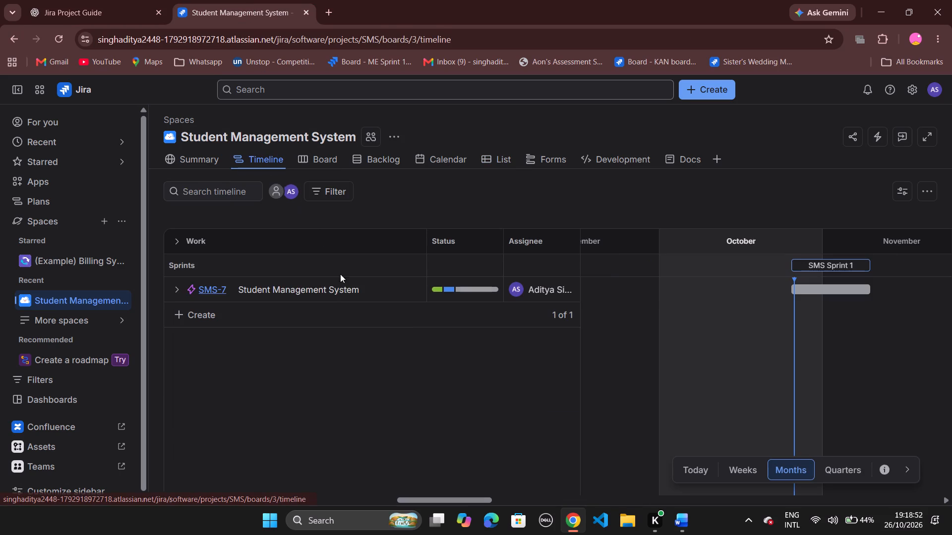
click(178, 287)
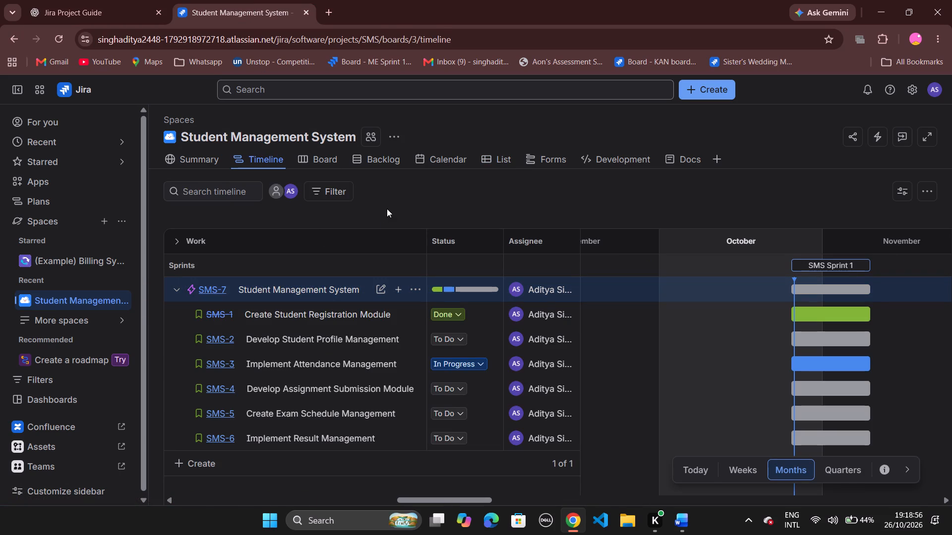
scroll(387, 209, down, 1)
scroll(459, 206, down, 1)
scroll(603, 334, down, 2)
key(Print)
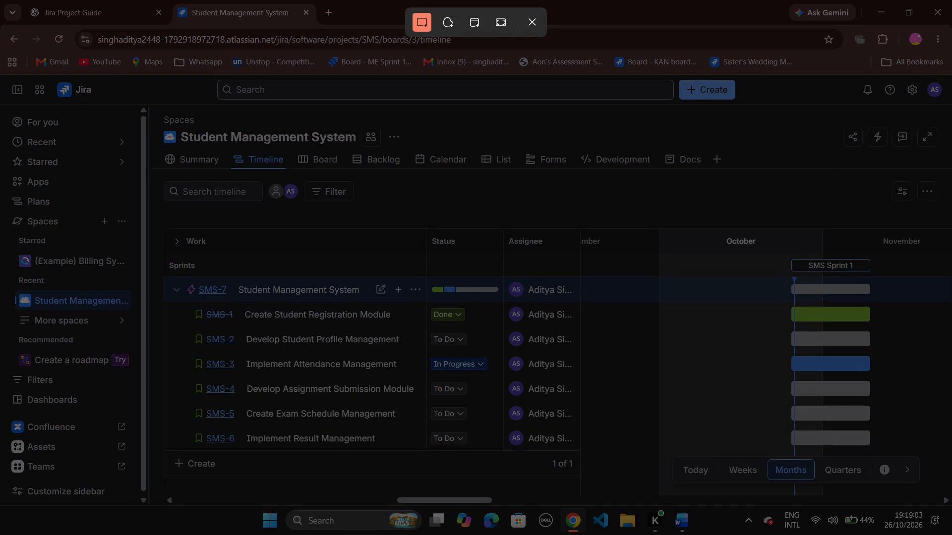
click(501, 25)
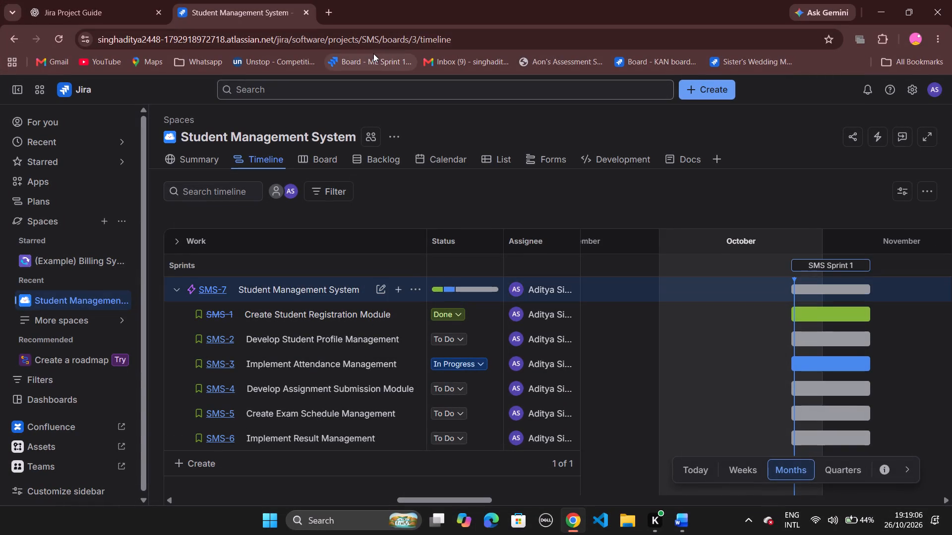
click(686, 520)
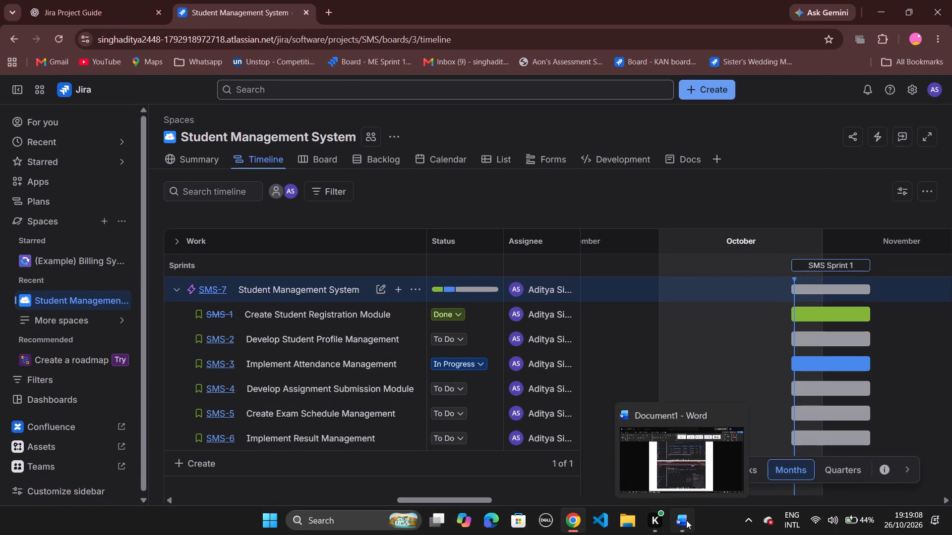
click(578, 529)
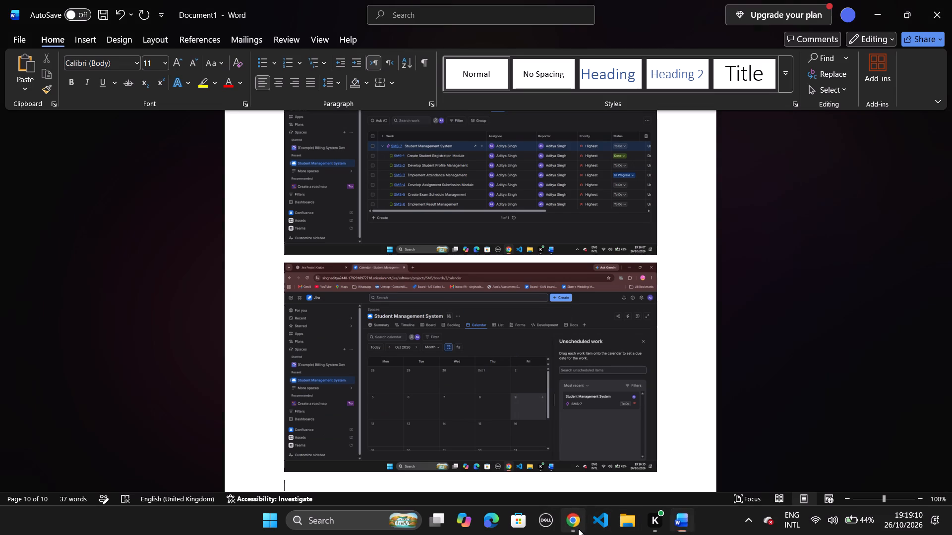
click(110, 8)
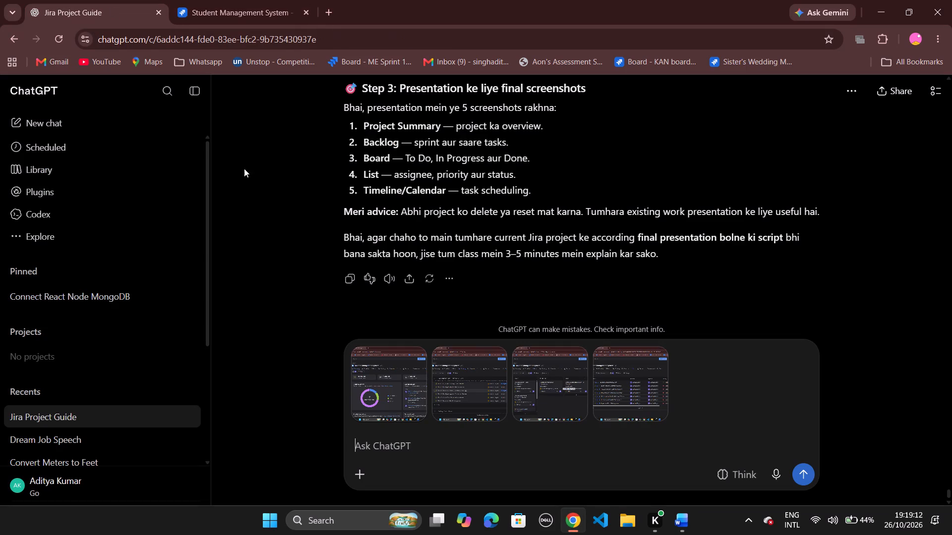
key(ctrl+v)
Show the Student Management System project's Jira Calendar view for November 2026.
click(260, 13)
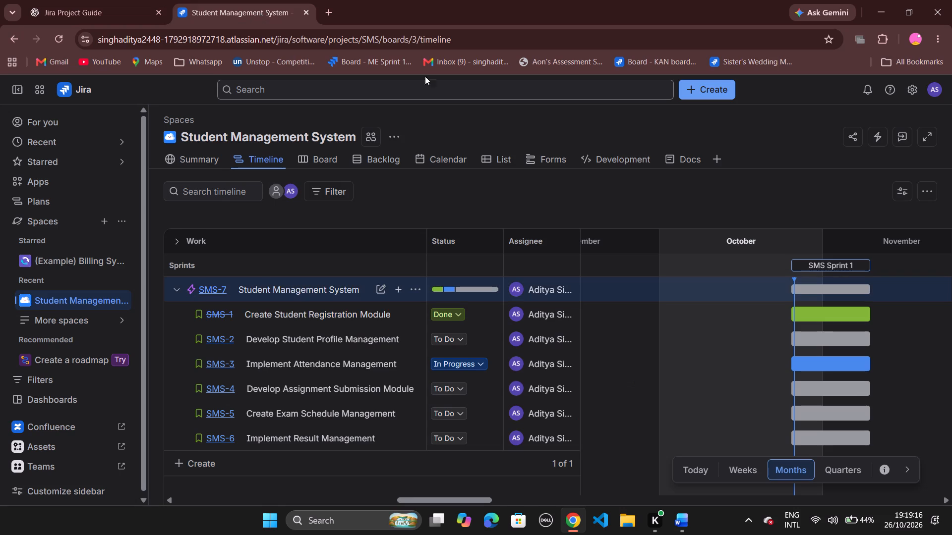
click(441, 161)
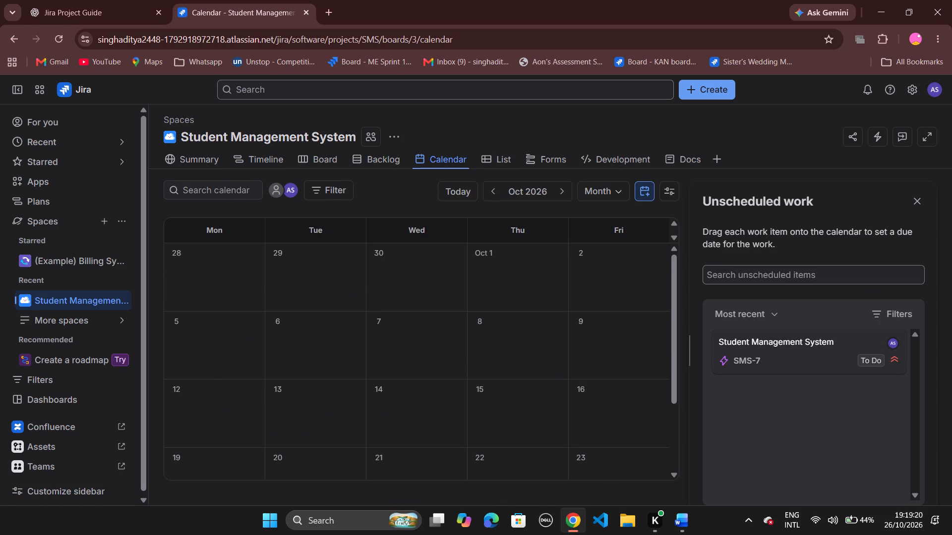
click(776, 314)
click(776, 314)
scroll(828, 384, down, 2)
click(897, 364)
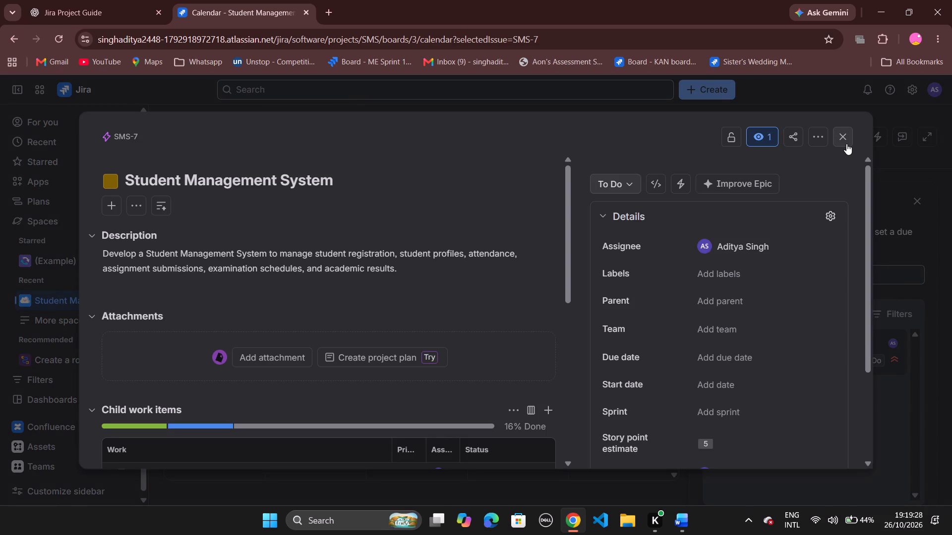
click(846, 144)
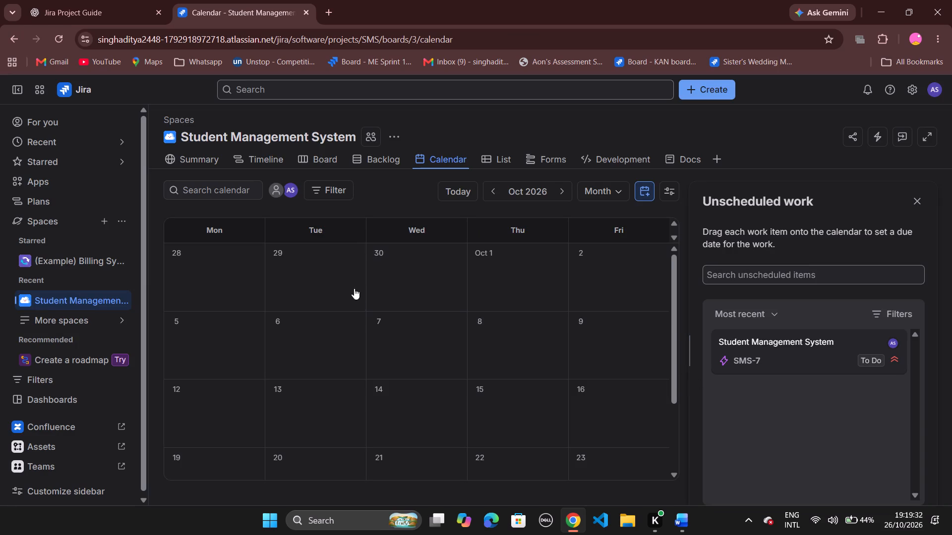
scroll(395, 202, down, 1)
click(566, 194)
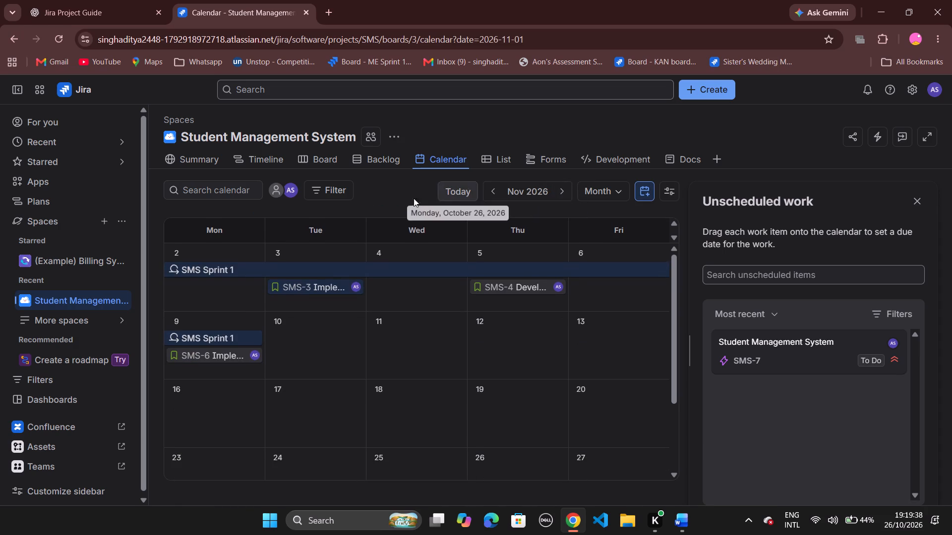
Capture a full-screen screenshot of the November 2026 Jira Calendar and attach it to the same ChatGPT message.
key(Print)
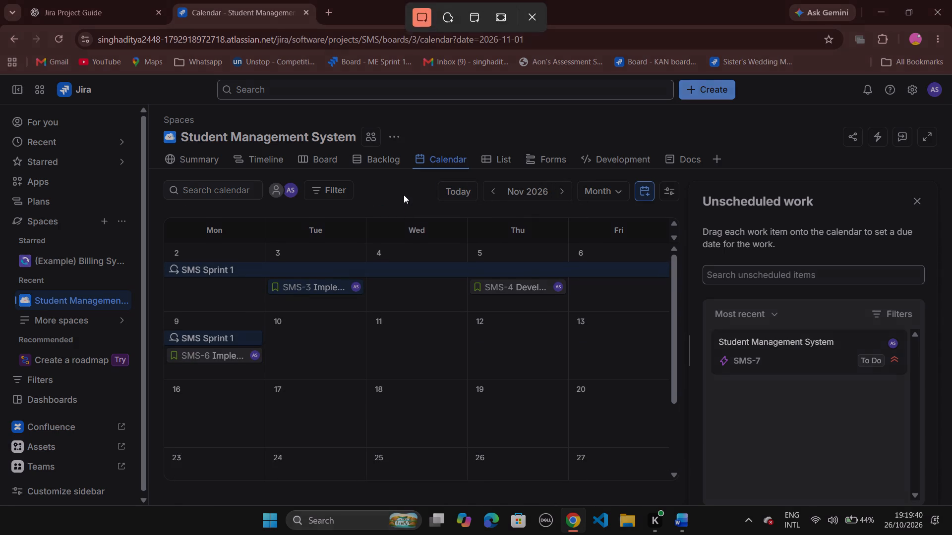
click(499, 21)
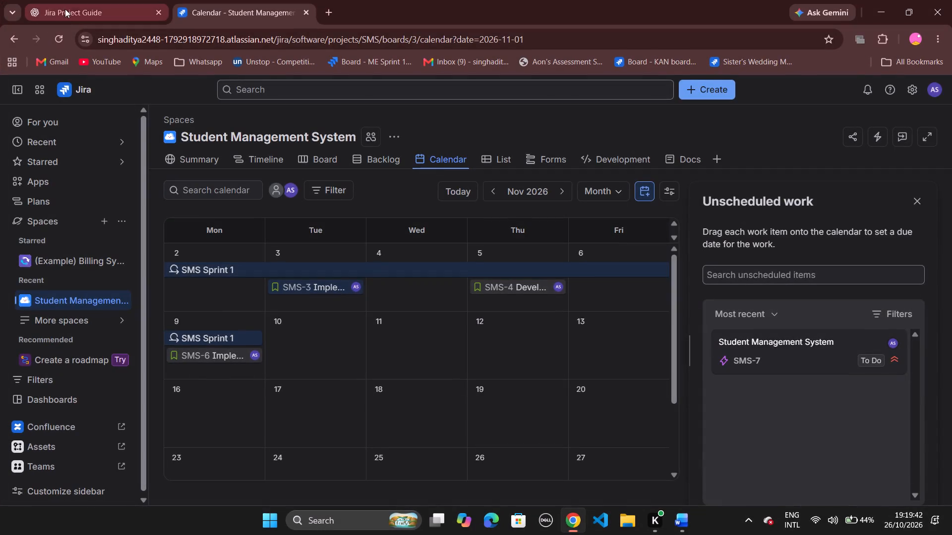
click(71, 9)
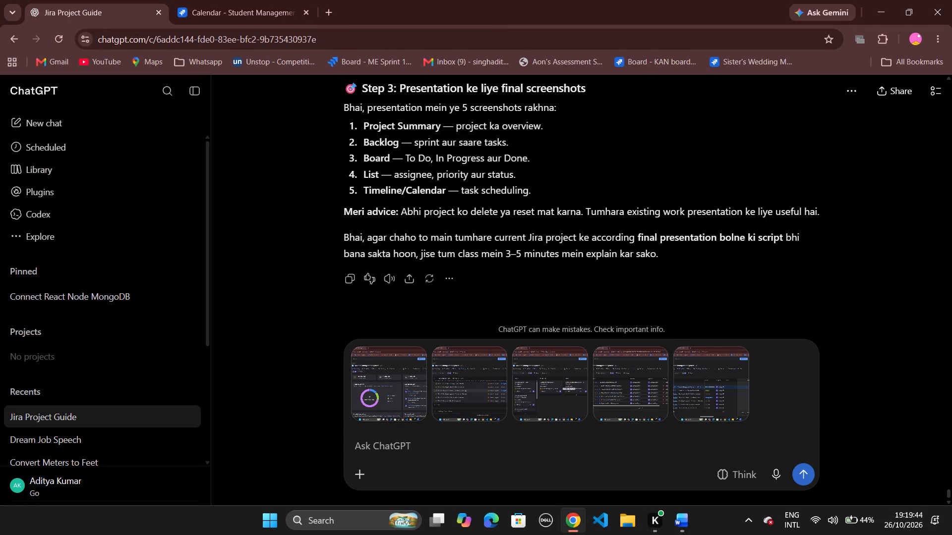
key(ctrl+v)
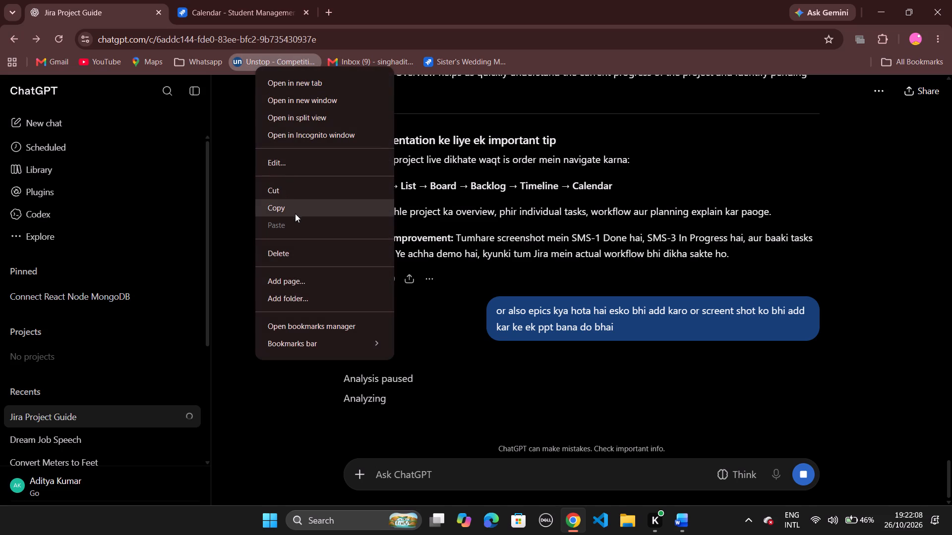
click(298, 254)
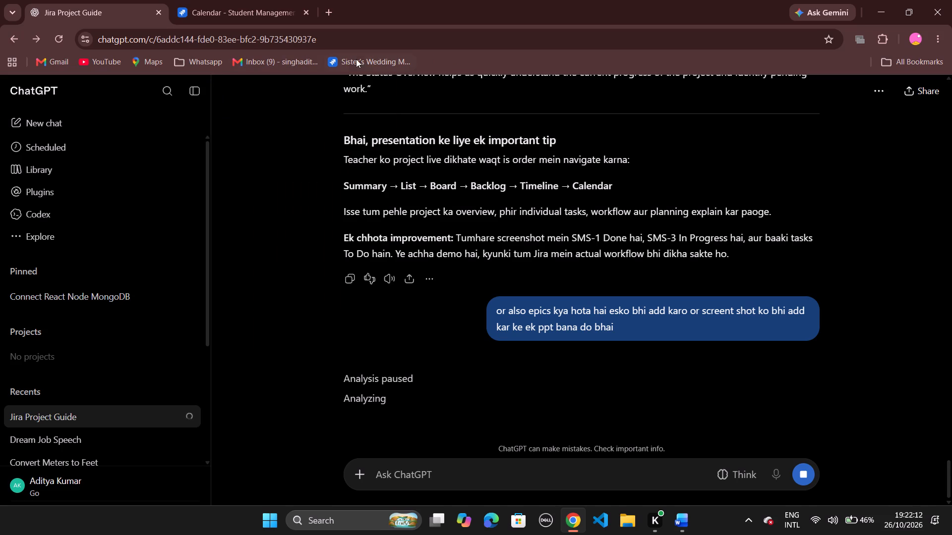
Bookmark the Student Management System board in Jira on the bookmarks bar under the name CA 2.
click(261, 16)
click(326, 158)
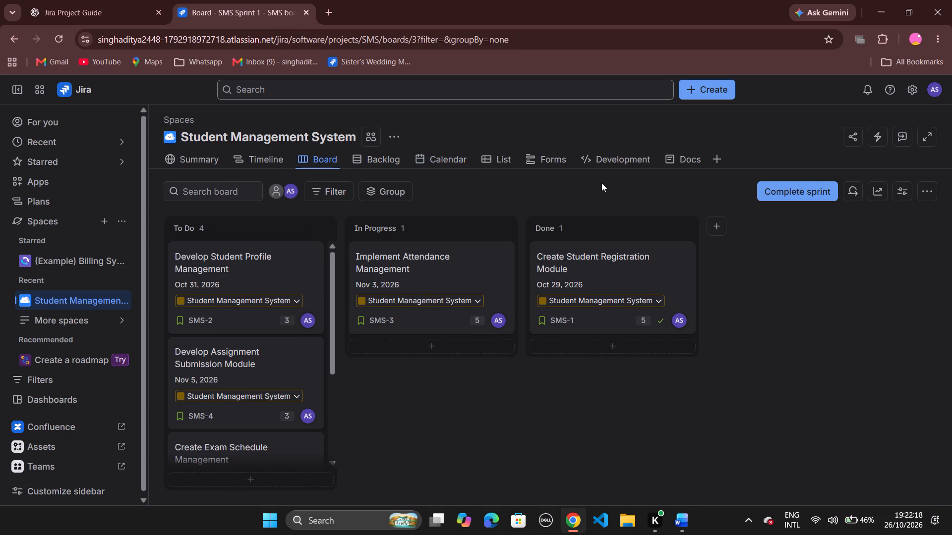
scroll(596, 205, down, 1)
click(828, 40)
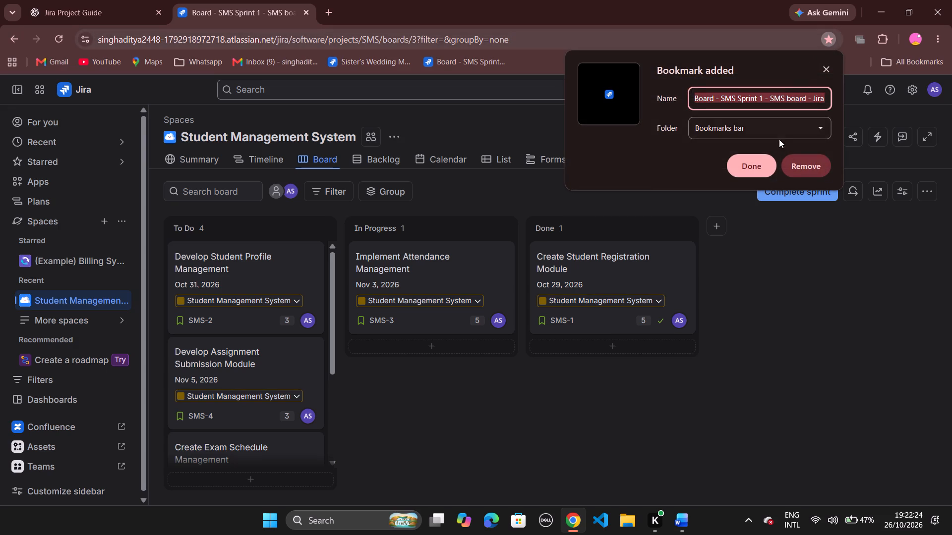
key(BackSpace)
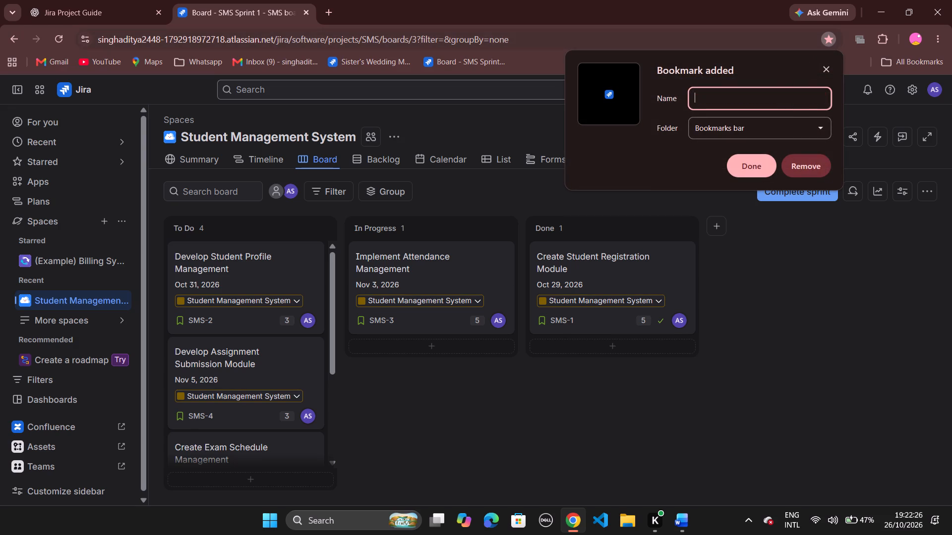
text(CA 2)
click(761, 168)
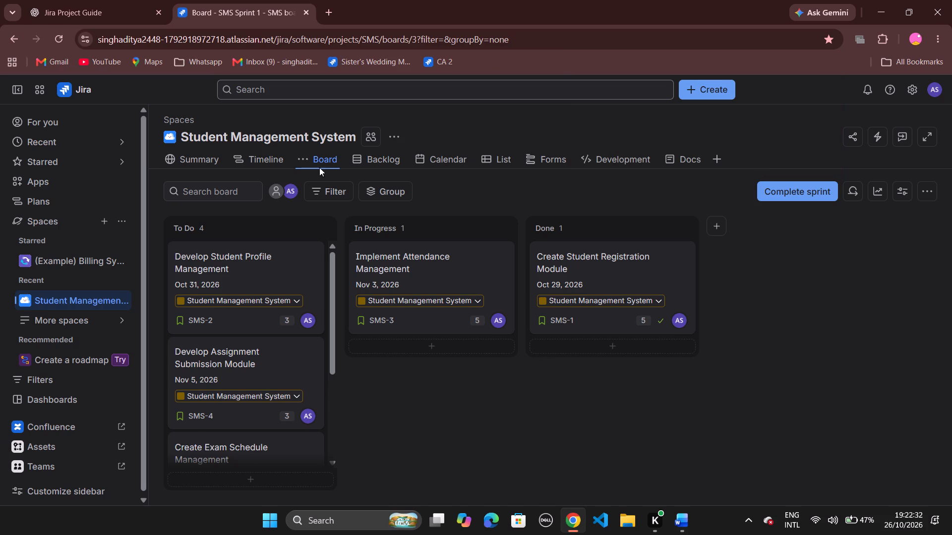
Examine the Student Management System Summary, from status overview and recent activity down to priority breakdown, team workload and epic progress.
click(192, 155)
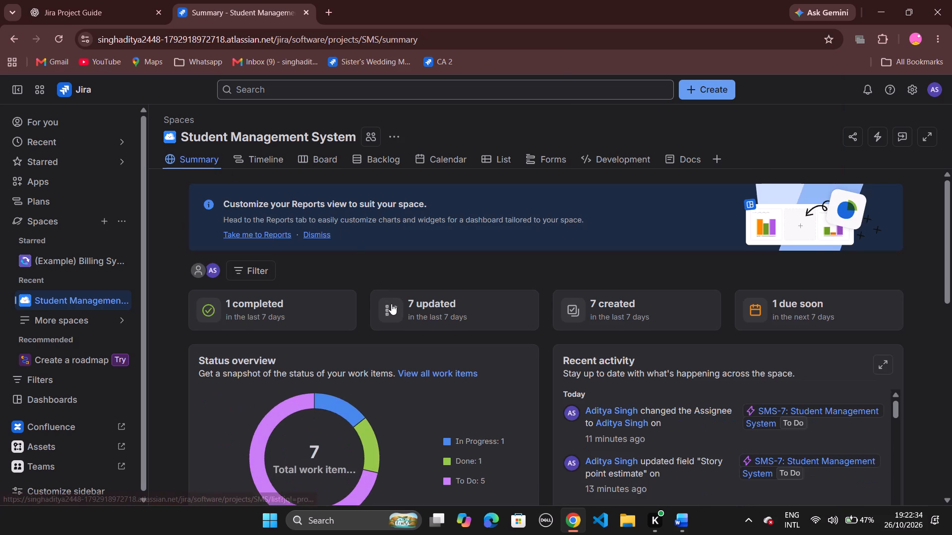
scroll(391, 304, down, 1)
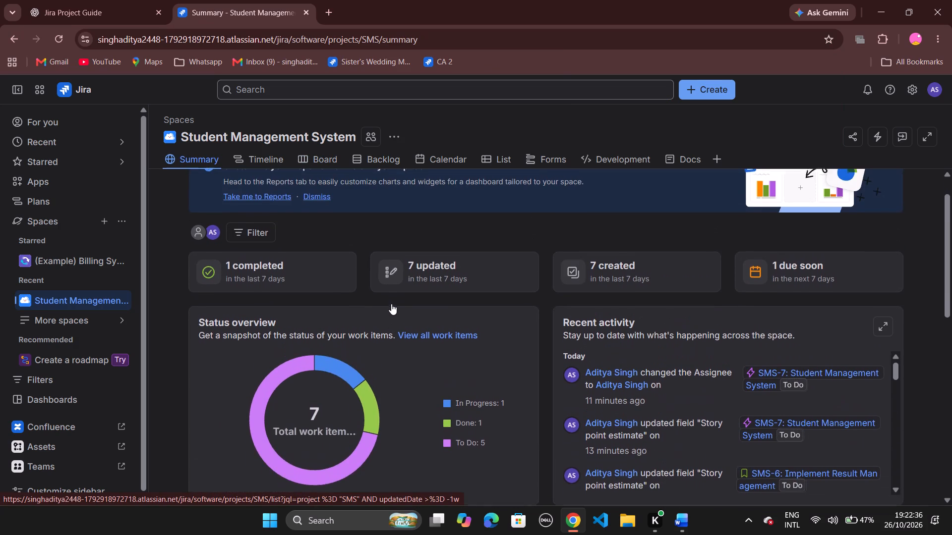
scroll(391, 304, down, 1)
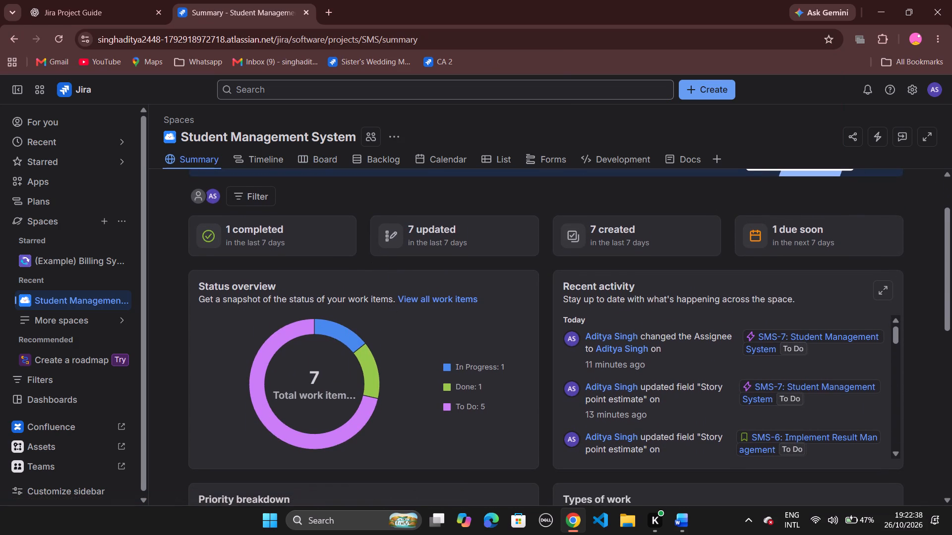
scroll(391, 304, down, 1)
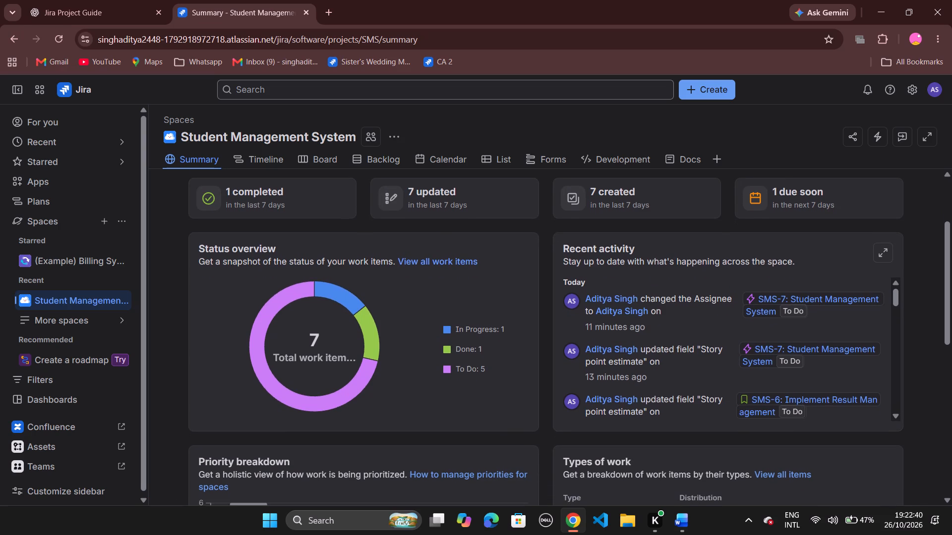
scroll(391, 304, down, 1)
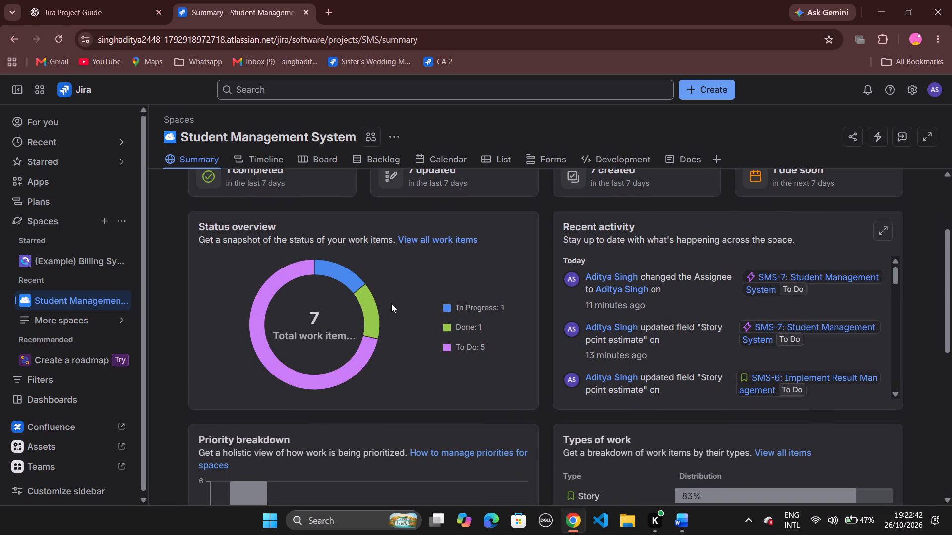
scroll(391, 304, down, 2)
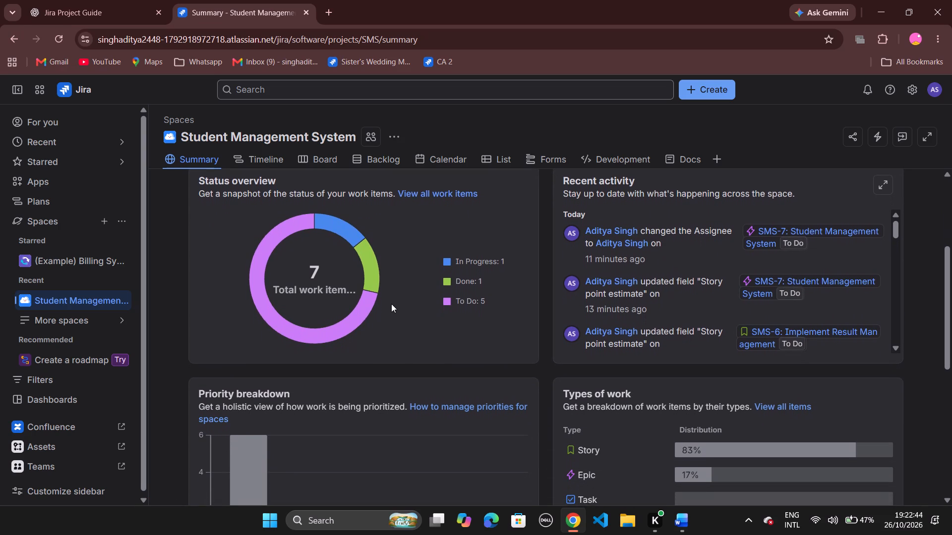
scroll(391, 304, down, 3)
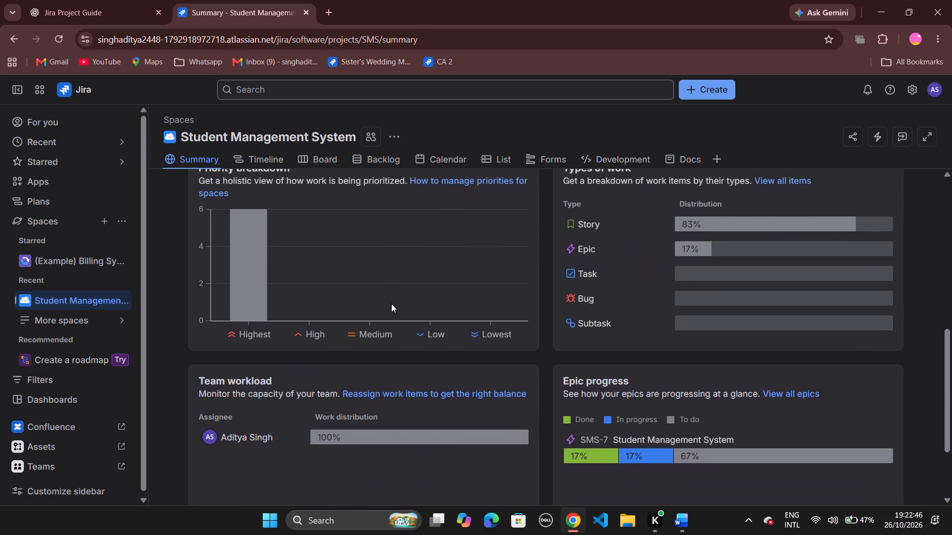
scroll(391, 304, down, 1)
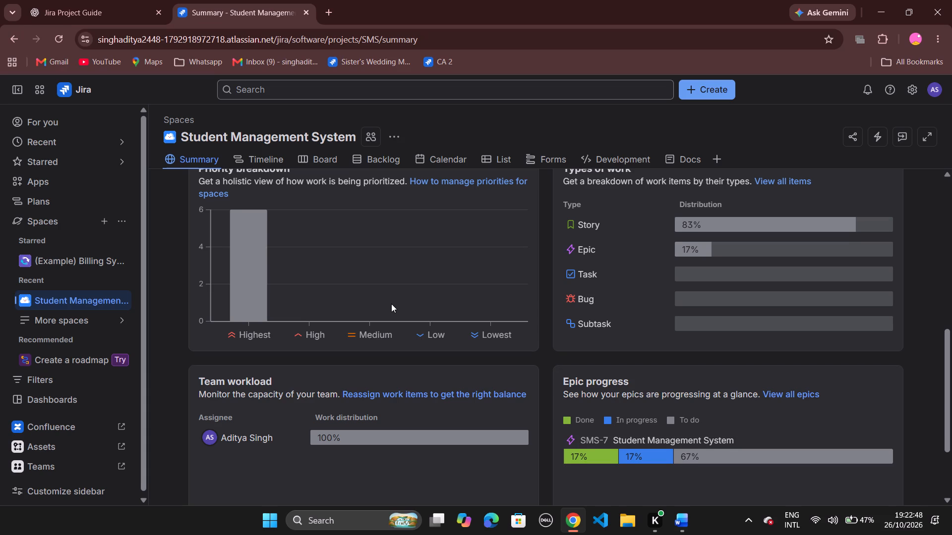
scroll(391, 304, down, 2)
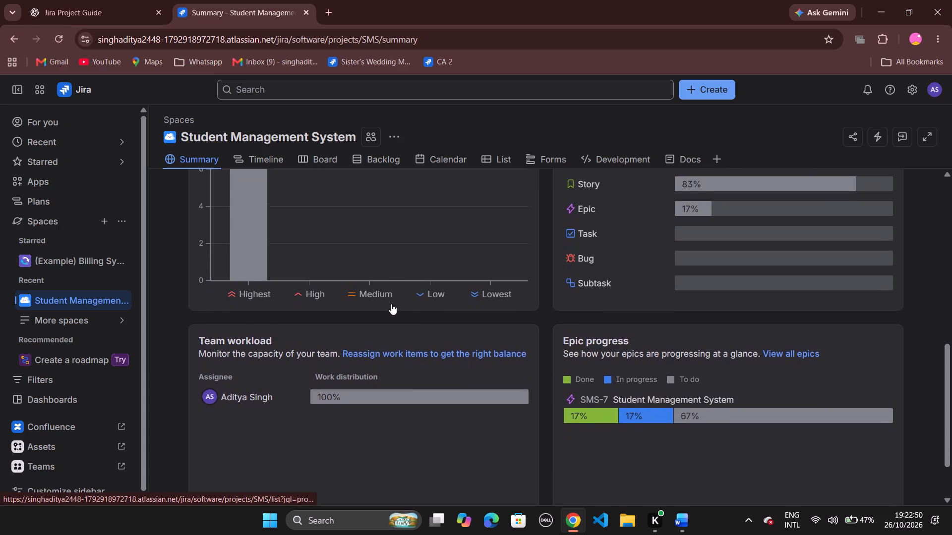
scroll(391, 304, down, 1)
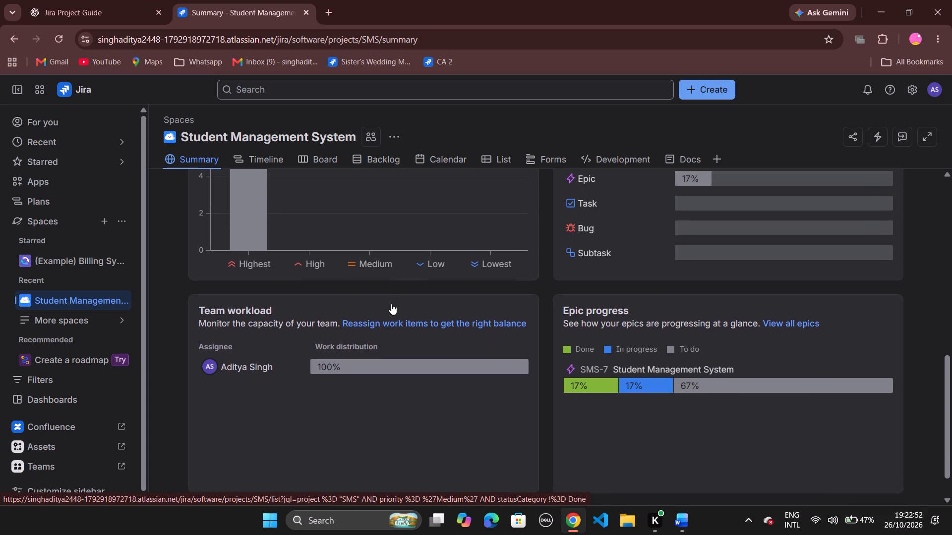
scroll(391, 304, down, 4)
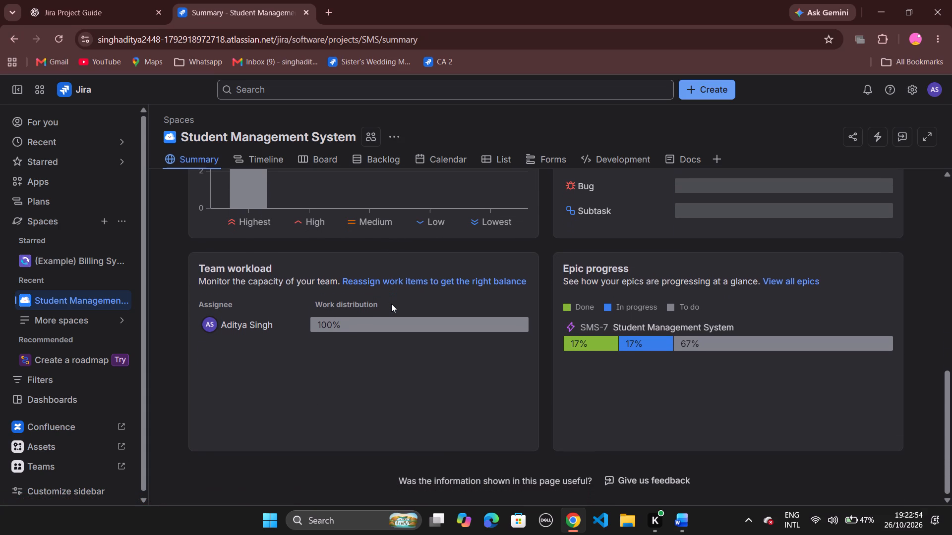
From the Summary, open the list of work items updated in the last 7 days and look it over.
scroll(455, 290, up, 5)
scroll(455, 290, down, 1)
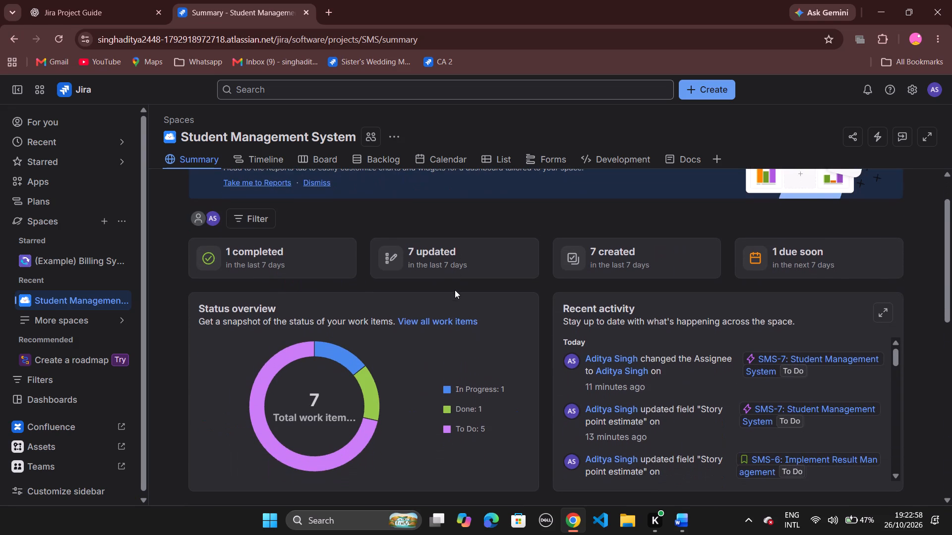
click(446, 264)
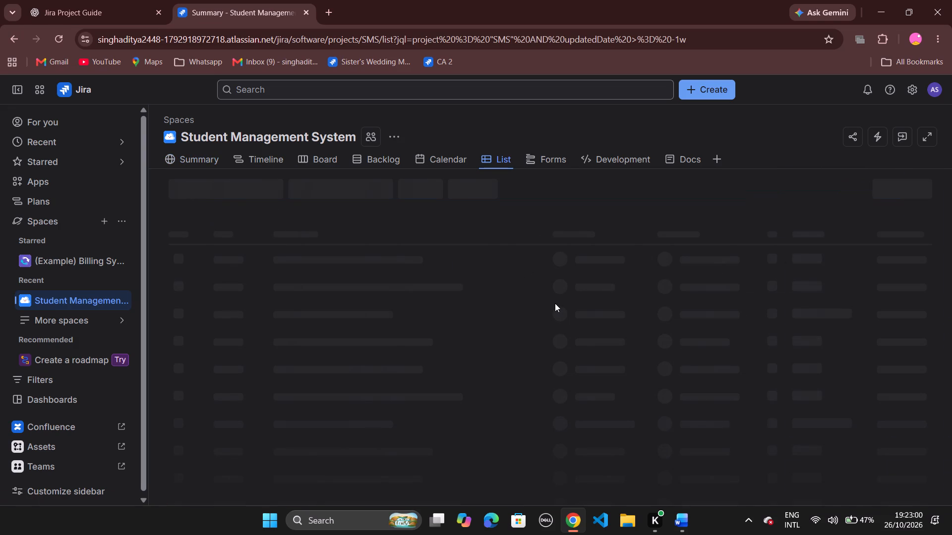
scroll(555, 303, down, 1)
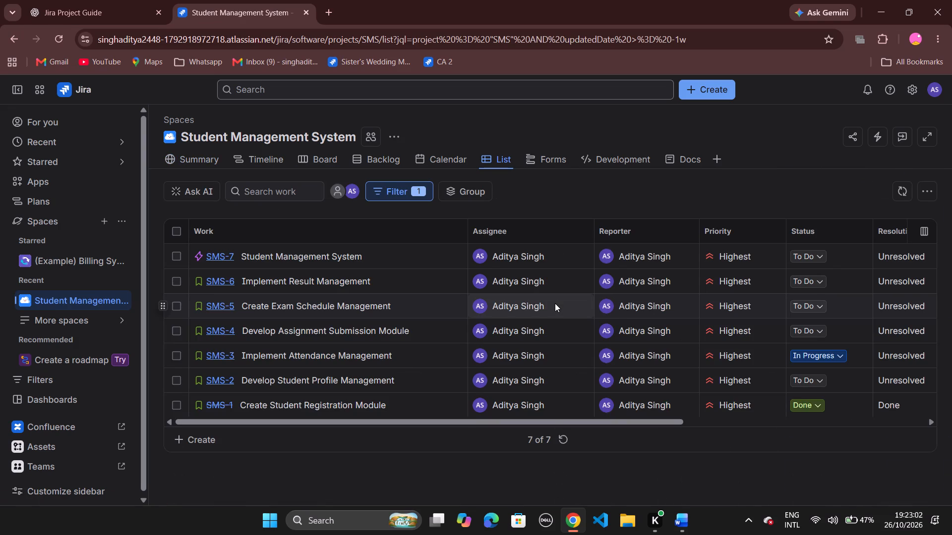
scroll(555, 303, down, 1)
click(439, 161)
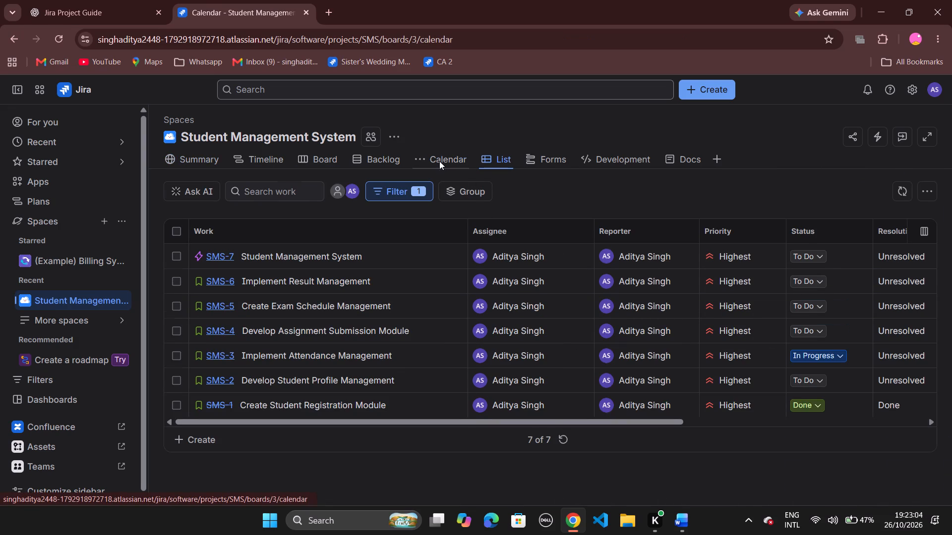
click(376, 160)
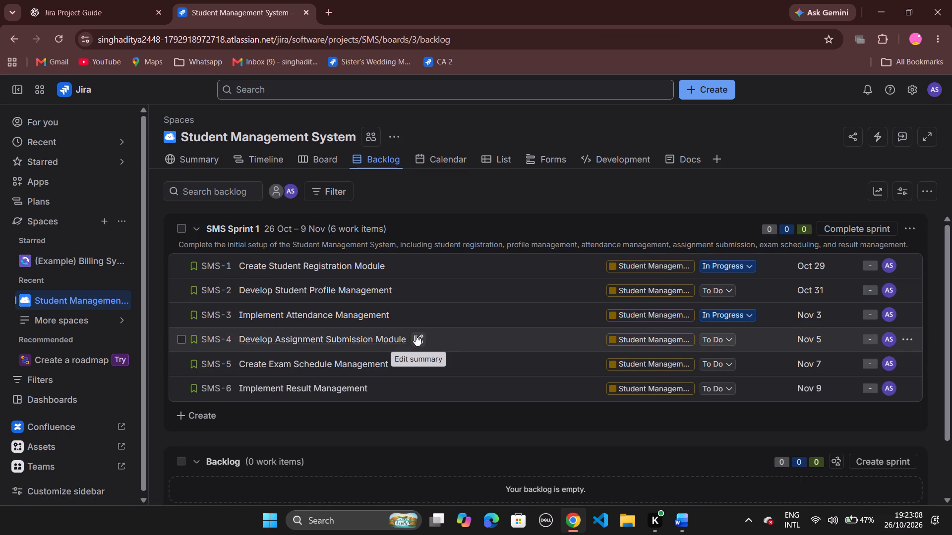
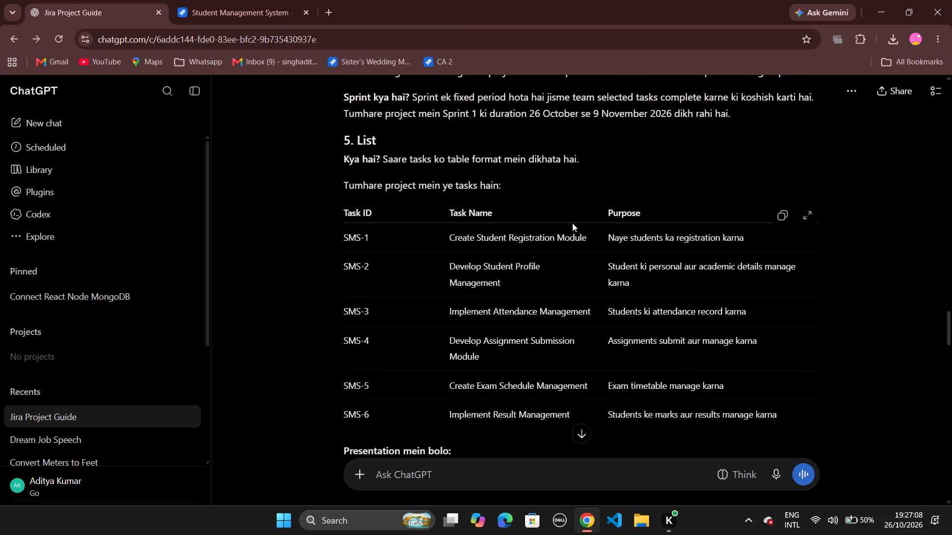
scroll(572, 223, up, 3)
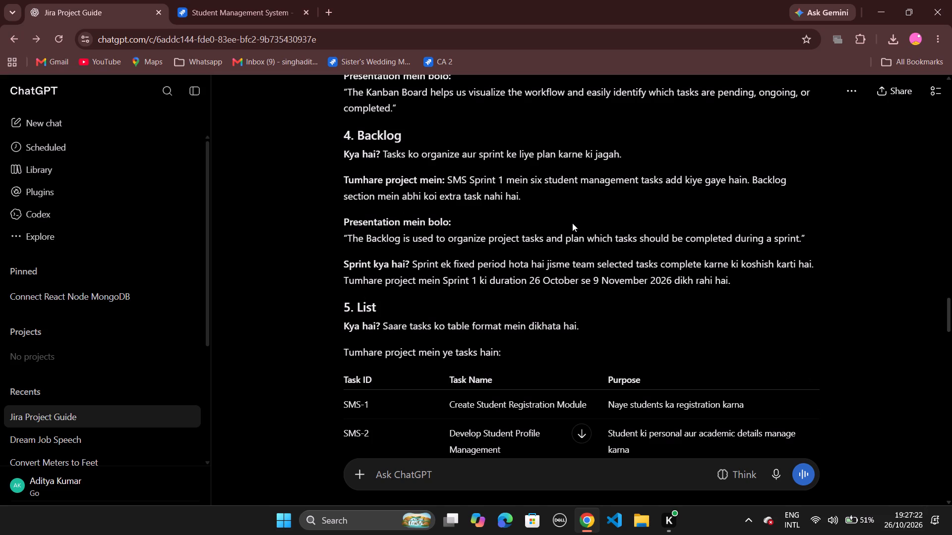
scroll(572, 223, up, 1)
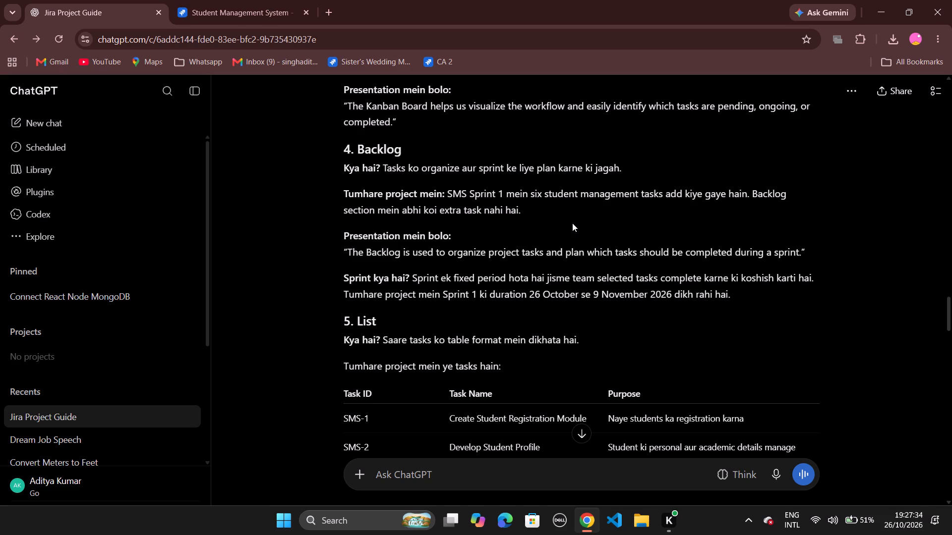
scroll(572, 223, up, 5)
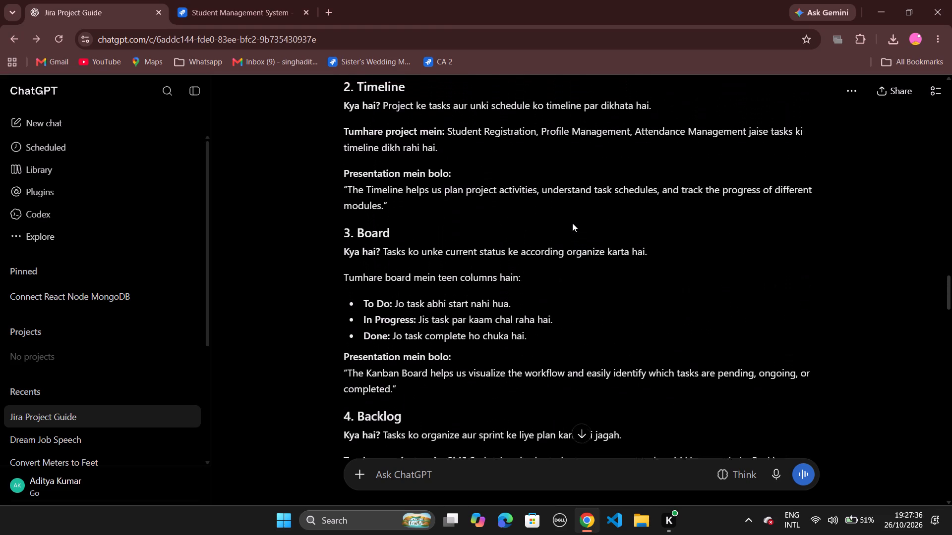
scroll(572, 223, up, 2)
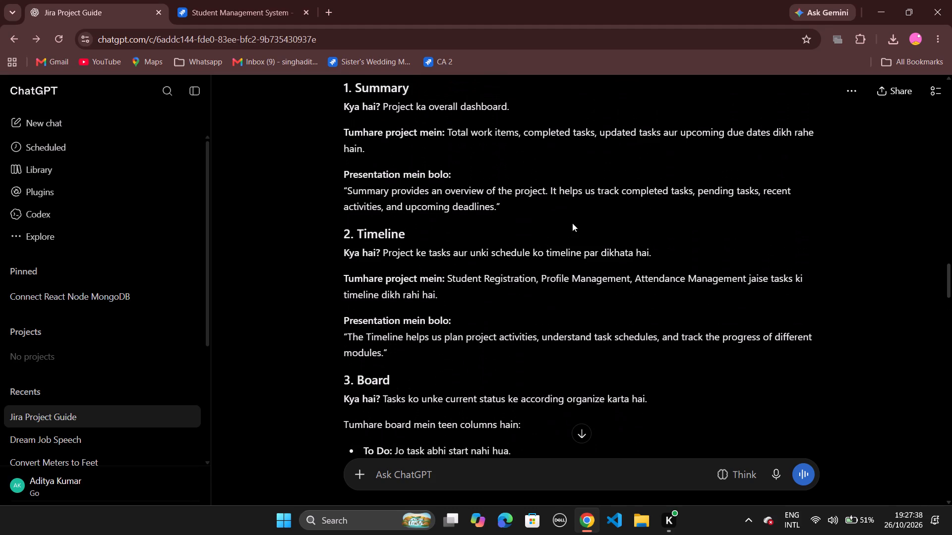
scroll(572, 223, up, 2)
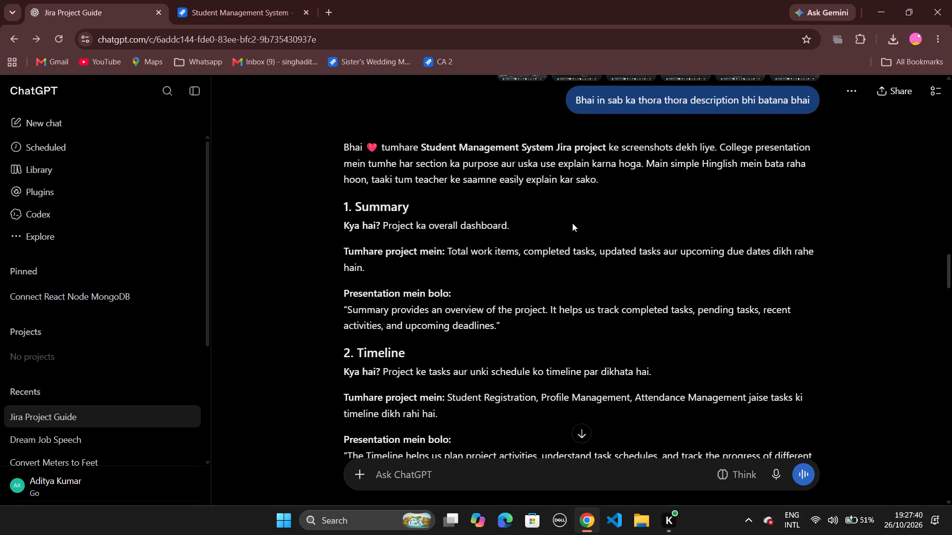
scroll(572, 223, up, 3)
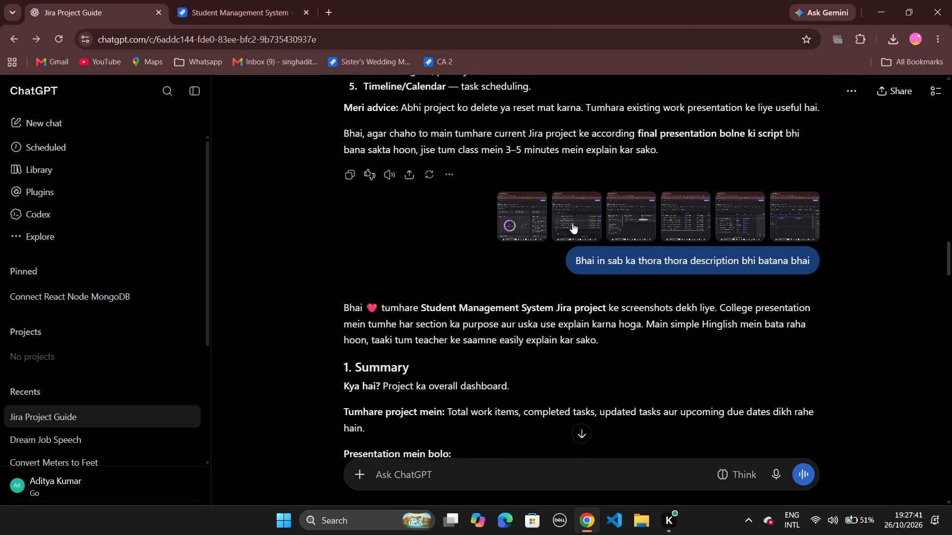
scroll(572, 223, right, 1)
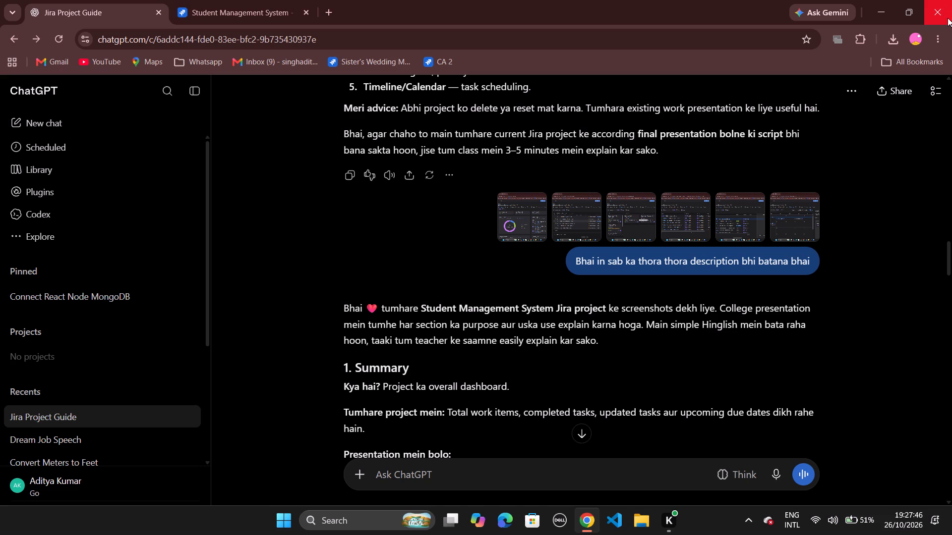
Close the browser window containing the ChatGPT conversation and the Jira project.
click(928, 17)
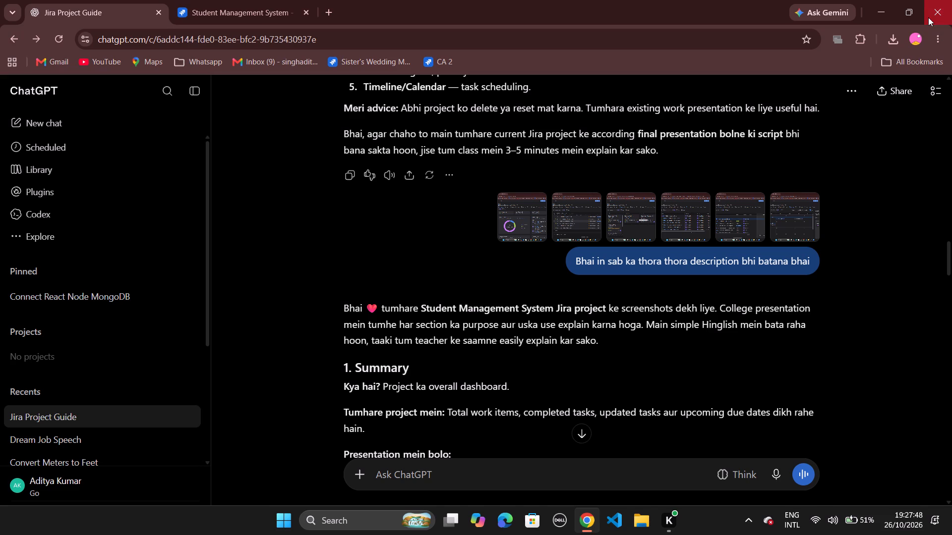